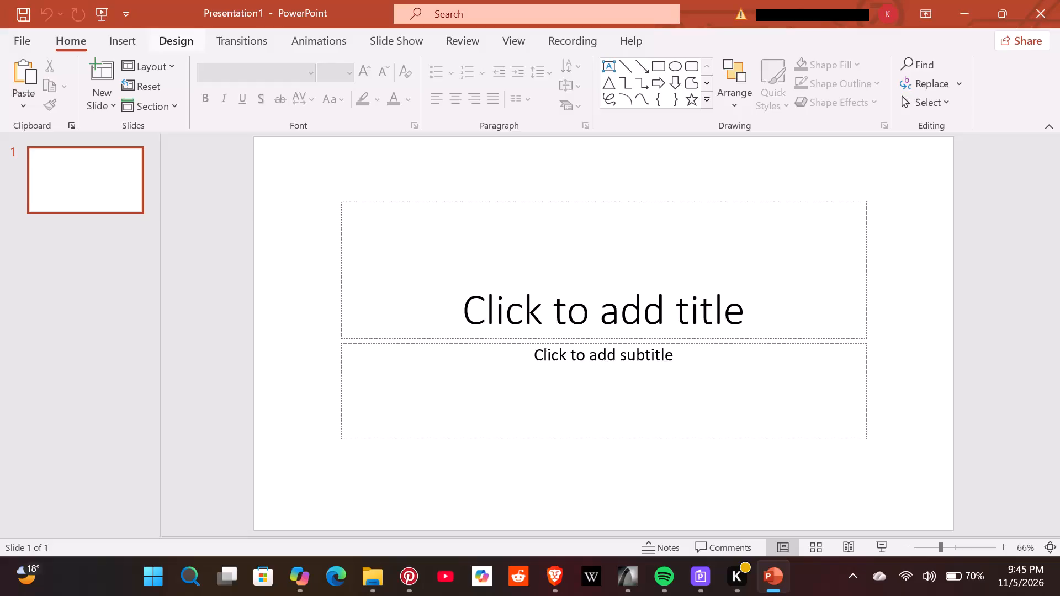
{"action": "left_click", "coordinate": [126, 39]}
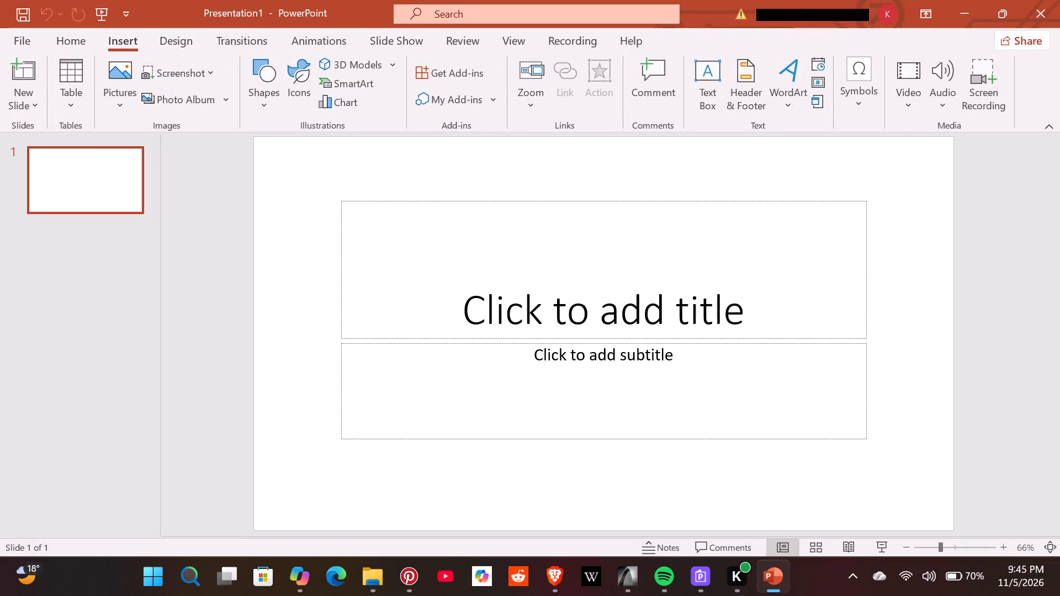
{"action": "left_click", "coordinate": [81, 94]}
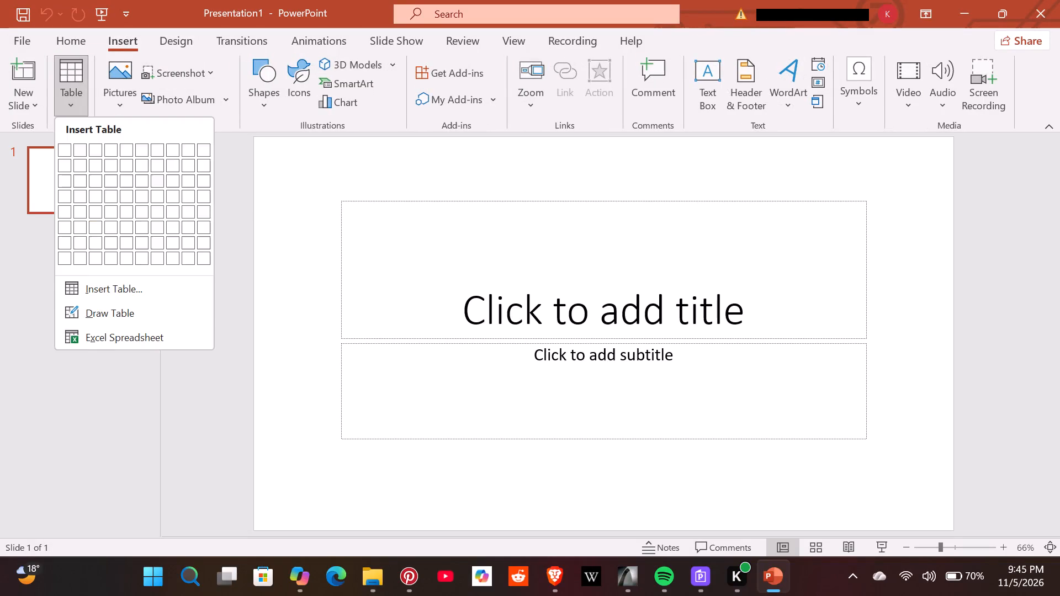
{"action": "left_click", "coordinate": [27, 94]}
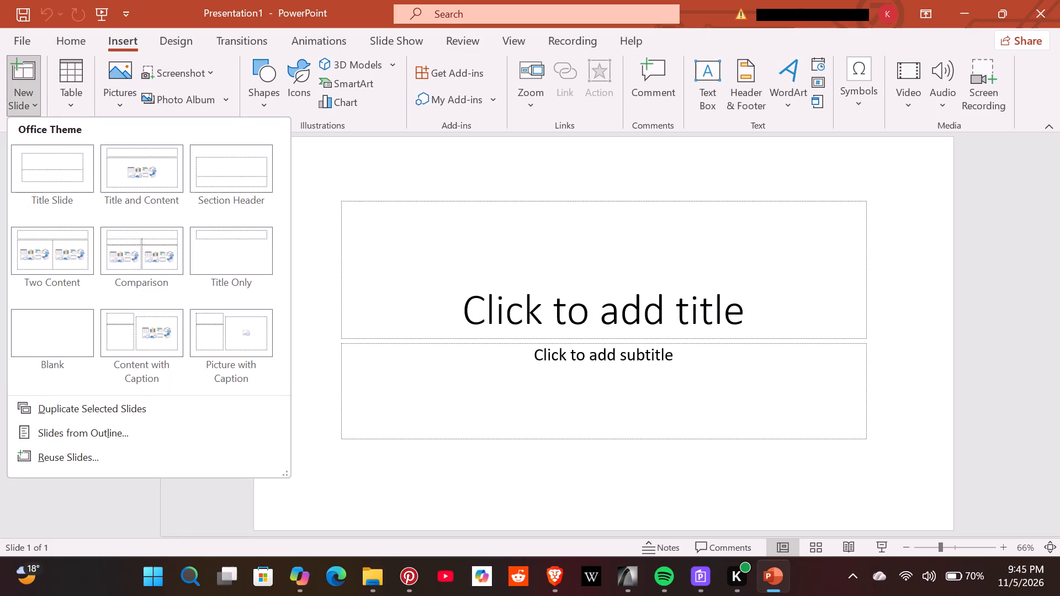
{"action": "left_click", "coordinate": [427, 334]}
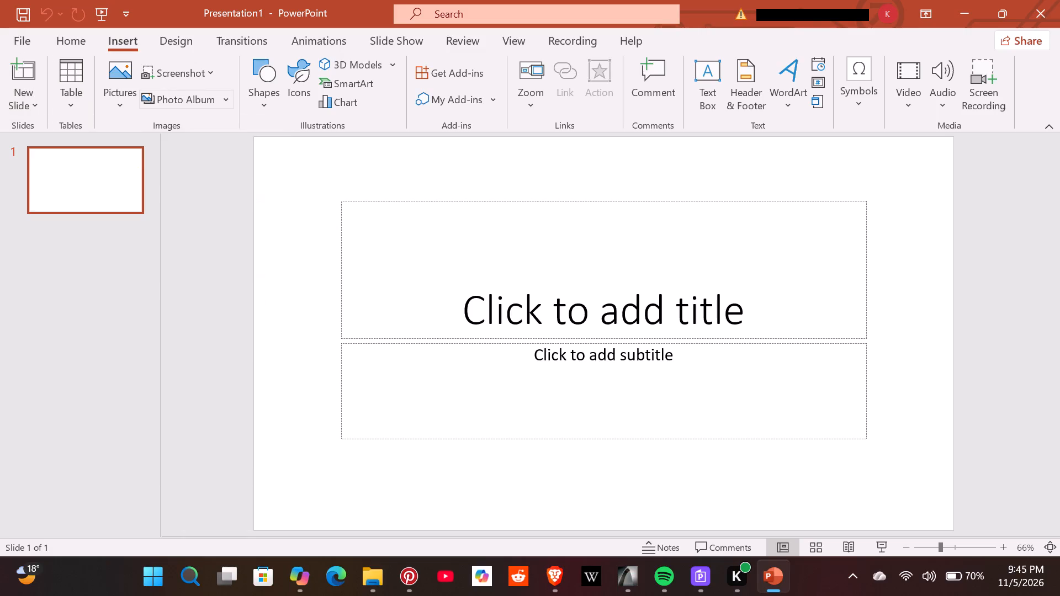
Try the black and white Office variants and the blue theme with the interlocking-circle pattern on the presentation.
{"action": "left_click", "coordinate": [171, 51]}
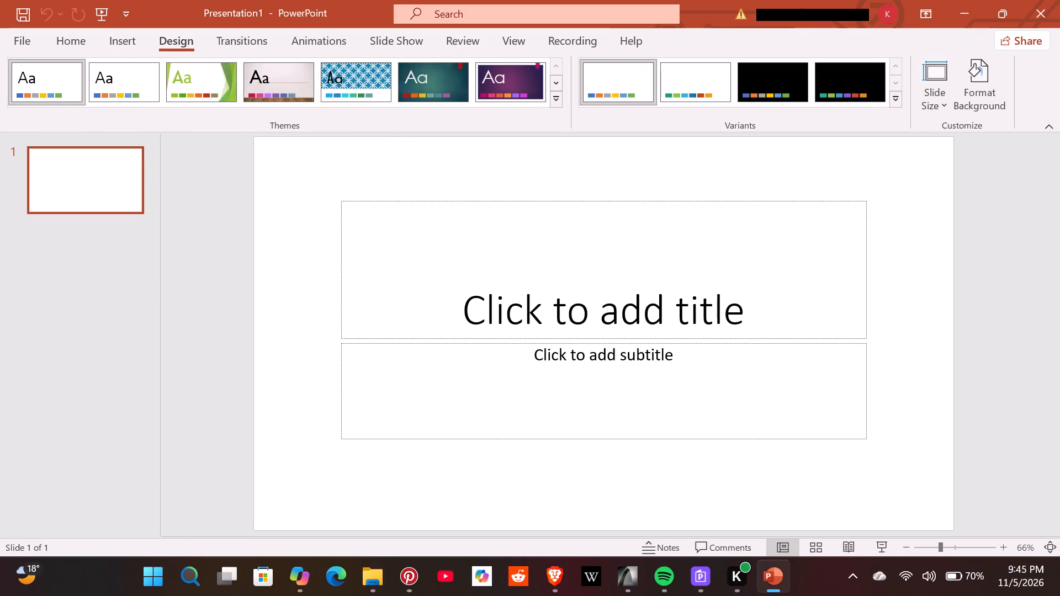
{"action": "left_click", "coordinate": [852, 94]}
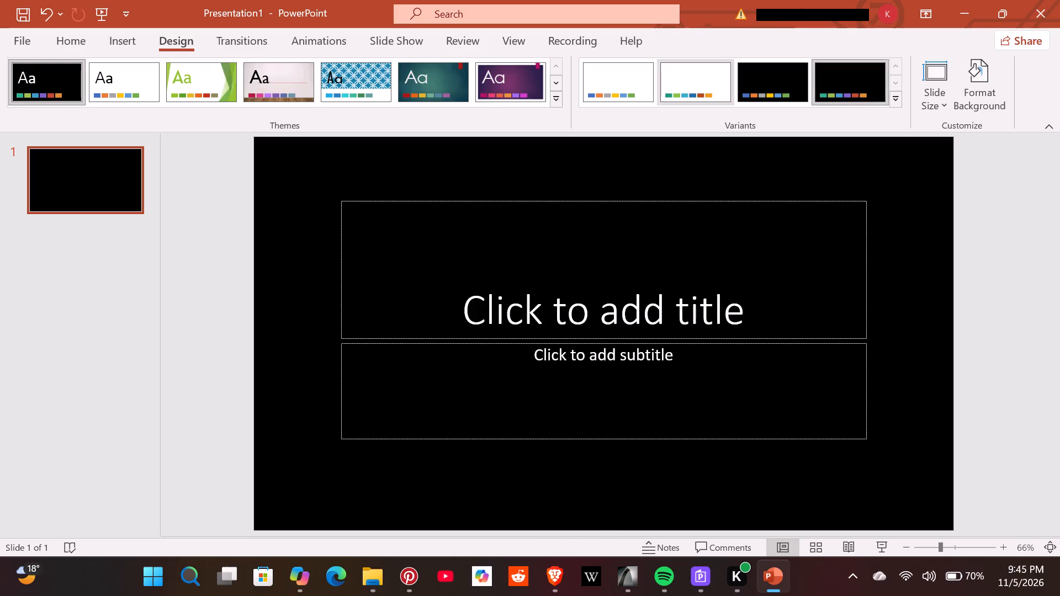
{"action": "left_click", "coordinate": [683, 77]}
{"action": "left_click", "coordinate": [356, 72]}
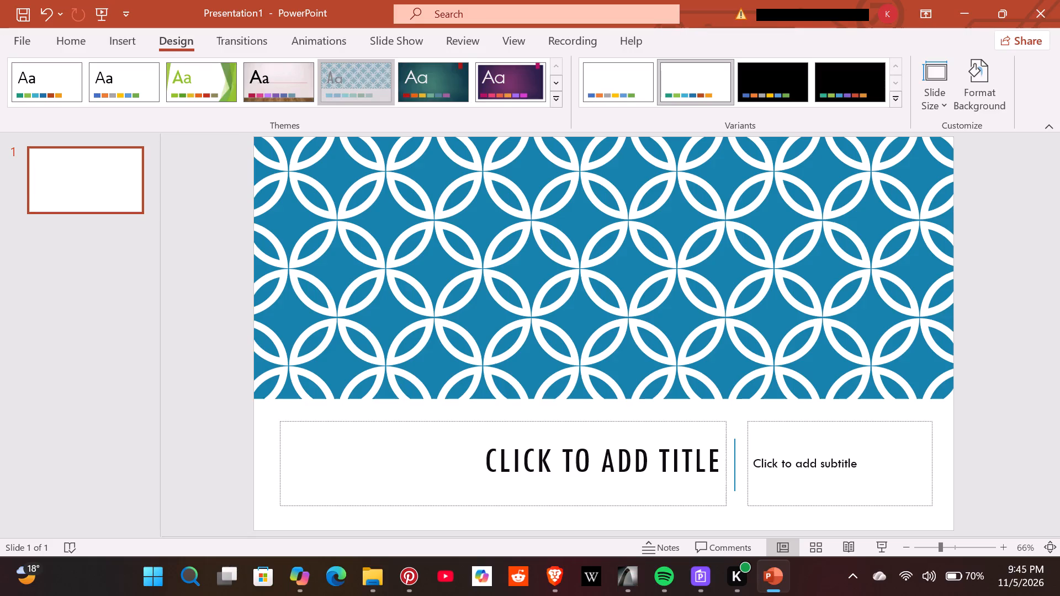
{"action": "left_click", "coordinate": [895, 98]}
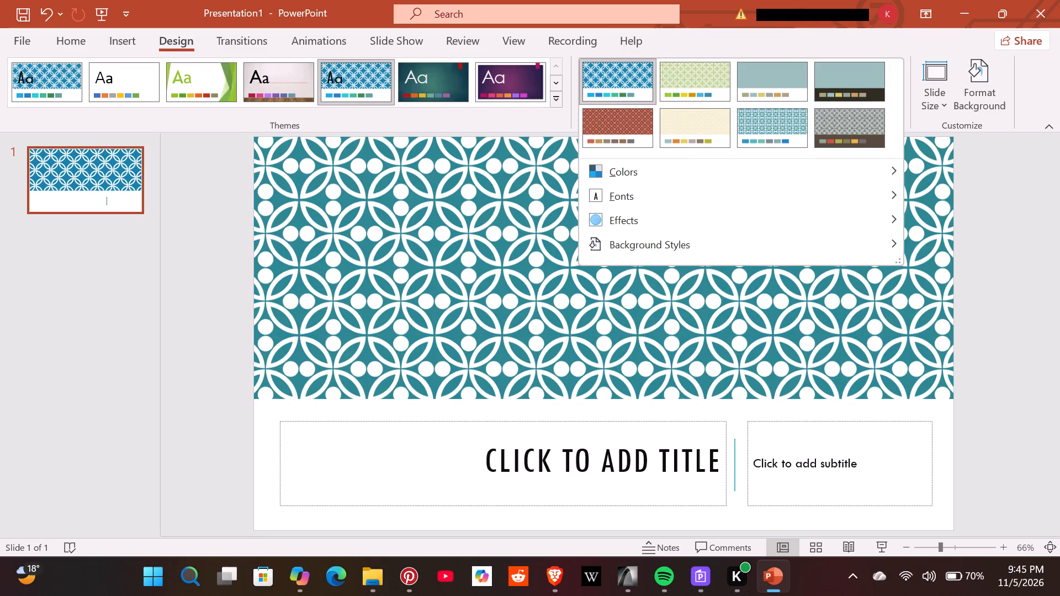
Apply the dark blue damask-patterned theme with bold white capital titles to the presentation.
{"action": "left_click", "coordinate": [553, 94]}
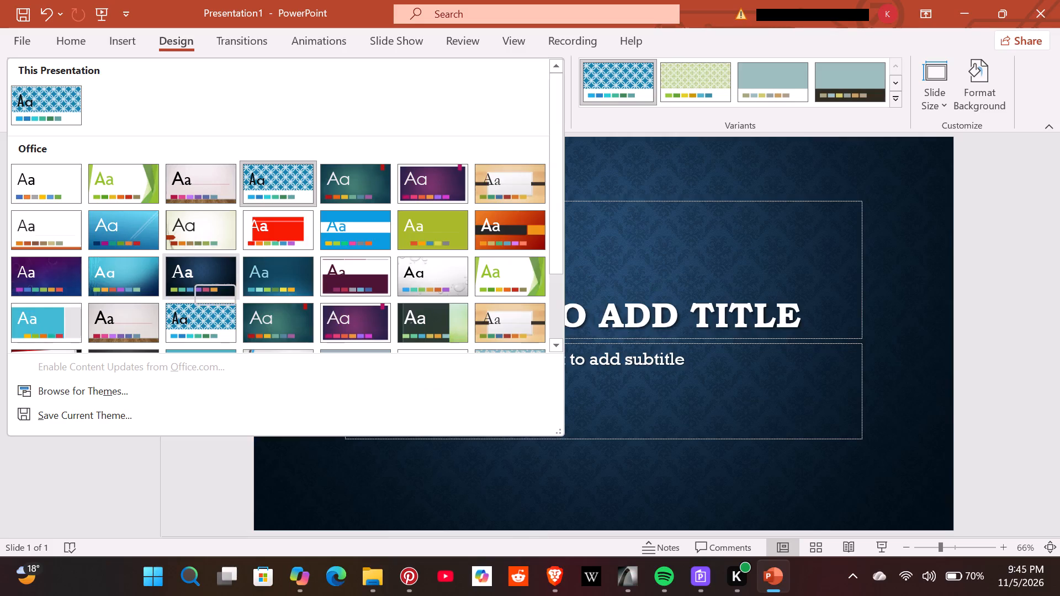
{"action": "left_click", "coordinate": [194, 268]}
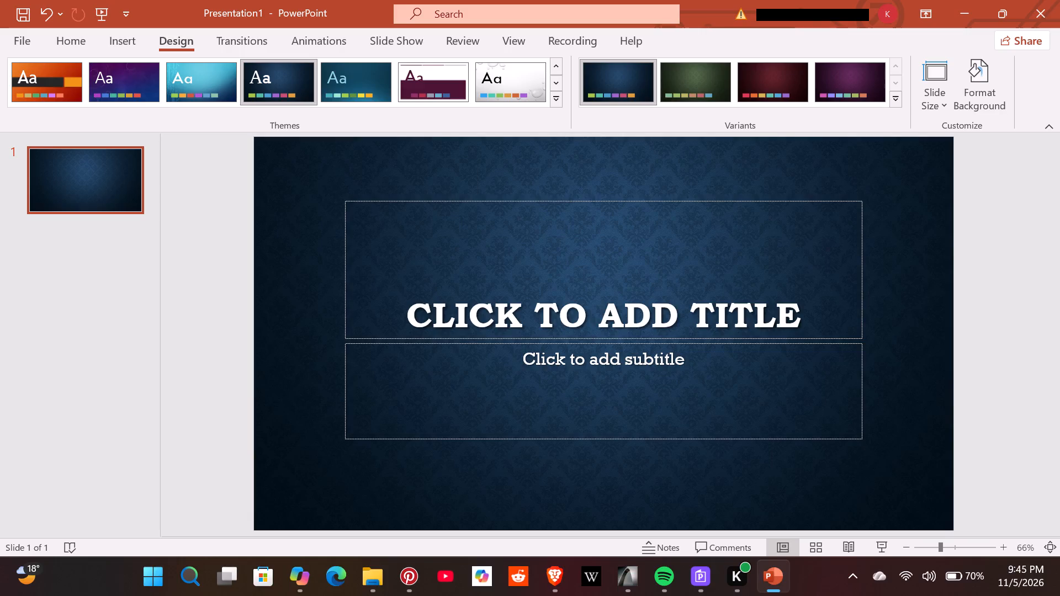
Resize the title placeholder by its lower-left corner, making it shorter and slightly wider with a gap above the subtitle.
{"action": "left_click", "coordinate": [425, 316]}
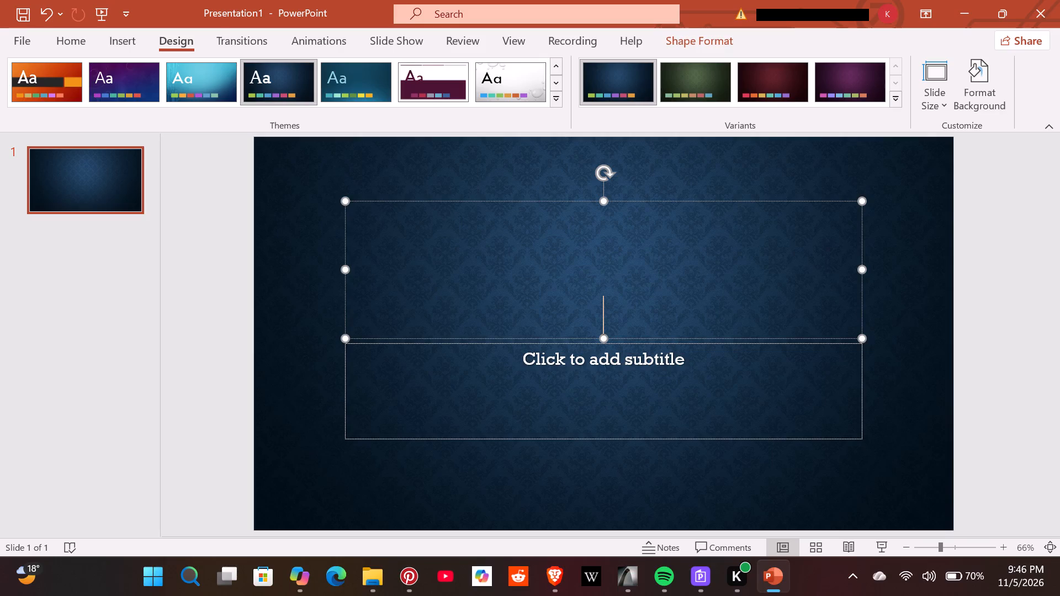
{"action": "left_click_drag", "start_coordinate": [344, 336], "coordinate": [314, 294]}
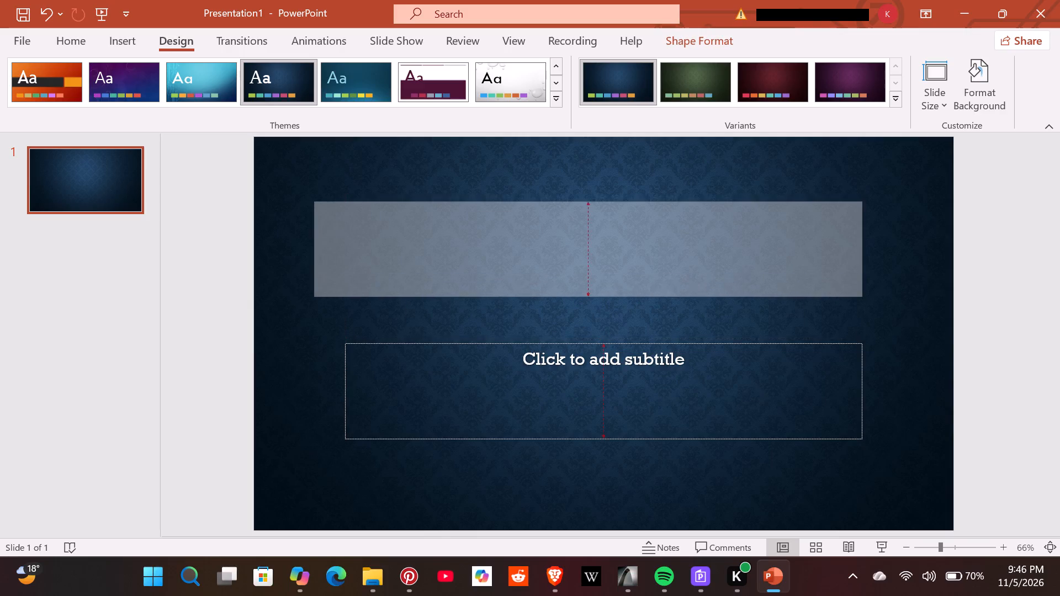
{"action": "left_click_drag", "start_coordinate": [314, 294], "coordinate": [316, 294]}
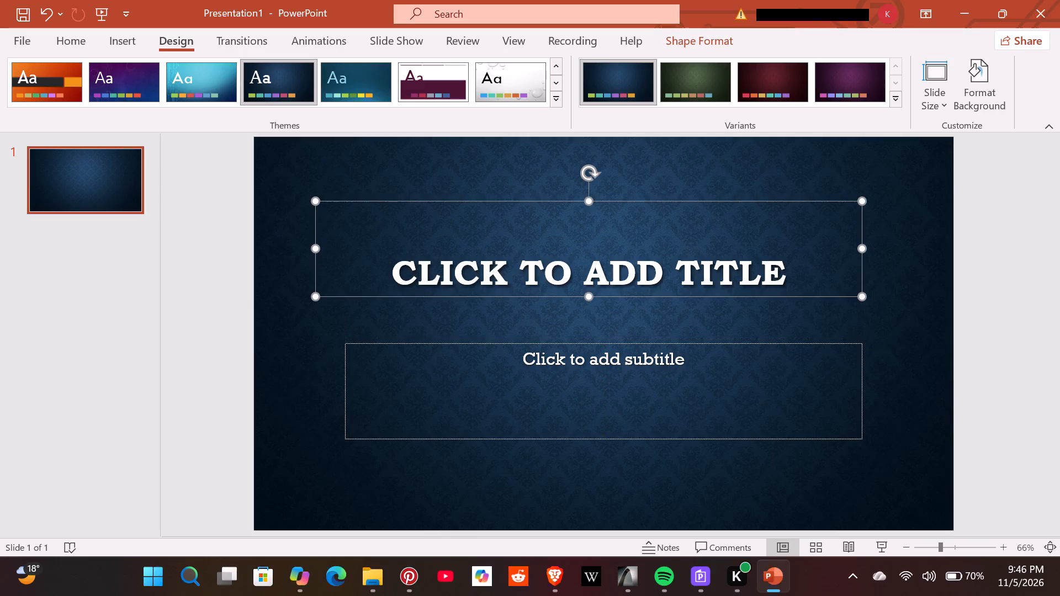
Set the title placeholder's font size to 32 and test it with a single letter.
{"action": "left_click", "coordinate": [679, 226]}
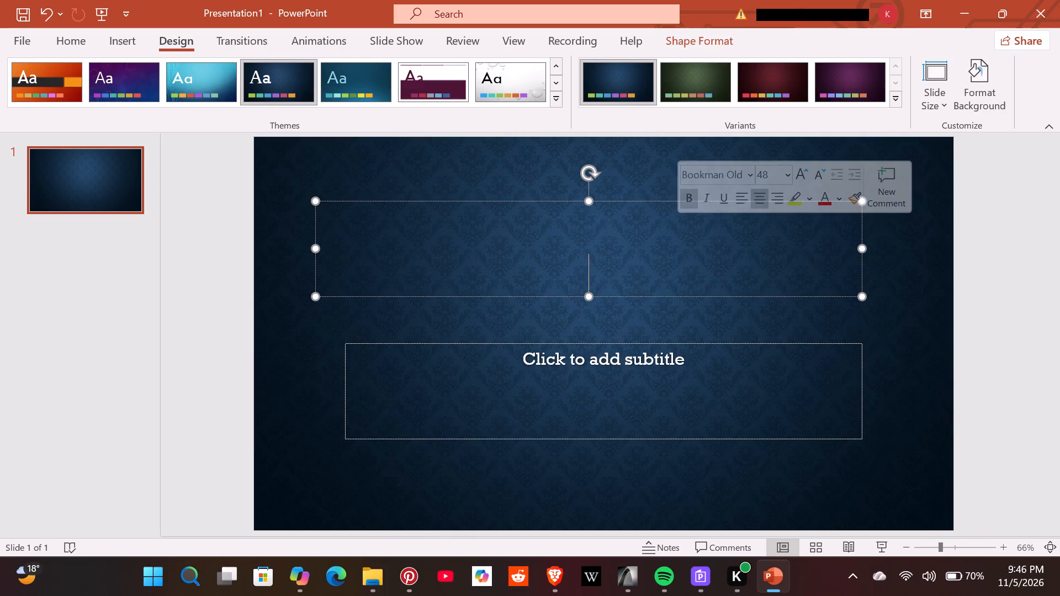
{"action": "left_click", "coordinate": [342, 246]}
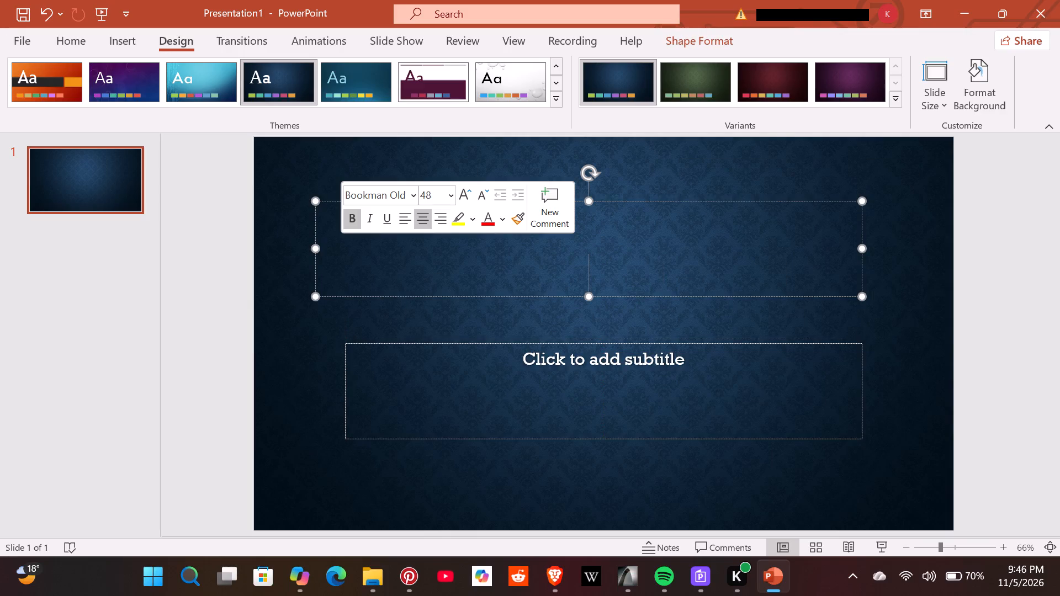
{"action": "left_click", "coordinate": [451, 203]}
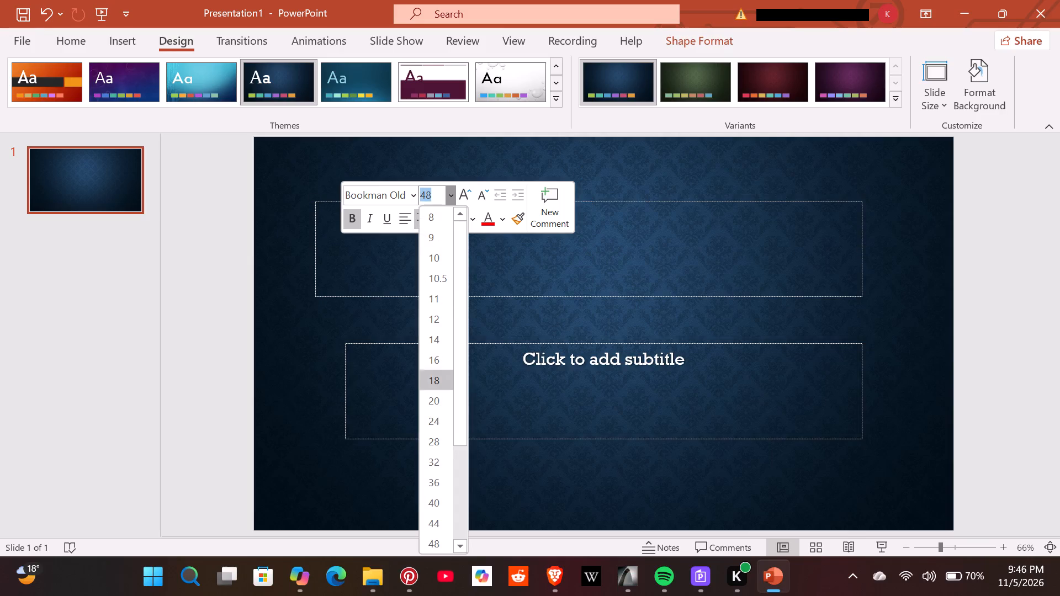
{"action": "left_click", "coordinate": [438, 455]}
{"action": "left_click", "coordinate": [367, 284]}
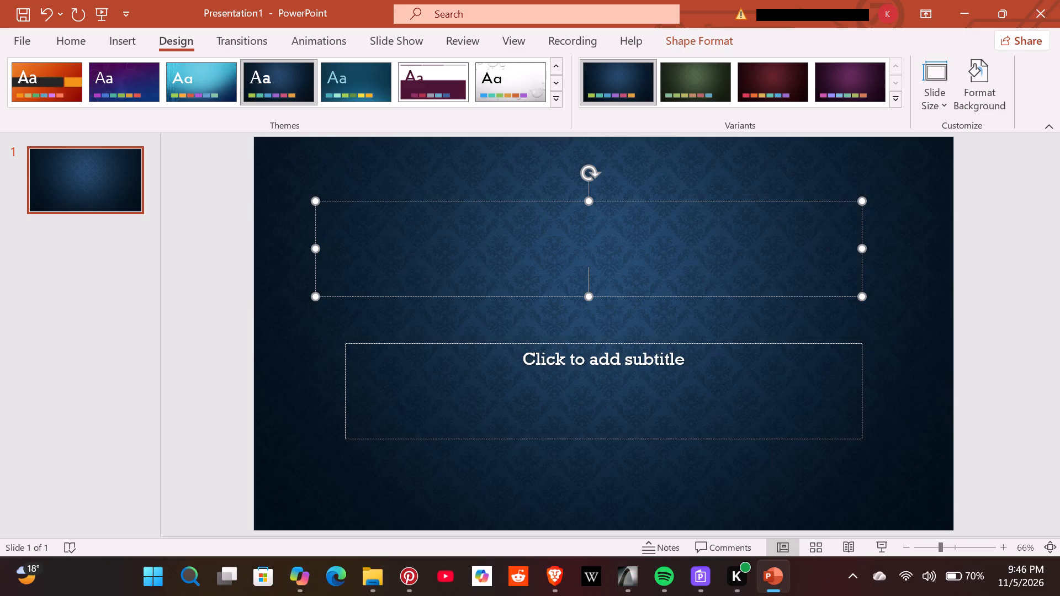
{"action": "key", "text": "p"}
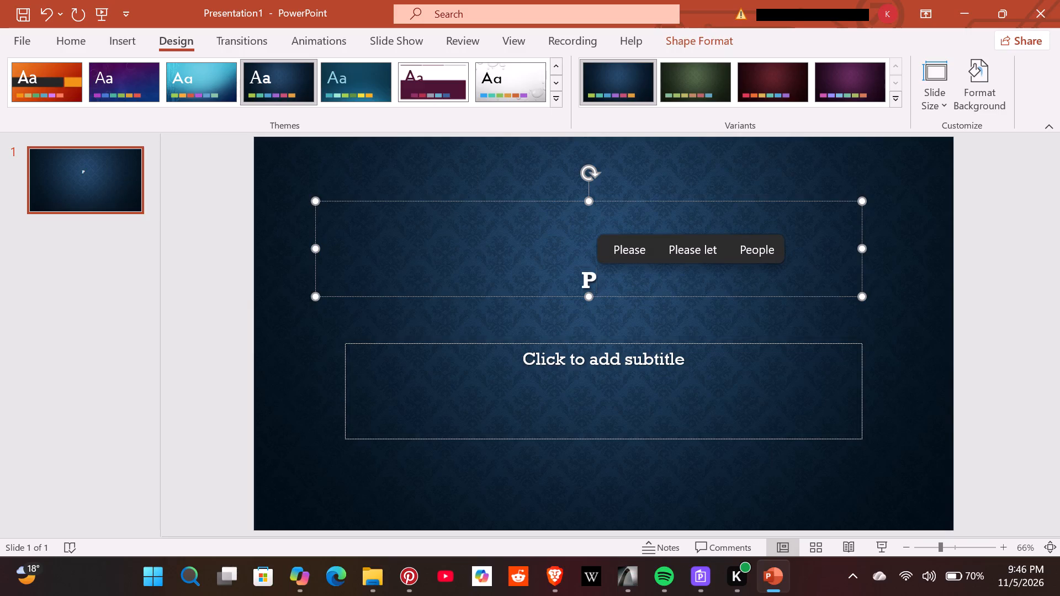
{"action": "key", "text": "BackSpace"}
Set the title placeholder's font size to 36.
{"action": "right_click", "coordinate": [394, 267]}
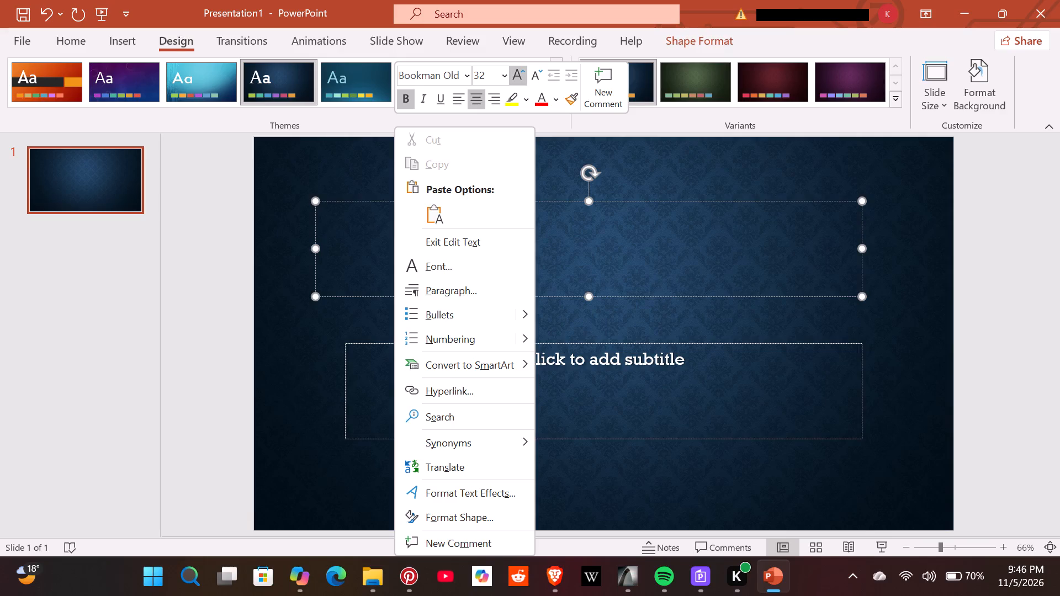
{"action": "left_click", "coordinate": [504, 78]}
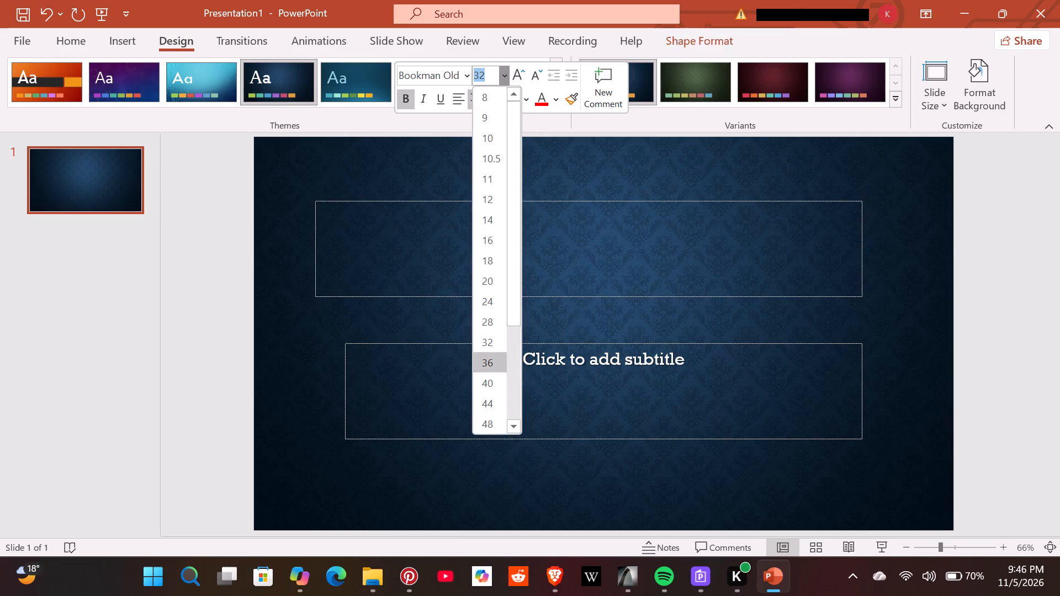
{"action": "left_click", "coordinate": [490, 359]}
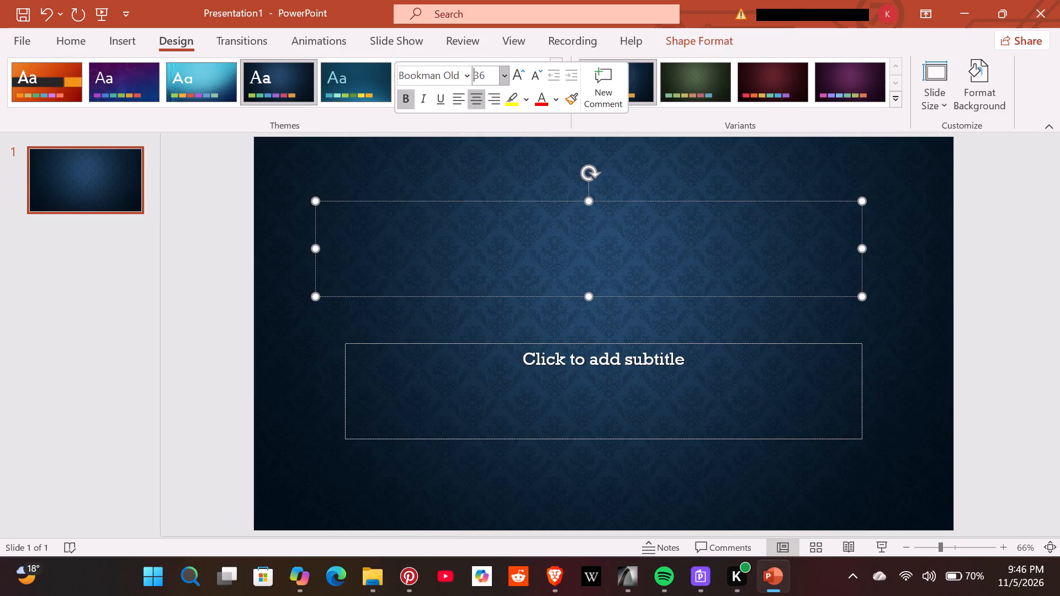
Enter the slide title "Parking Survey Types and Data Collection" in the title placeholder.
{"action": "left_click", "coordinate": [586, 273]}
{"action": "key", "text": "p"}
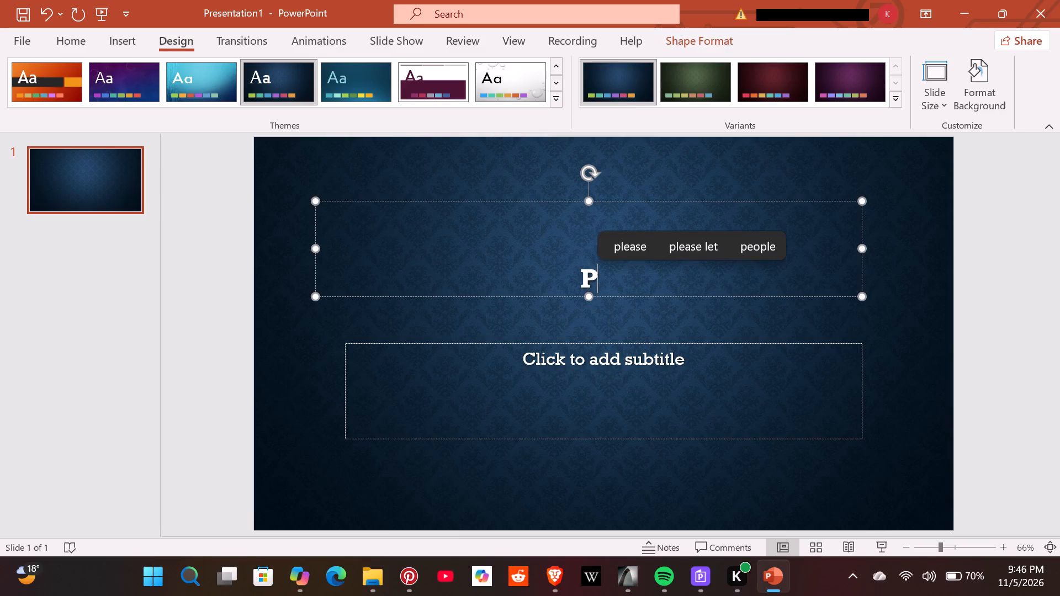
{"action": "key", "text": "BackSpace"}
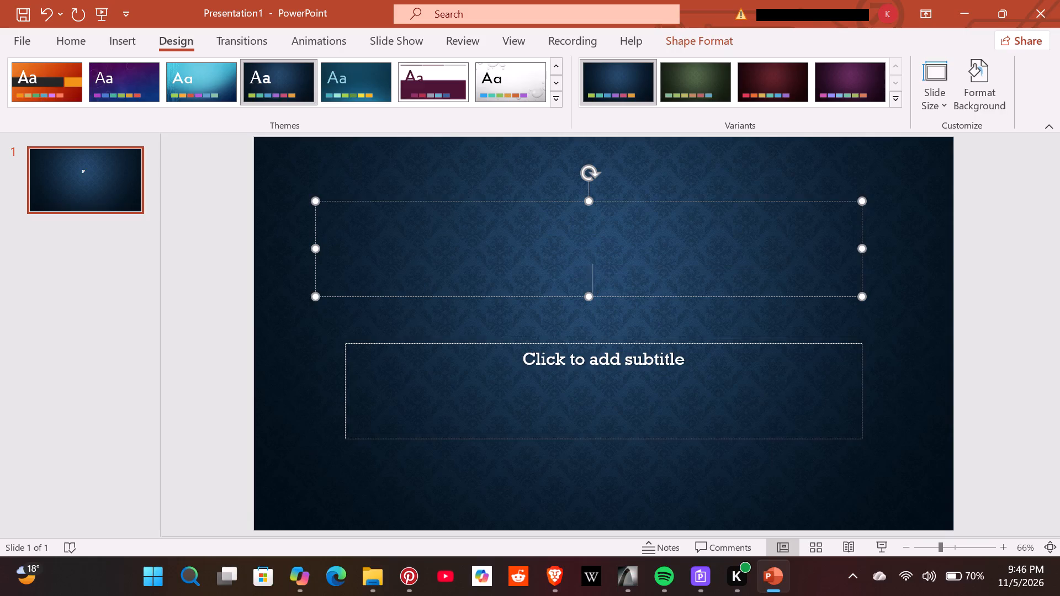
{"action": "key", "text": "p"}
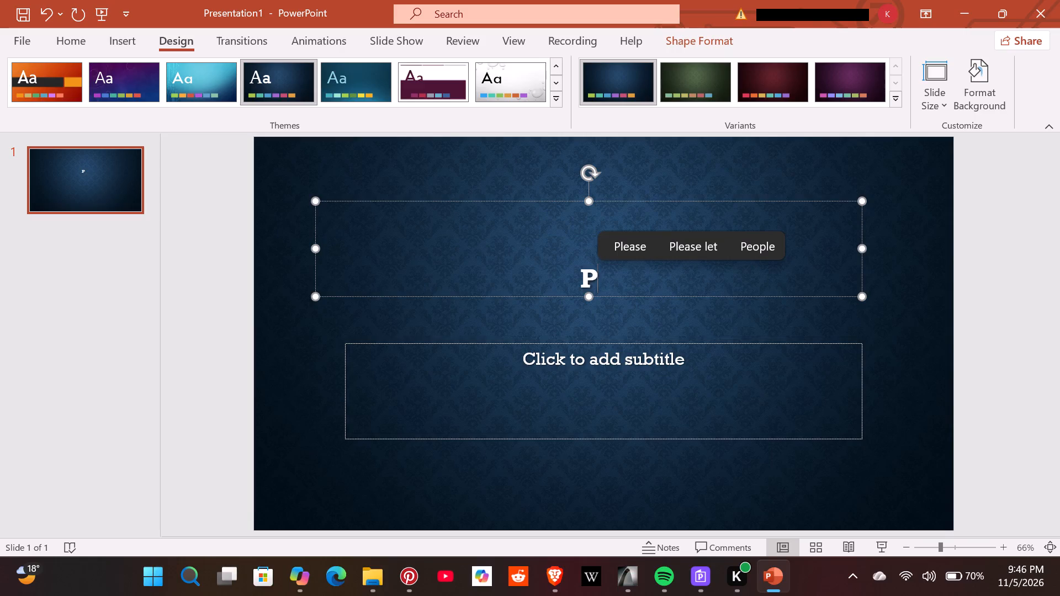
{"action": "type", "text": "ark"}
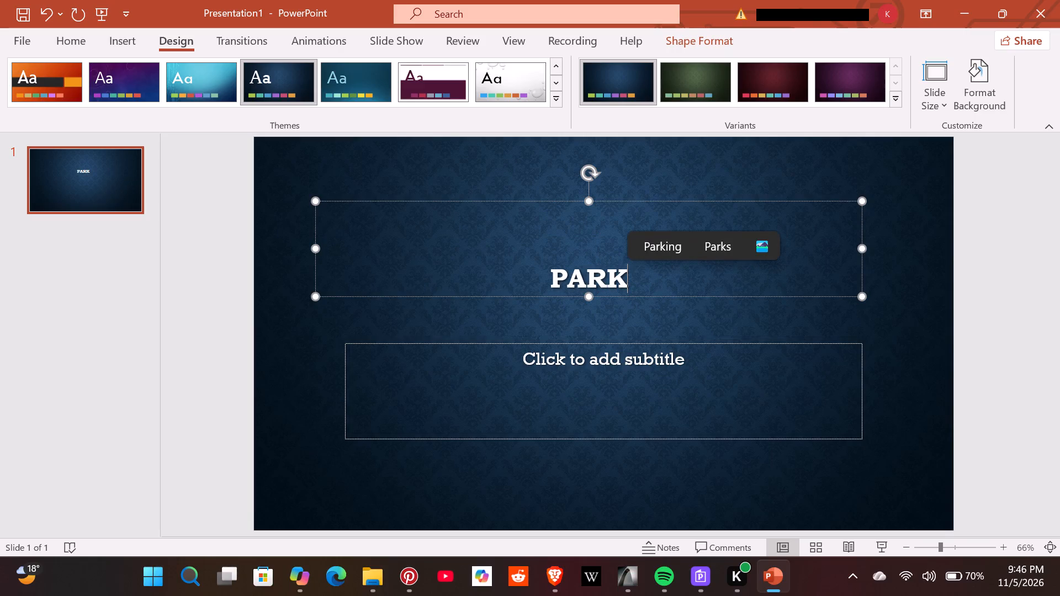
{"action": "key", "text": "BackSpace"}
{"action": "key", "text": "BackSpace"}
{"action": "key", "text": "BackSpace"}
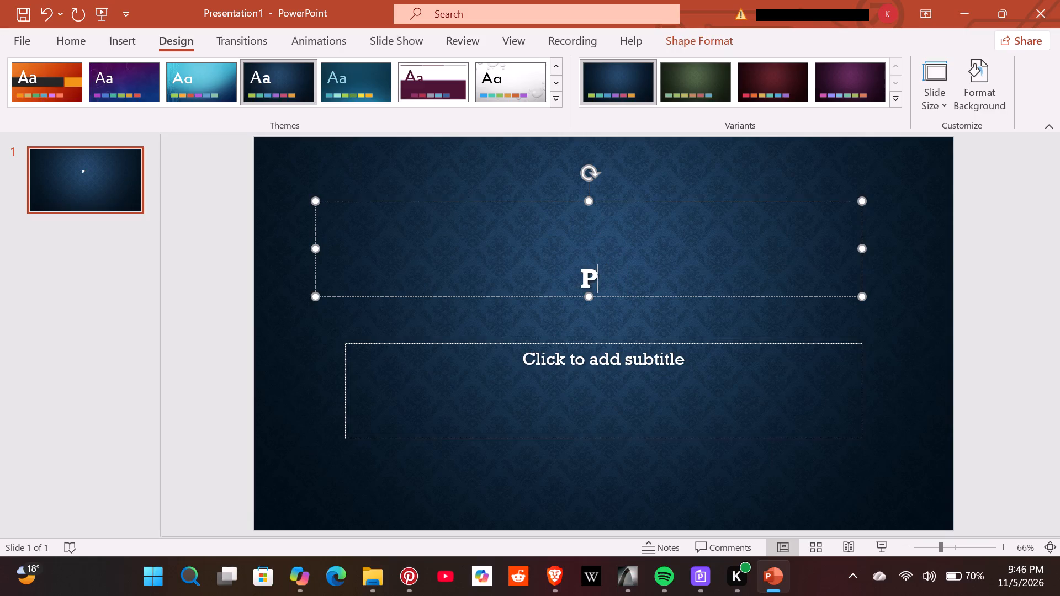
{"action": "key", "text": "a"}
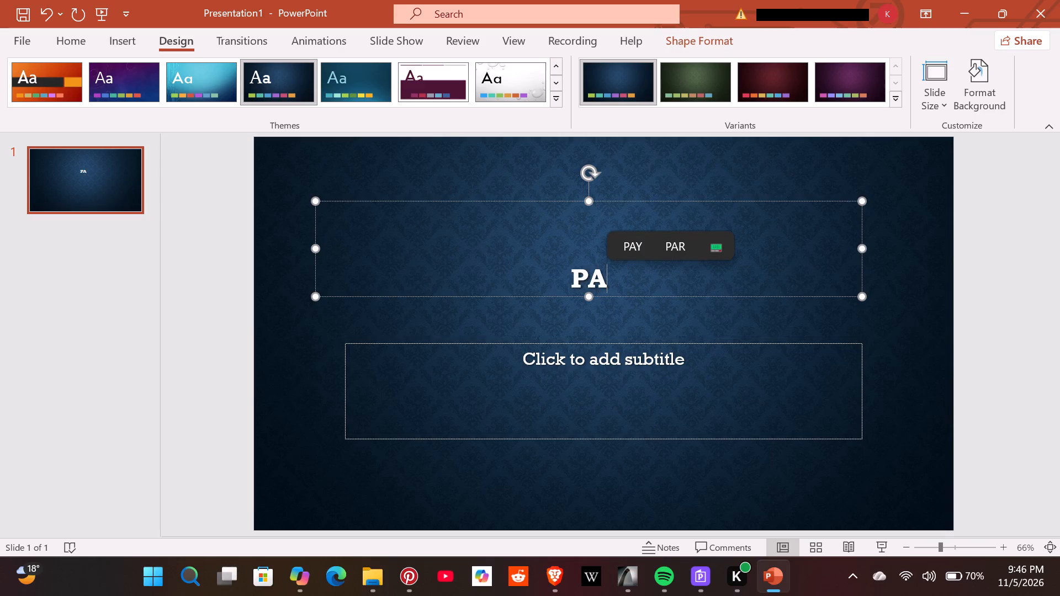
{"action": "key", "text": "BackSpace"}
{"action": "key", "text": "a"}
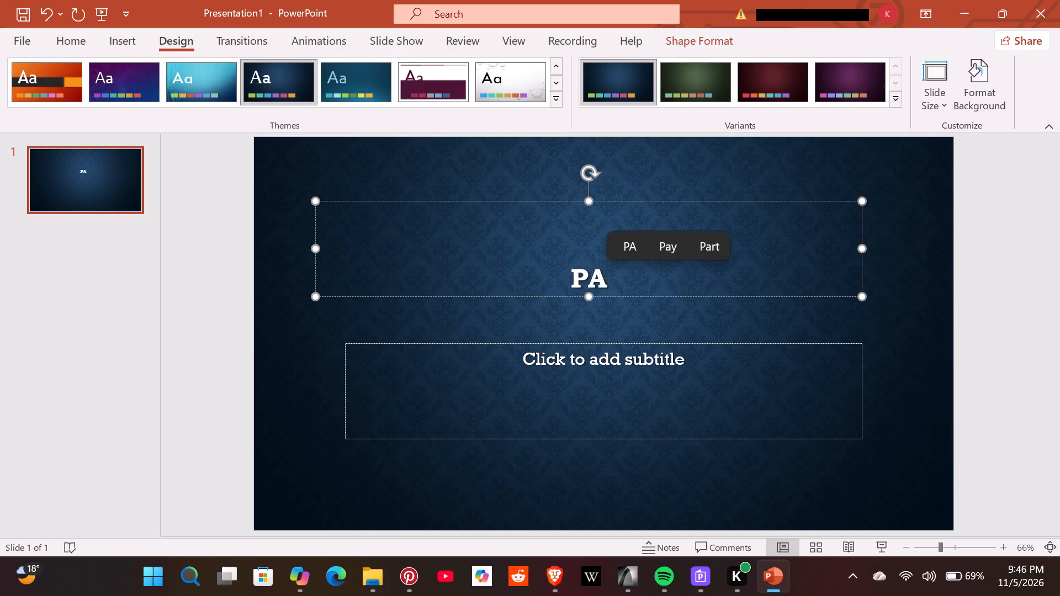
{"action": "type", "text": "rk"}
{"action": "type", "text": "ing"}
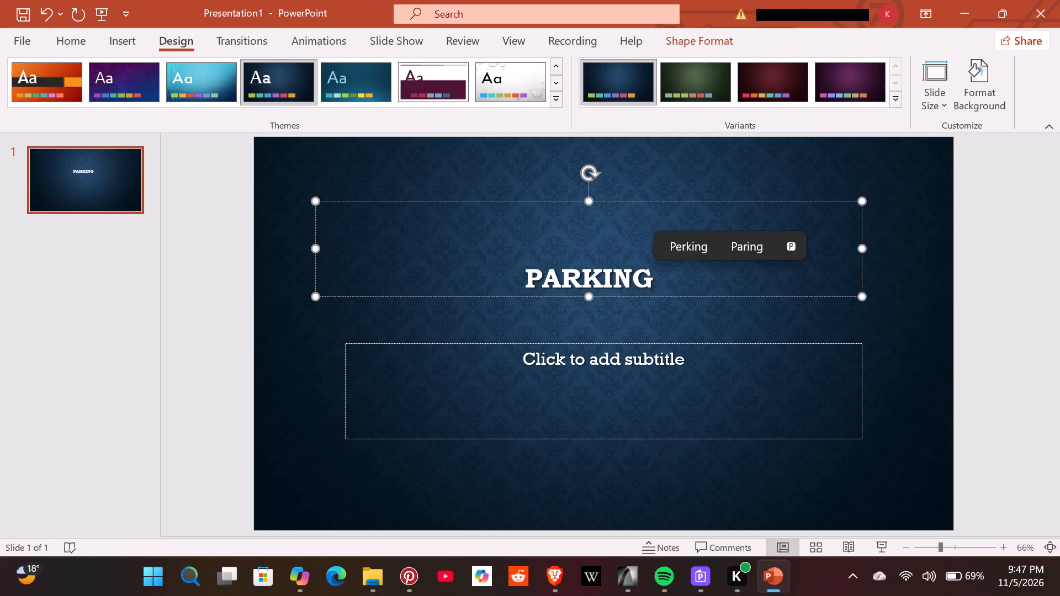
{"action": "key", "text": "space"}
{"action": "type", "text": "survey"}
{"action": "key", "text": "space"}
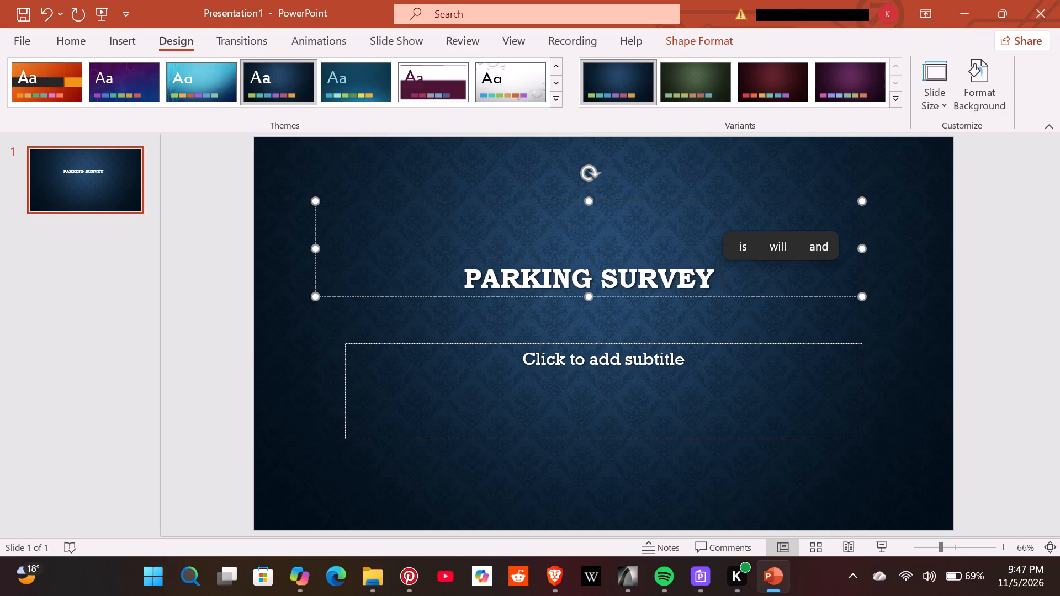
{"action": "type", "text": "types"}
{"action": "key", "text": "space"}
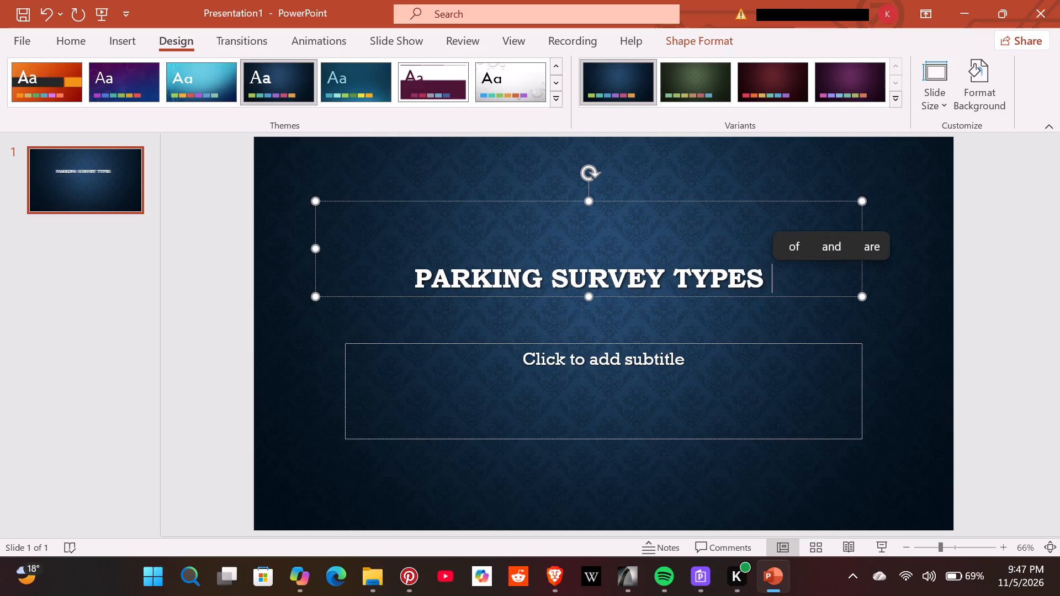
{"action": "type", "text": "and"}
{"action": "key", "text": "space"}
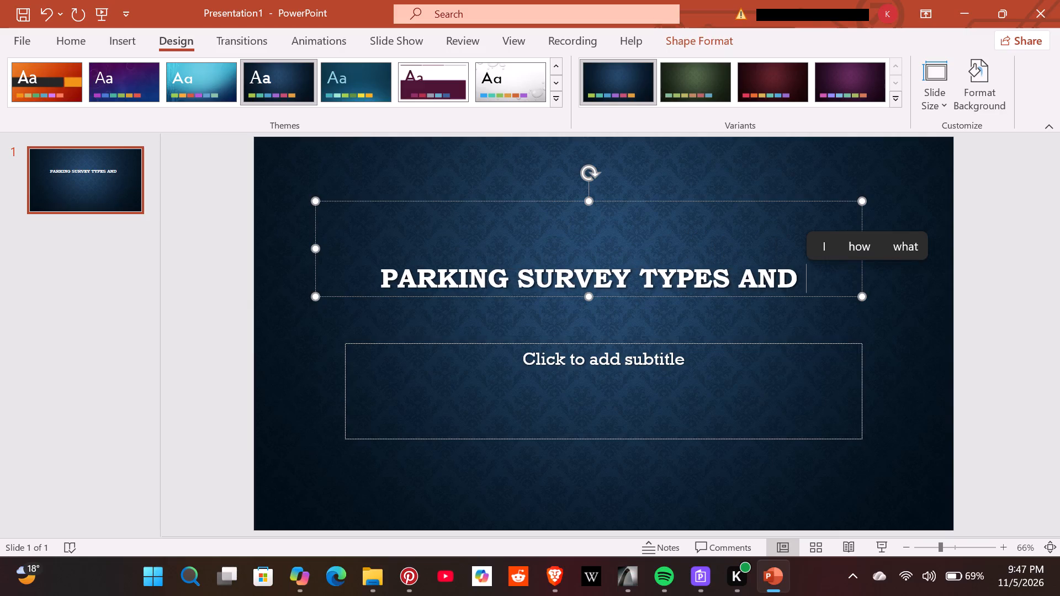
{"action": "type", "text": "data"}
{"action": "key", "text": "space"}
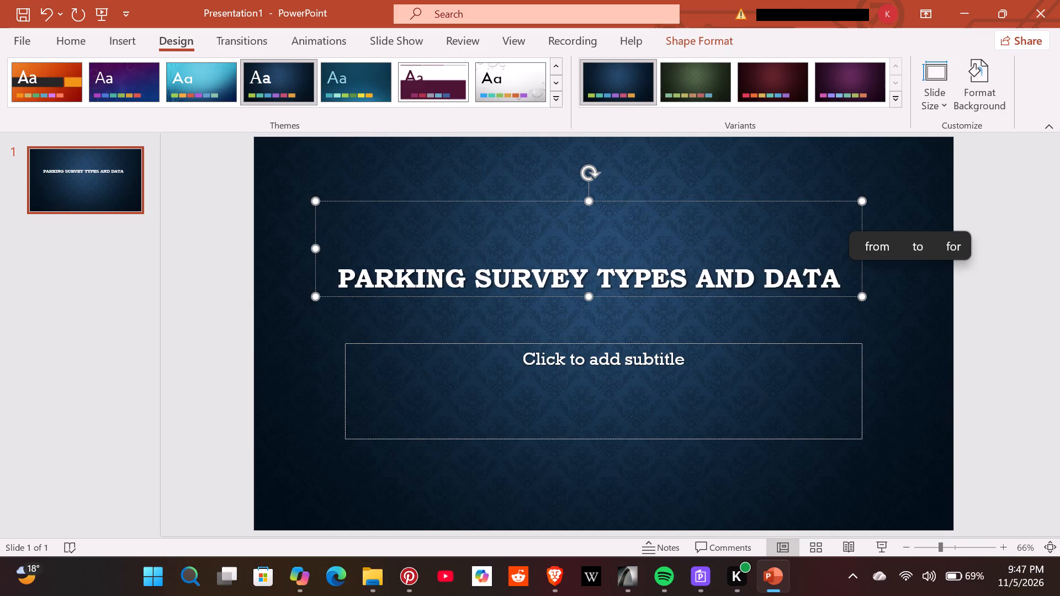
{"action": "key", "text": "c"}
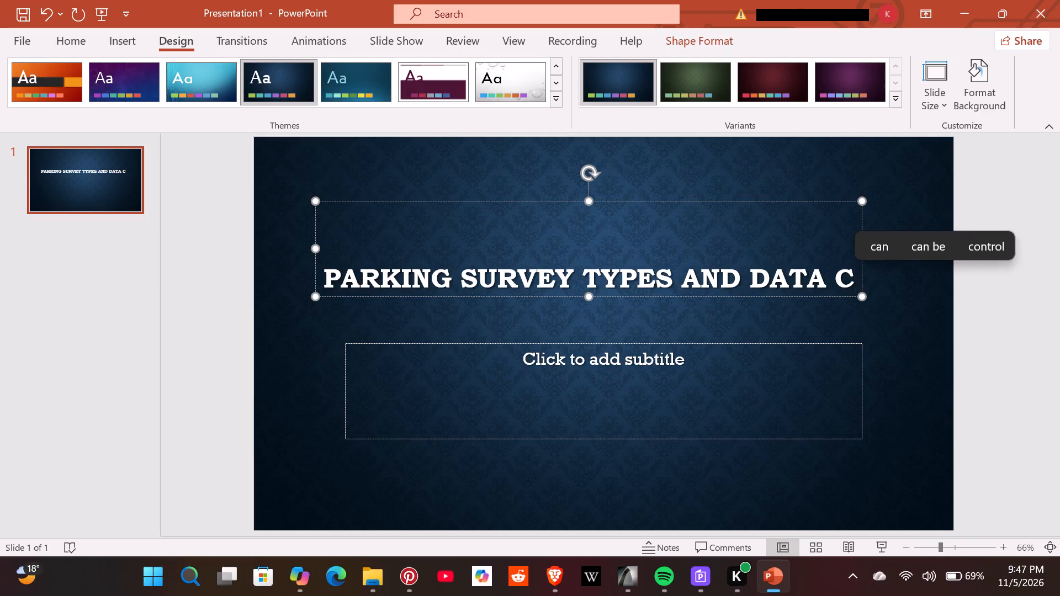
{"action": "key", "text": "o"}
{"action": "type", "text": "llection"}
{"action": "key", "text": "space"}
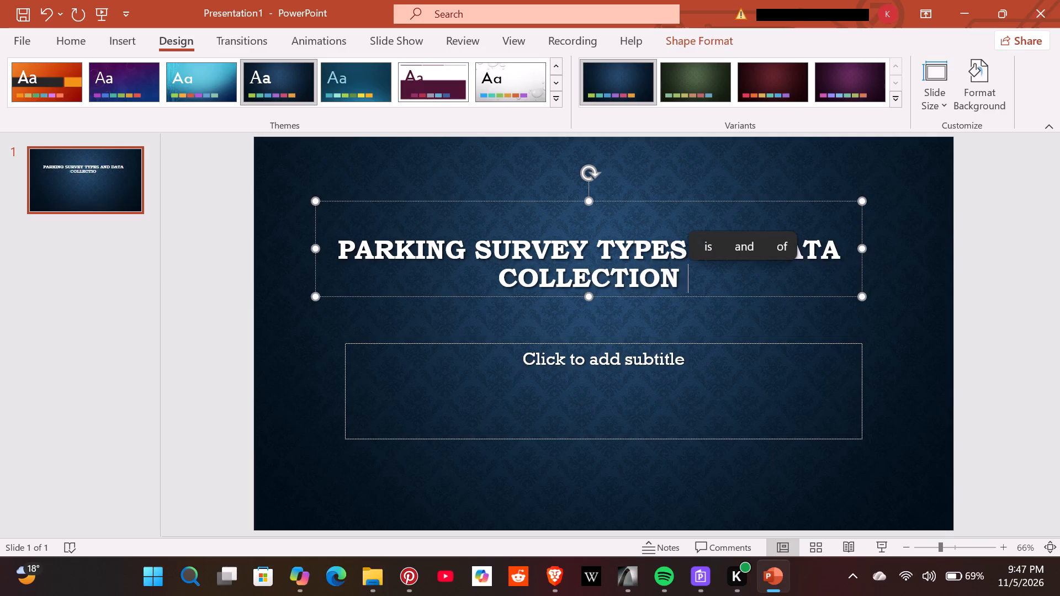
Add the word "Methods" to the end of the slide title.
{"action": "key", "text": "m"}
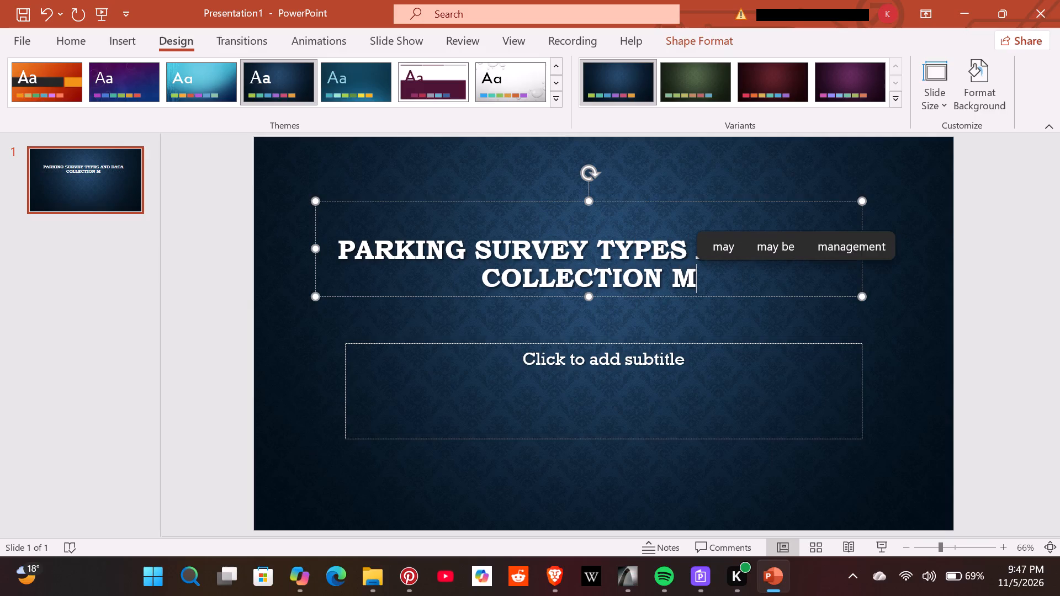
{"action": "type", "text": "ethoda"}
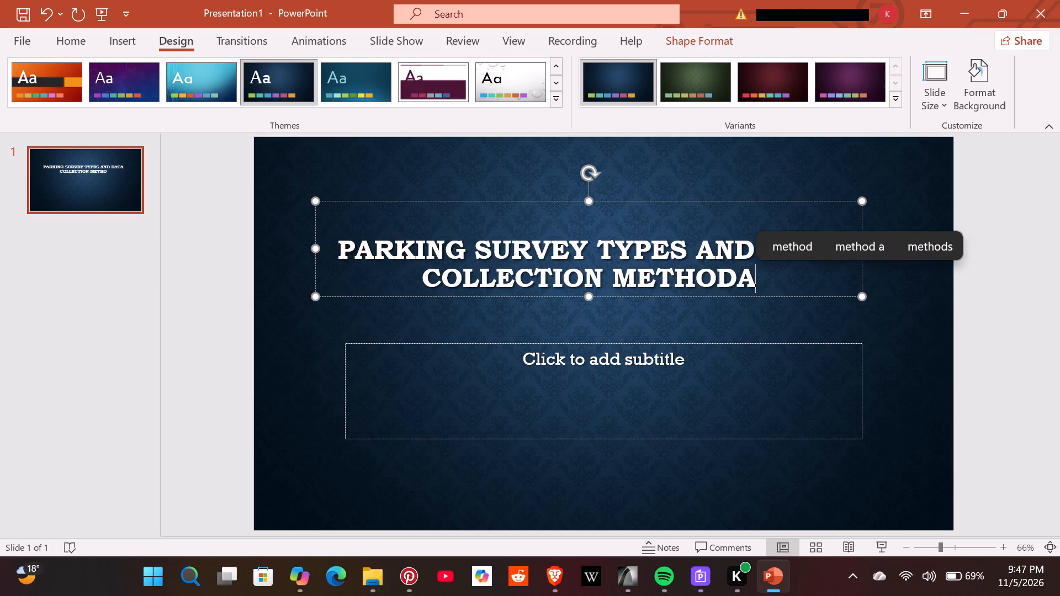
{"action": "key", "text": "BackSpace"}
{"action": "key", "text": "s"}
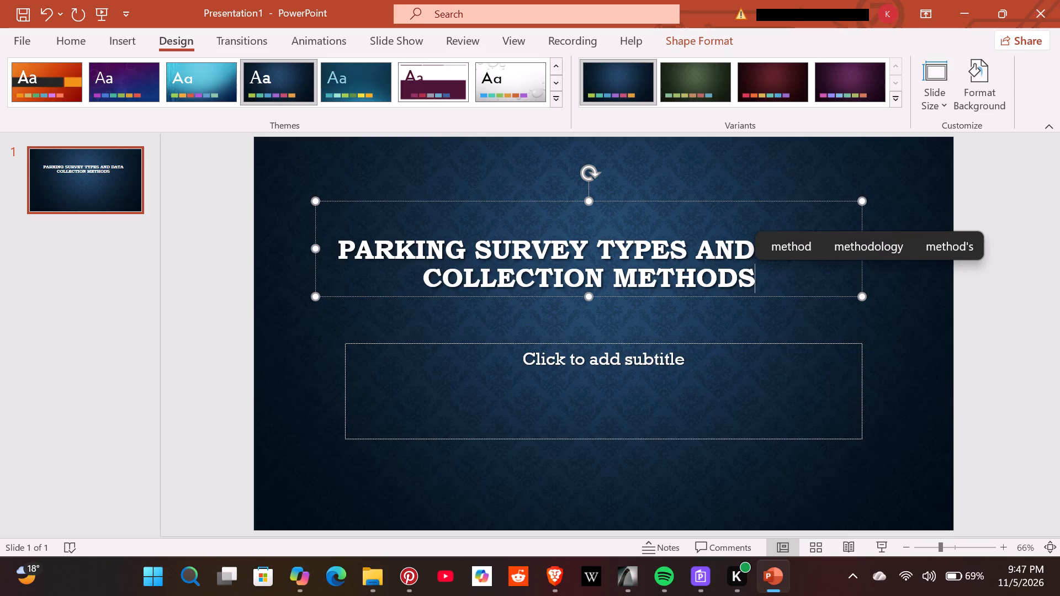
Set the subtitle placeholder's font size to 20.
{"action": "left_click", "coordinate": [590, 374]}
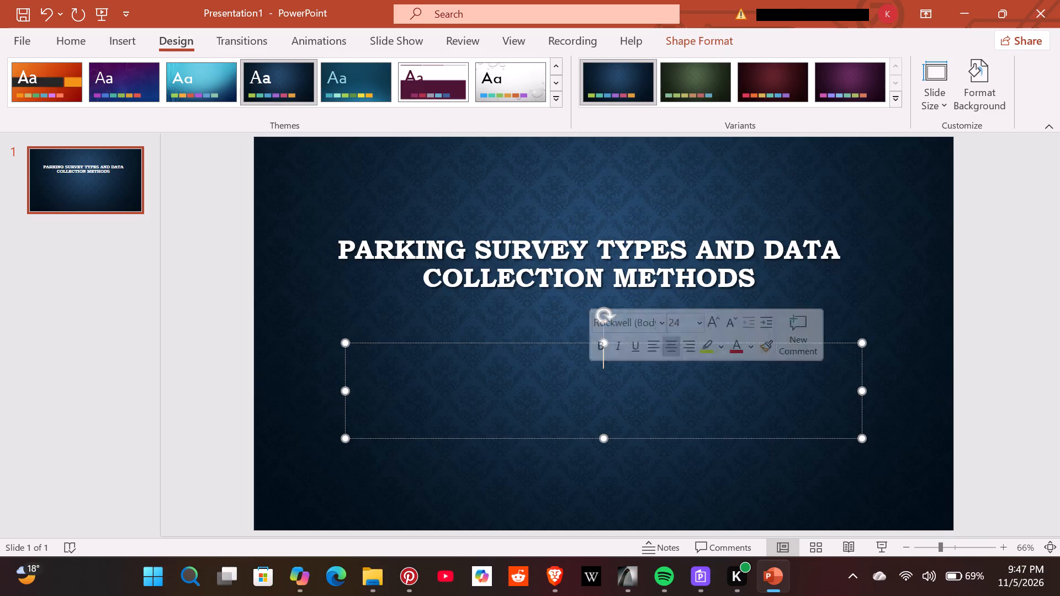
{"action": "left_click", "coordinate": [699, 322]}
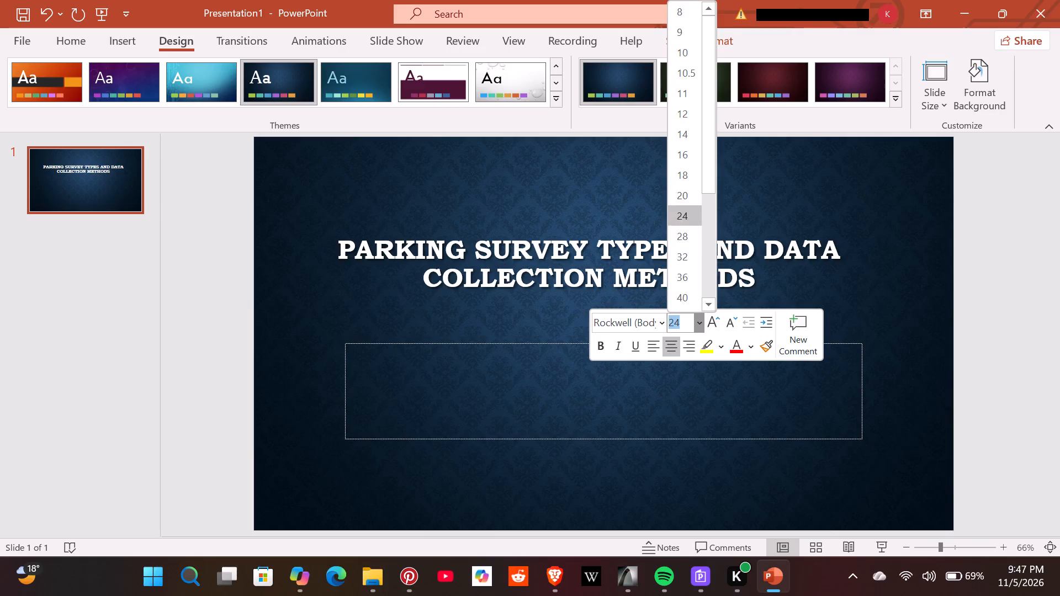
{"action": "left_click", "coordinate": [690, 196]}
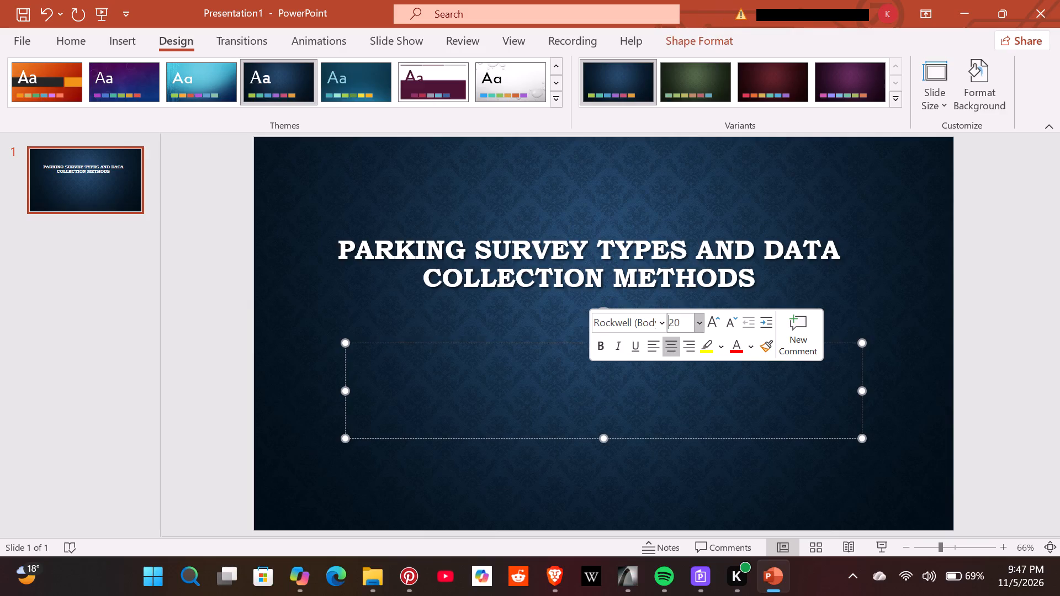
{"action": "left_click", "coordinate": [485, 382]}
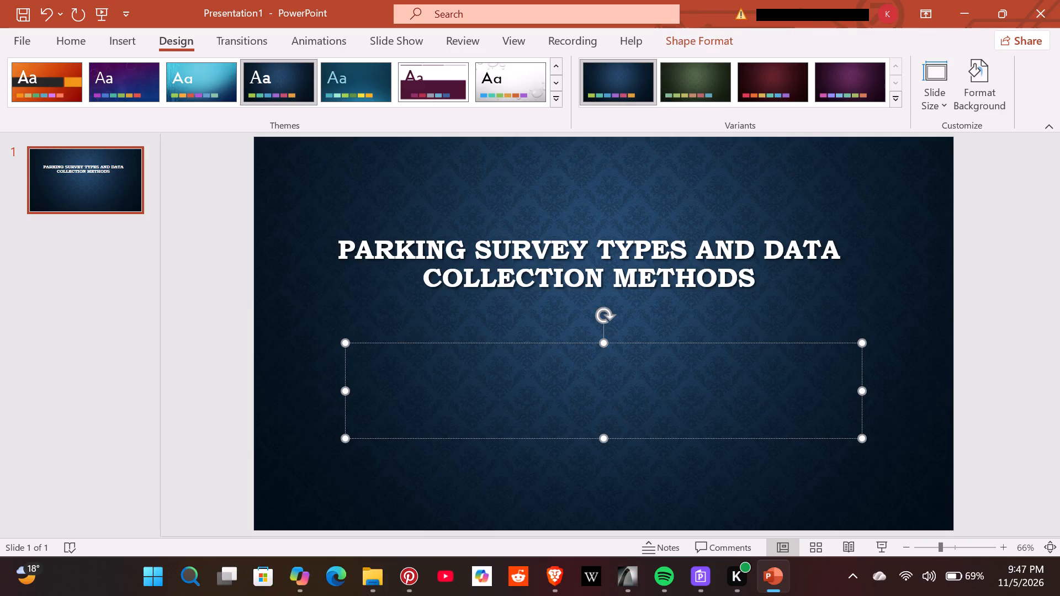
Enter the subtitle "Determining survey classifications and indentiftying data collection methodologies for parking analysis in transportational mode".
{"action": "key", "text": "d"}
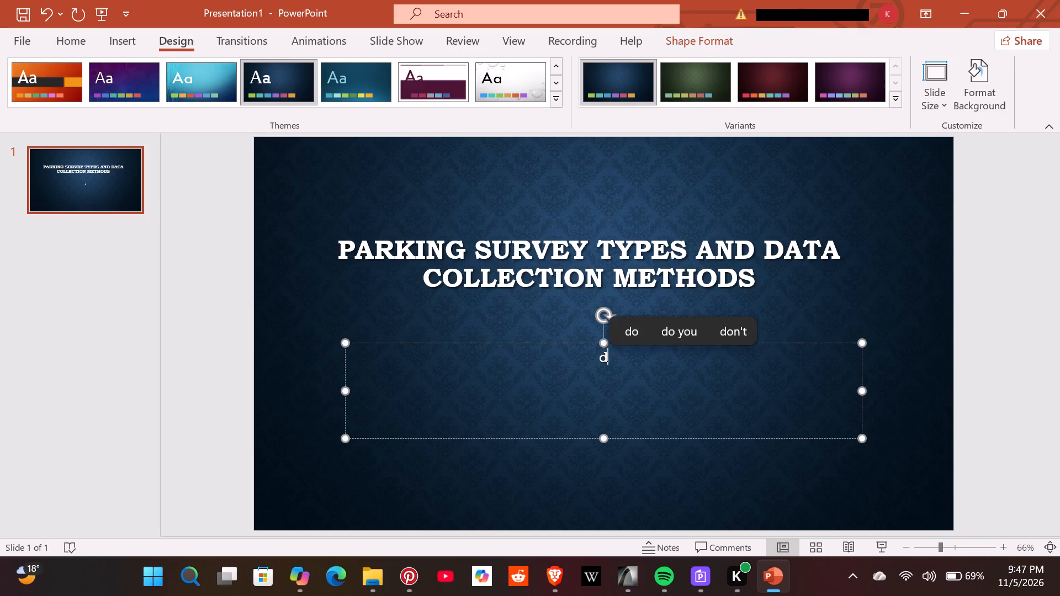
{"action": "key", "text": "BackSpace"}
{"action": "key", "text": "d"}
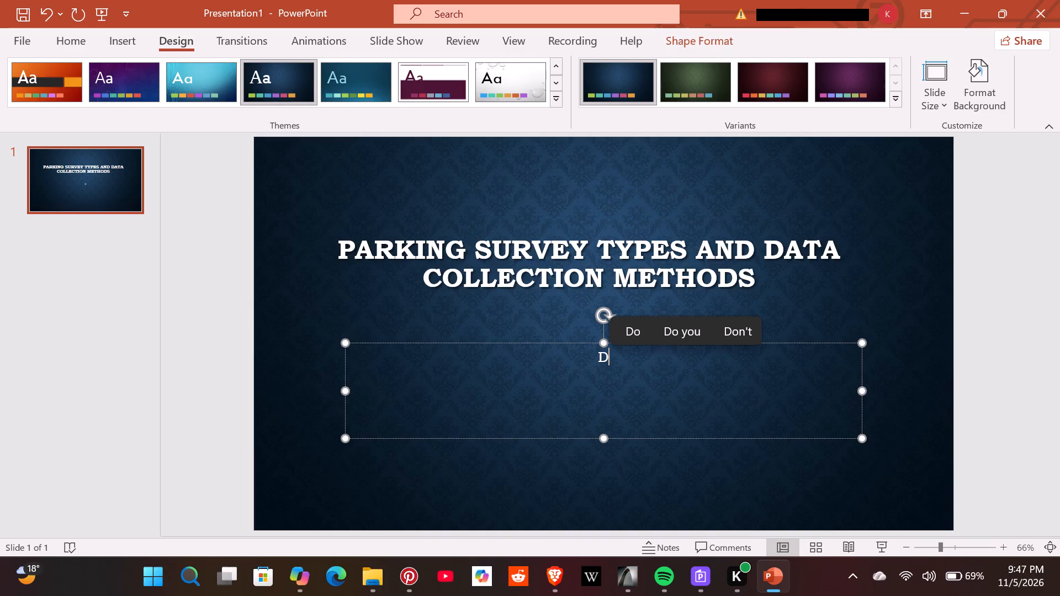
{"action": "key", "text": "e"}
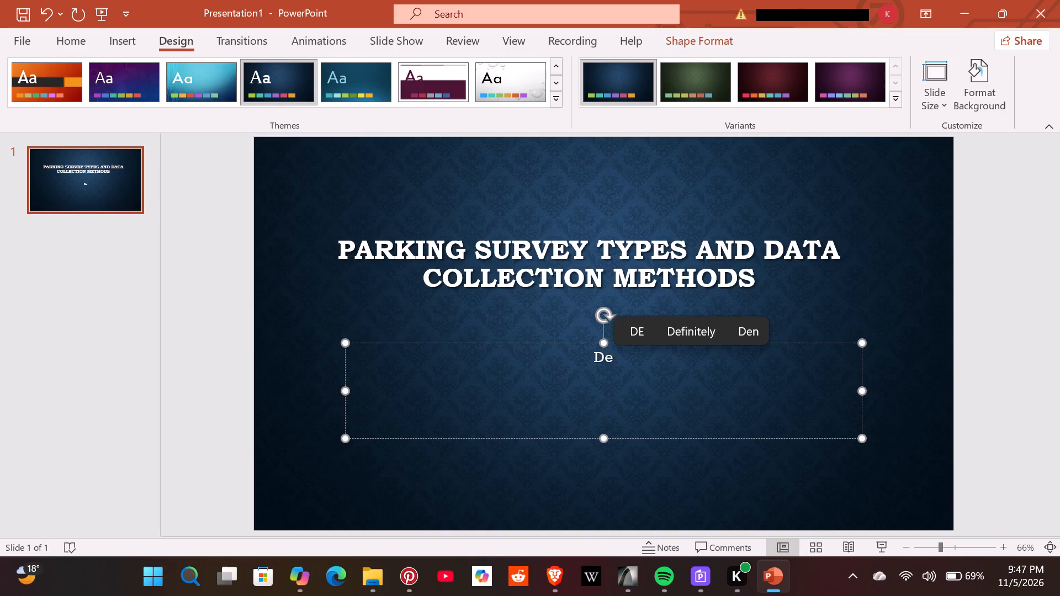
{"action": "key", "text": "t"}
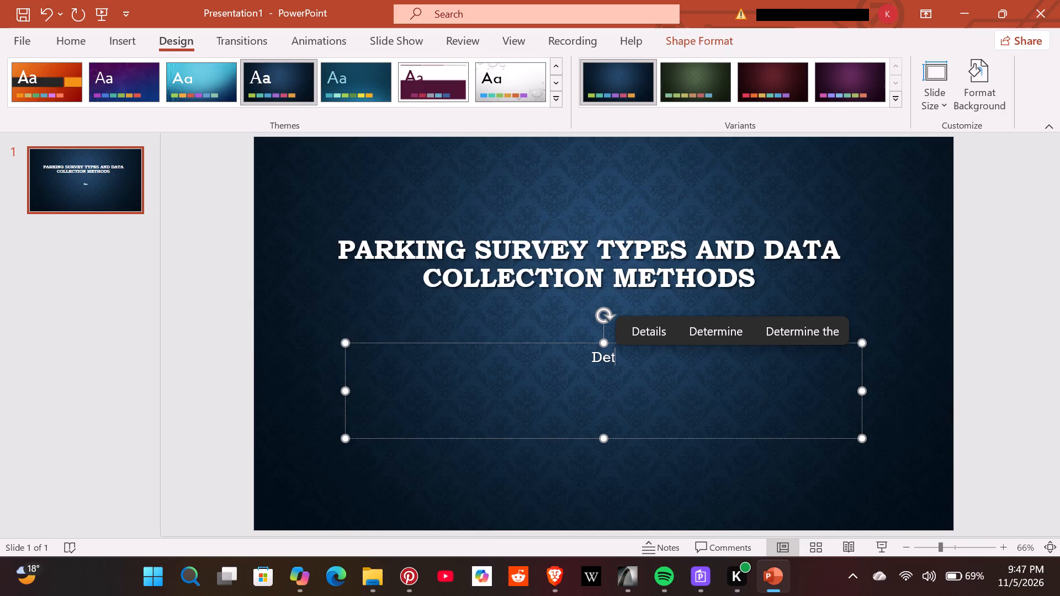
{"action": "type", "text": "ermining survet"}
{"action": "key", "text": "BackSpace"}
{"action": "type", "text": "y"}
{"action": "key", "text": "space"}
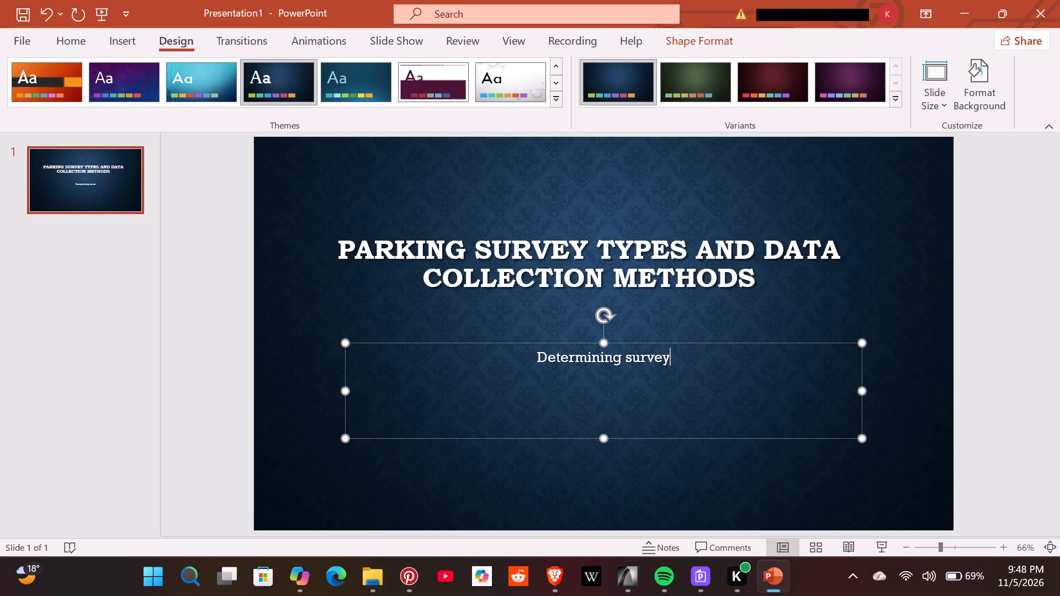
{"action": "type", "text": "classifications"}
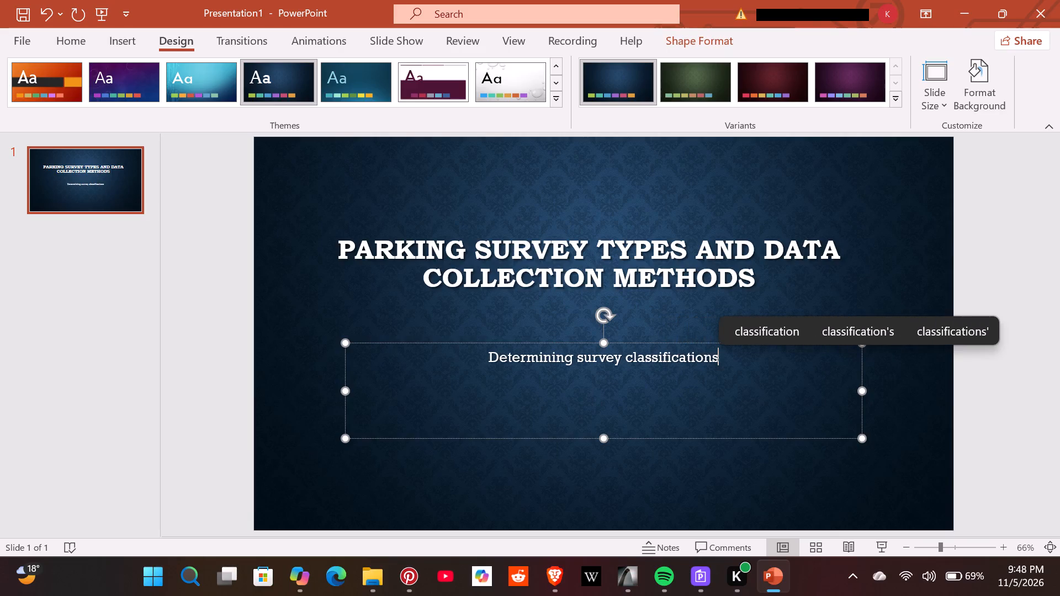
{"action": "key", "text": "space"}
{"action": "type", "text": "and indentiftying"}
{"action": "key", "text": "space"}
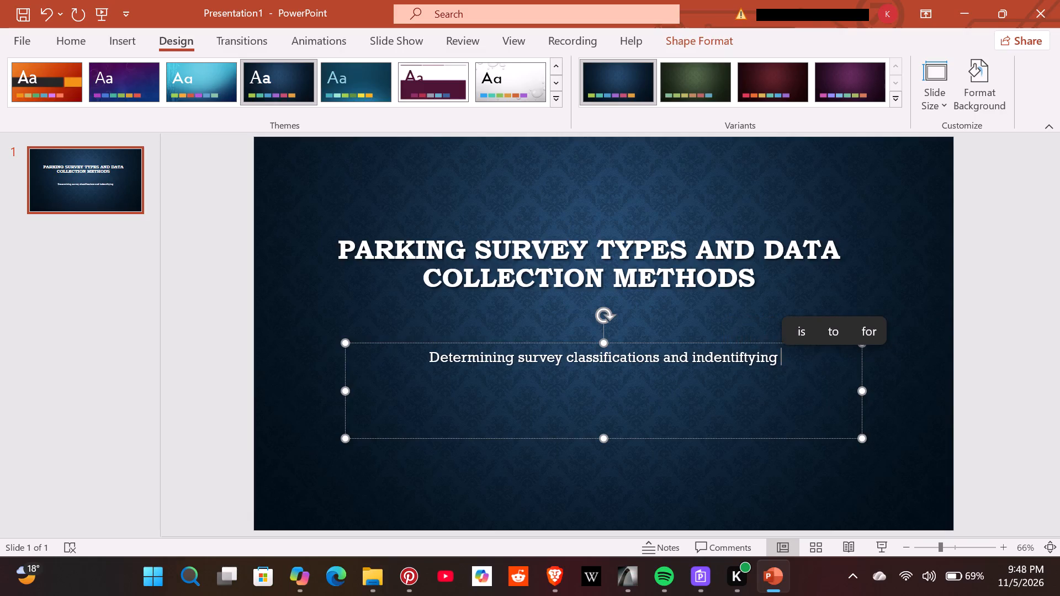
{"action": "type", "text": "data collection methodolo"}
{"action": "type", "text": "gies"}
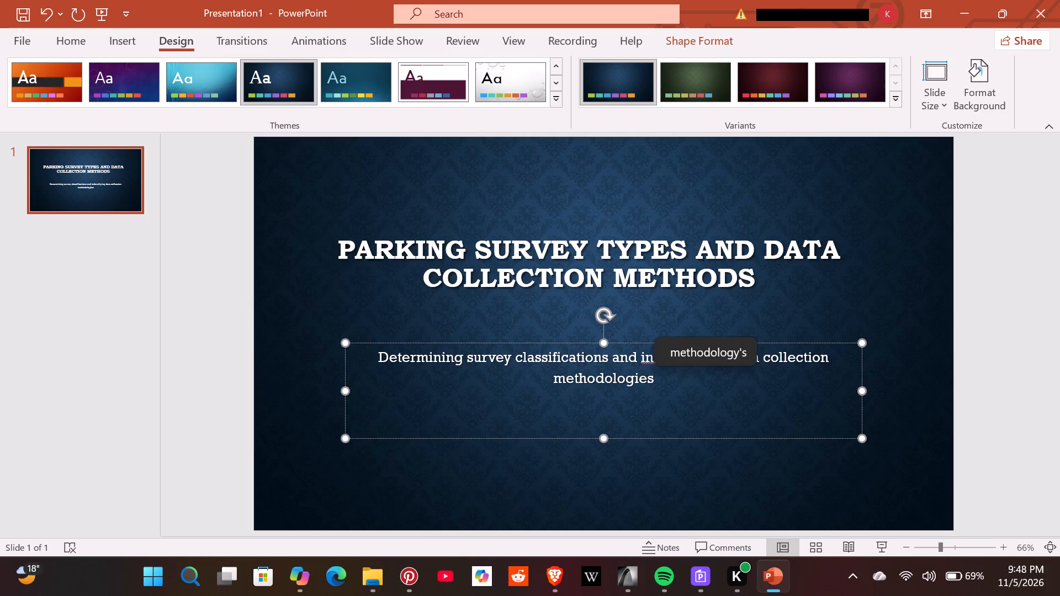
{"action": "key", "text": "space"}
{"action": "type", "text": "for parking analysis"}
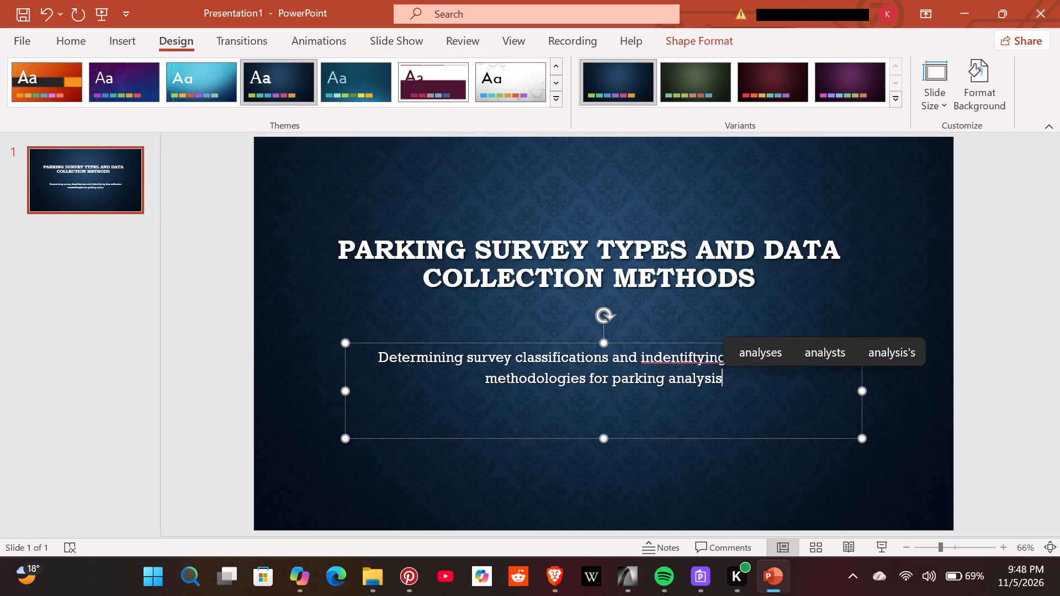
{"action": "key", "text": "space"}
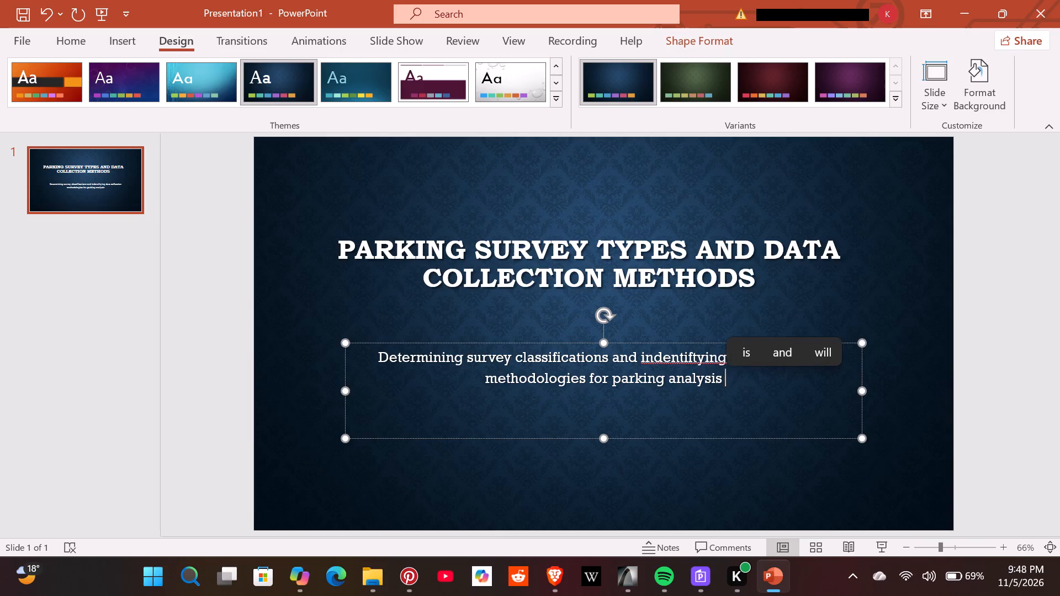
{"action": "type", "text": "in"}
{"action": "key", "text": "space"}
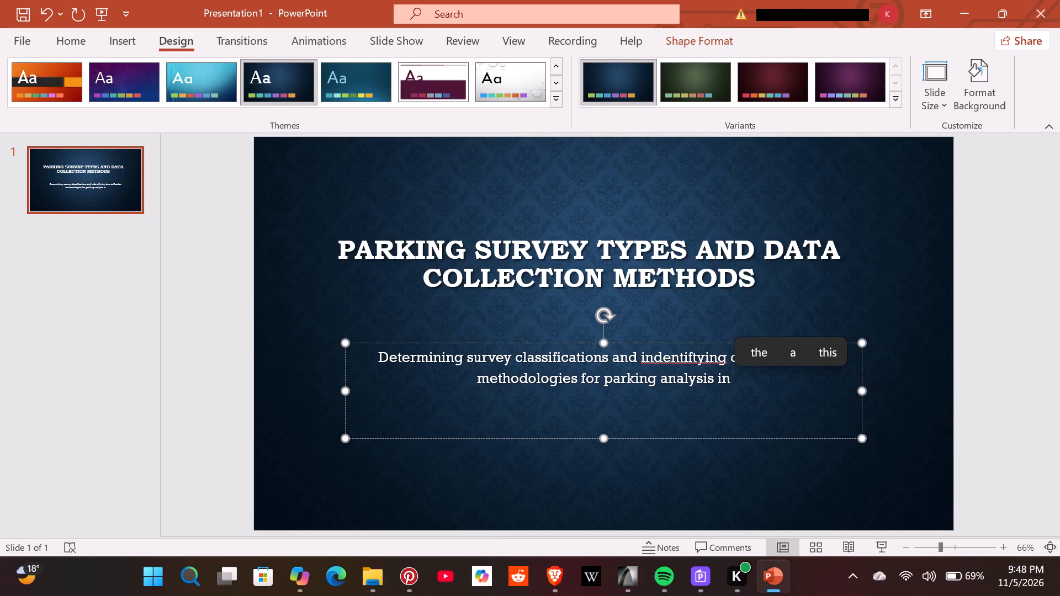
{"action": "type", "text": "transportational mod"}
{"action": "key", "text": "e"}
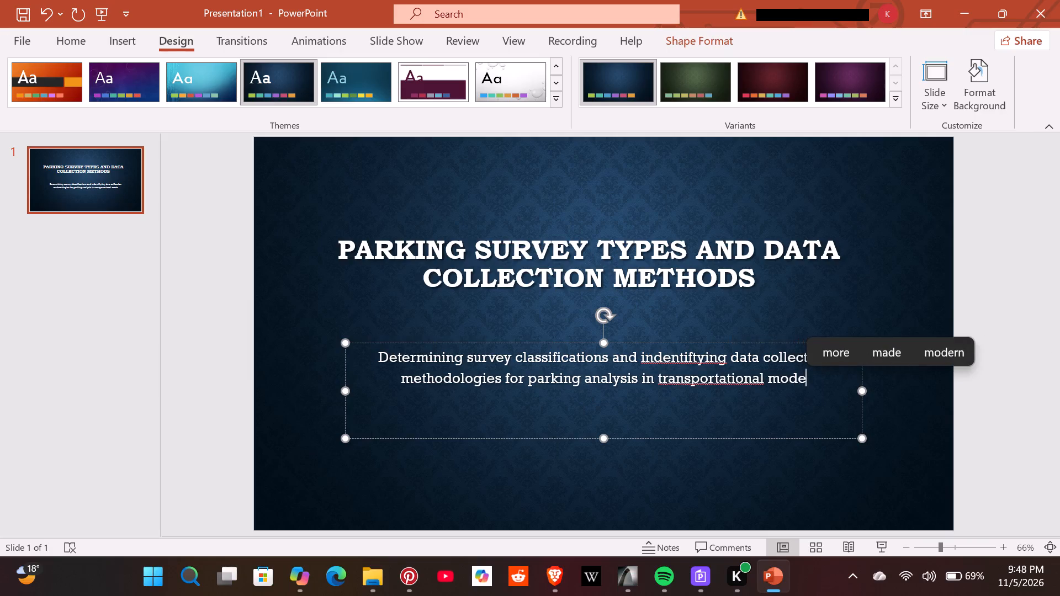
Correct the two misspelled subtitle words to "transportation" and "identifying" using the spelling suggestions.
{"action": "right_click", "coordinate": [697, 384]}
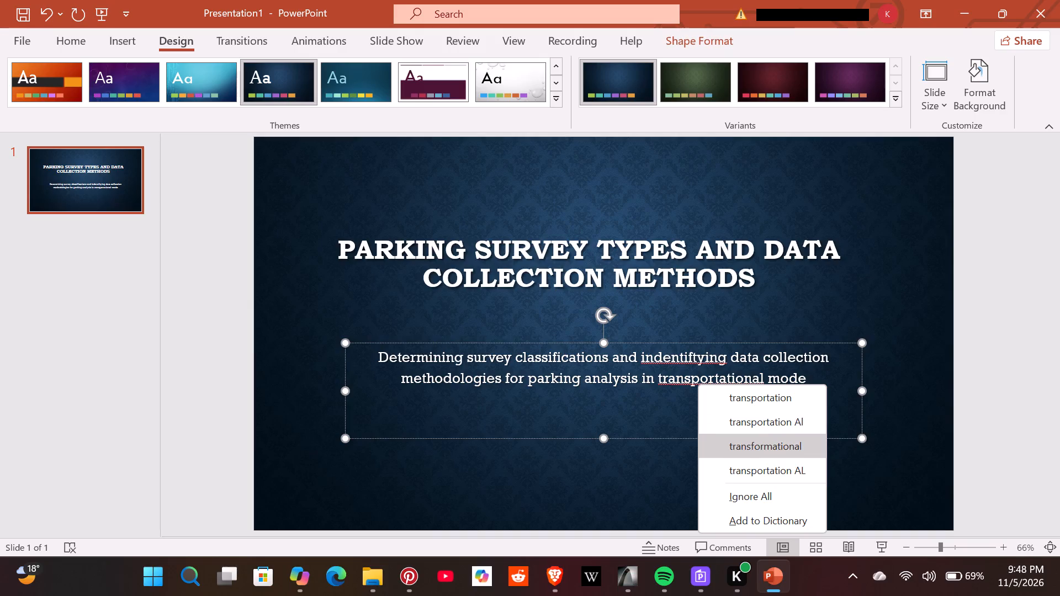
{"action": "left_click", "coordinate": [754, 406]}
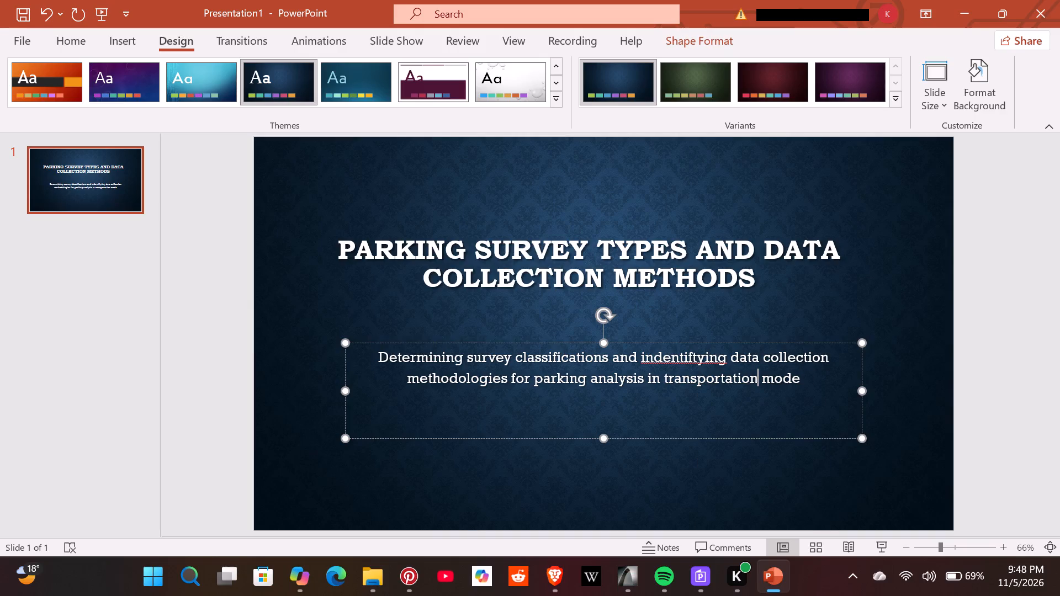
{"action": "right_click", "coordinate": [695, 355]}
{"action": "left_click", "coordinate": [712, 364]}
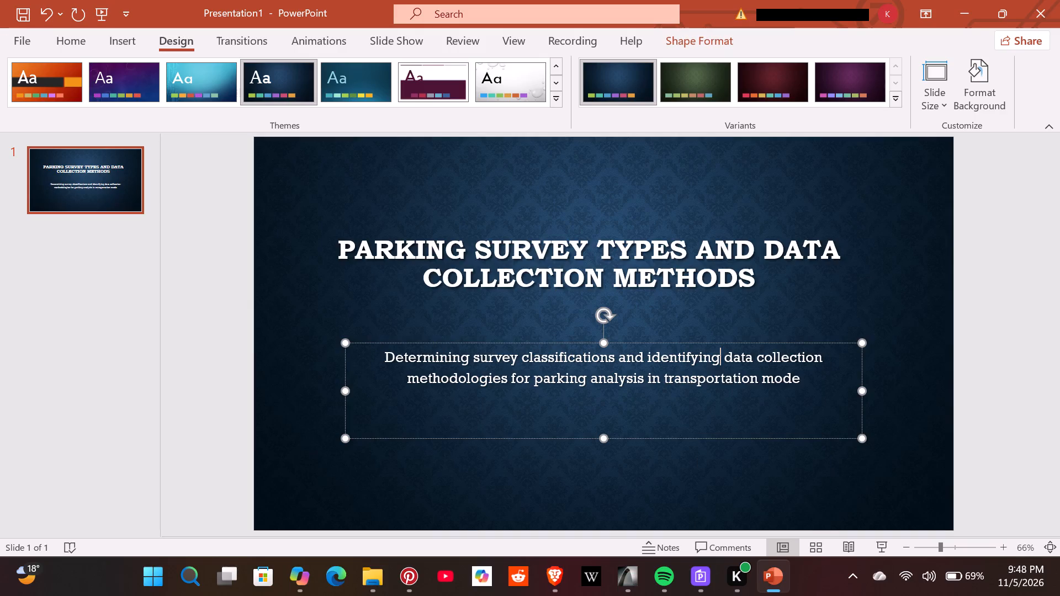
Complete the last word of the subtitle as "modeling".
{"action": "left_click", "coordinate": [809, 387]}
{"action": "type", "text": "ll"}
{"action": "key", "text": "i"}
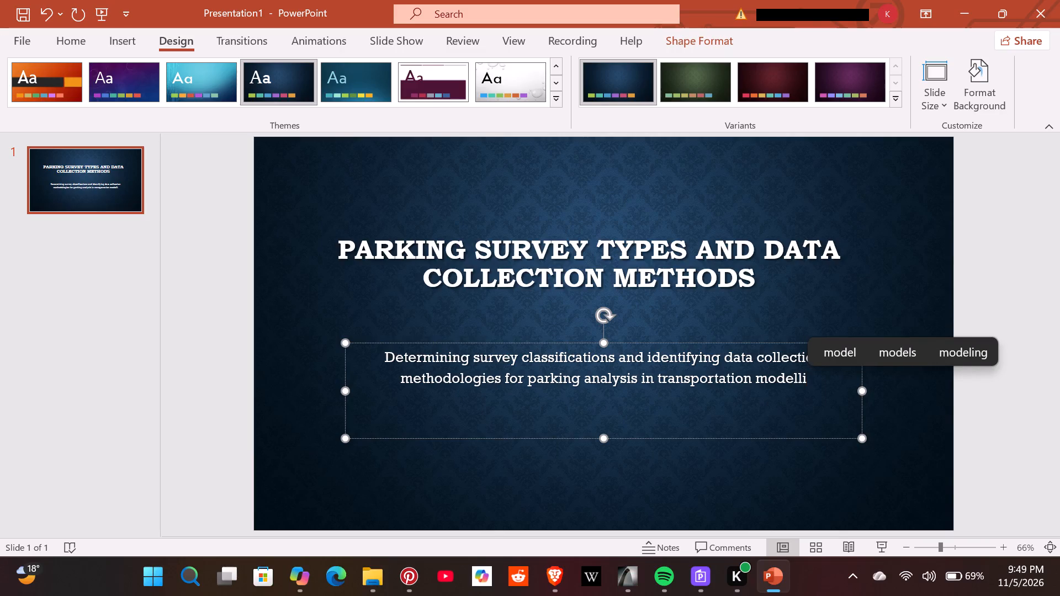
{"action": "key", "text": "g"}
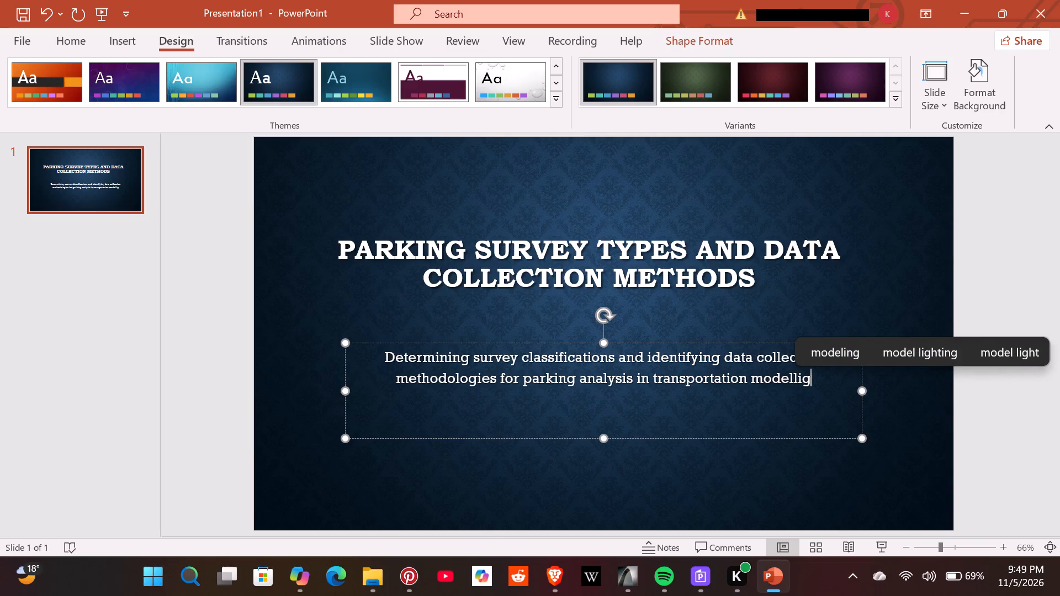
{"action": "left_click", "coordinate": [848, 349]}
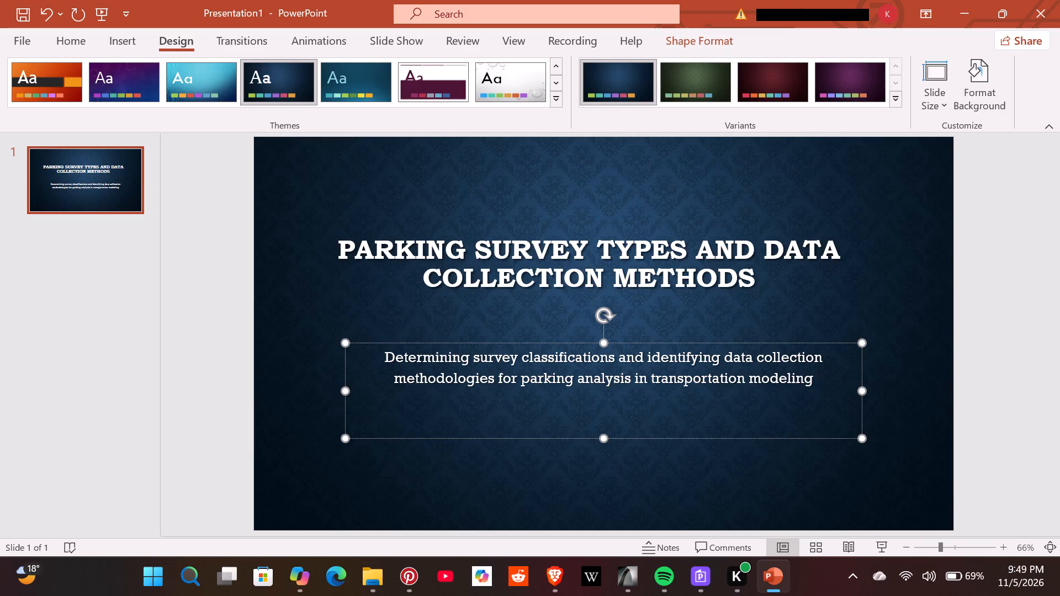
Add an empty line below the subtitle sentence, turn on underlining for it, and deselect the placeholder.
{"action": "key", "text": "Return"}
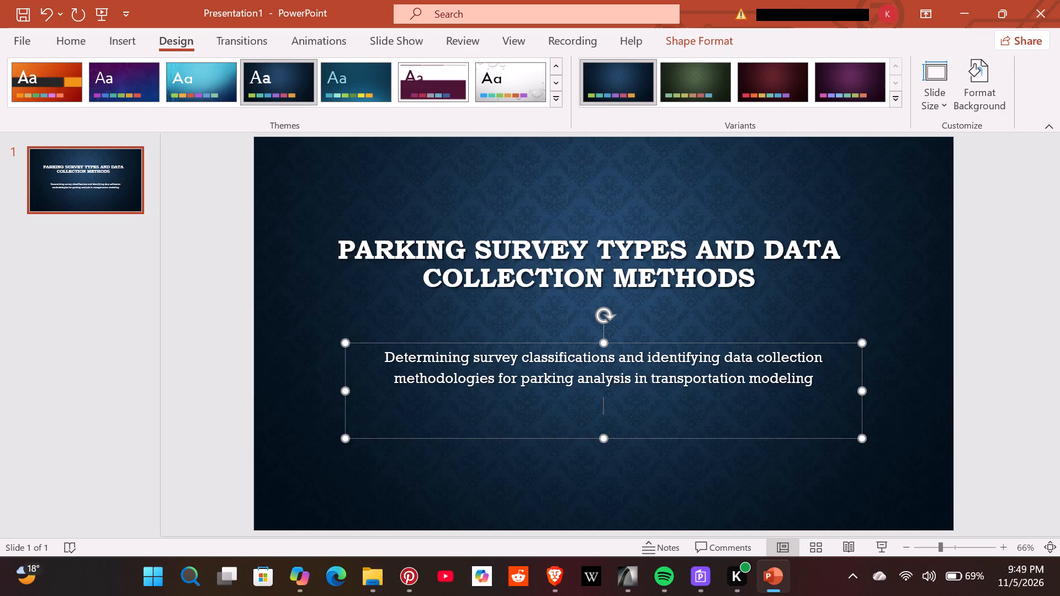
{"action": "left_click", "coordinate": [381, 412]}
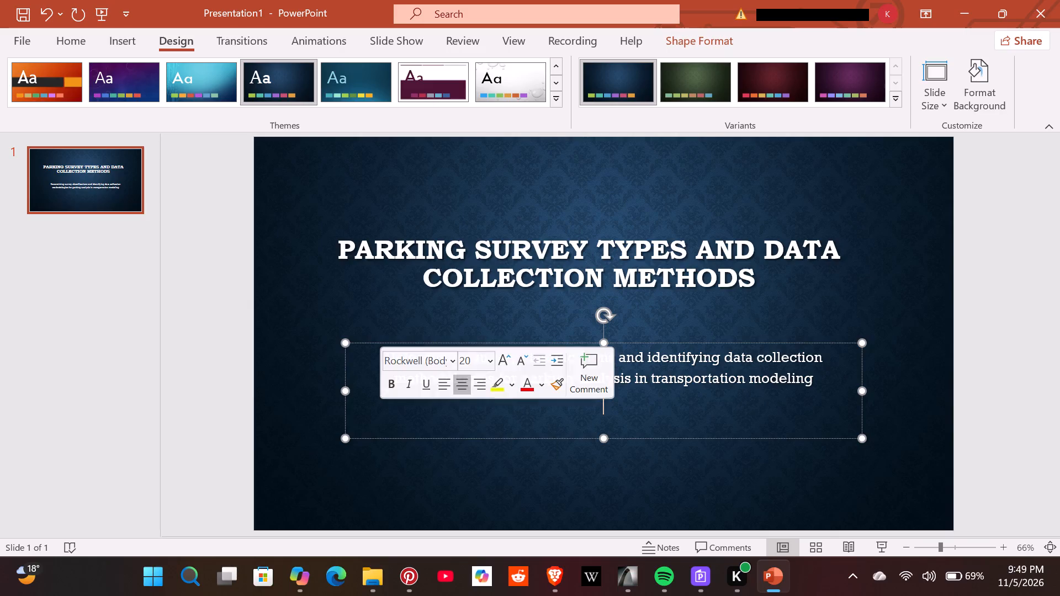
{"action": "left_click", "coordinate": [387, 418]}
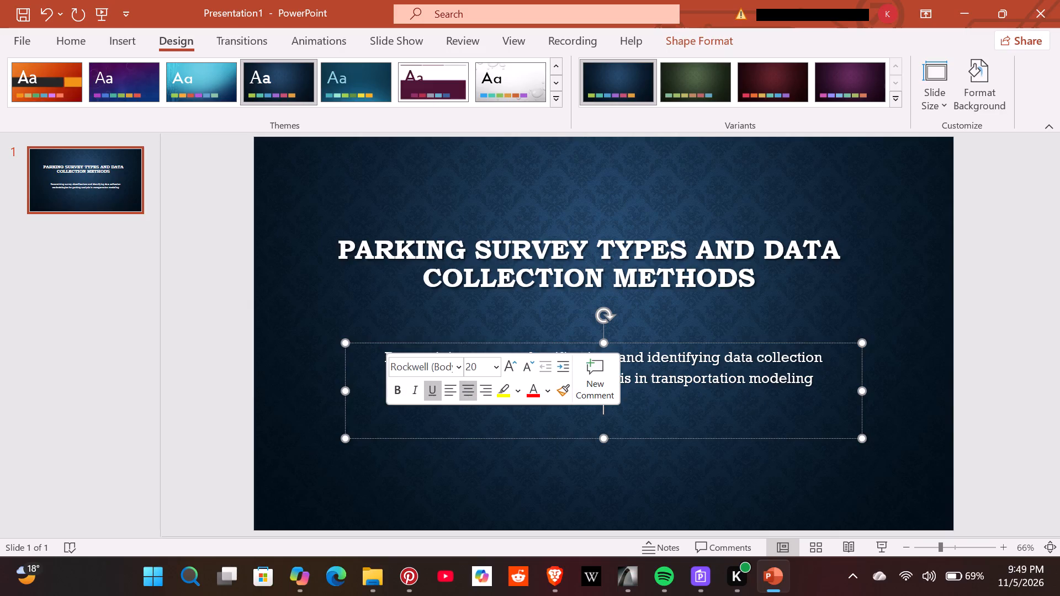
{"action": "left_click", "coordinate": [436, 391]}
{"action": "left_click", "coordinate": [670, 417]}
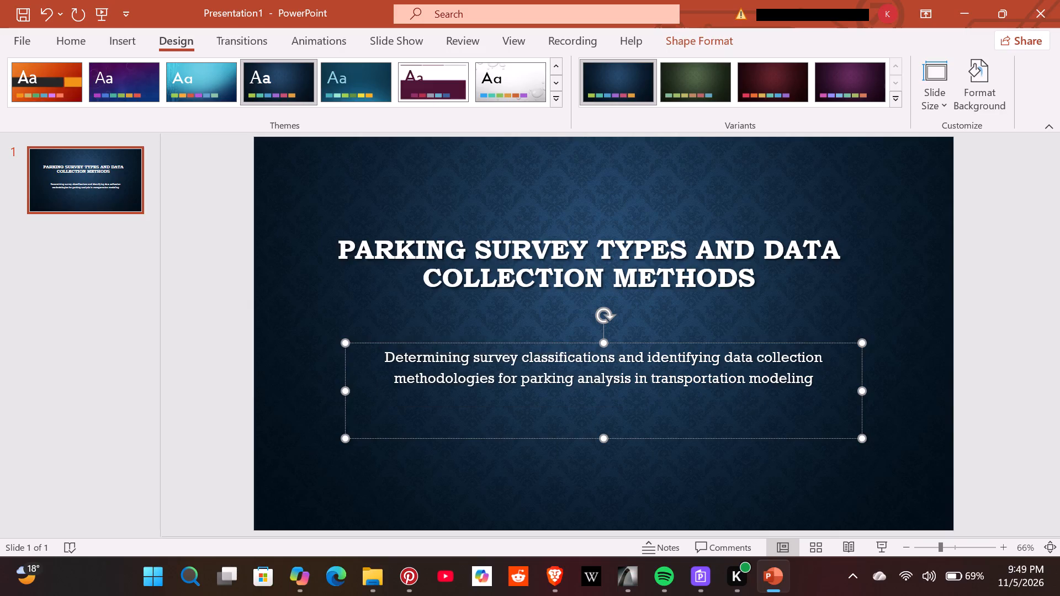
{"action": "left_click", "coordinate": [564, 410]}
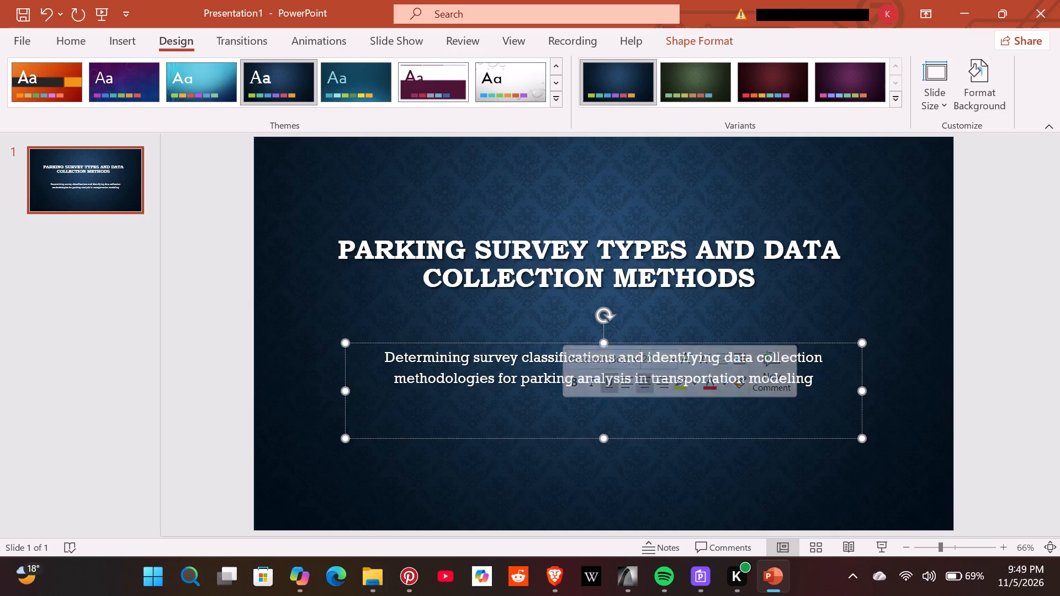
{"action": "left_click", "coordinate": [686, 456]}
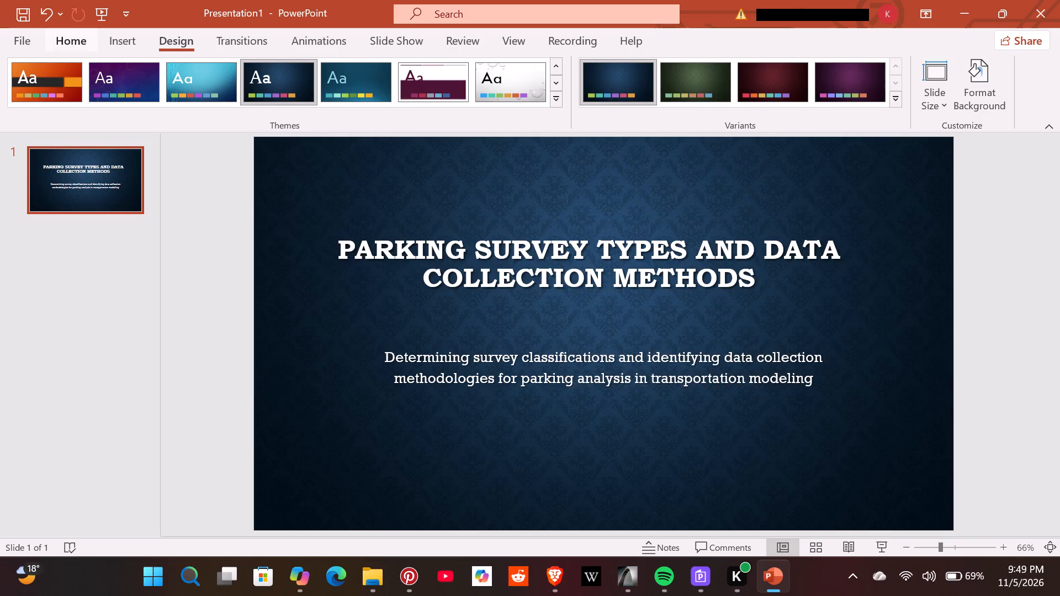
Add a second slide using the Damask theme's 3 Column layout.
{"action": "left_click", "coordinate": [125, 39]}
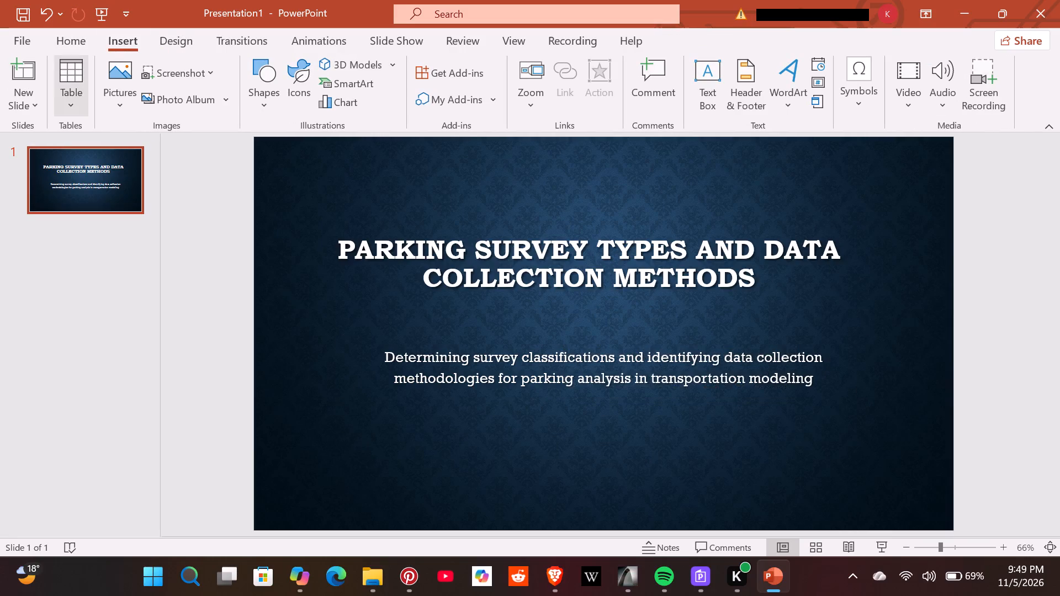
{"action": "left_click", "coordinate": [31, 109]}
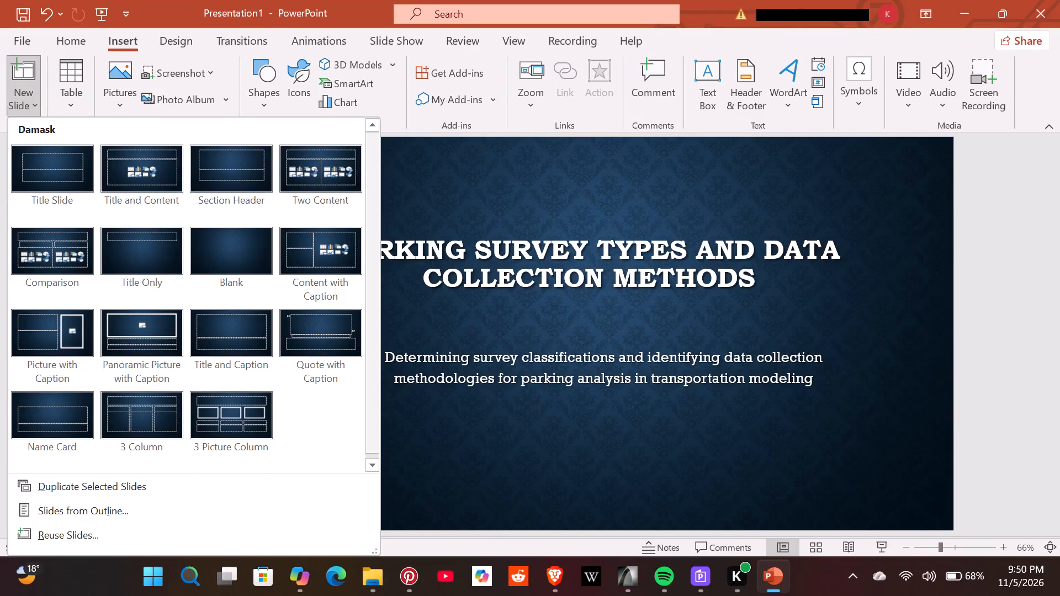
{"action": "triple_click", "coordinate": [372, 464]}
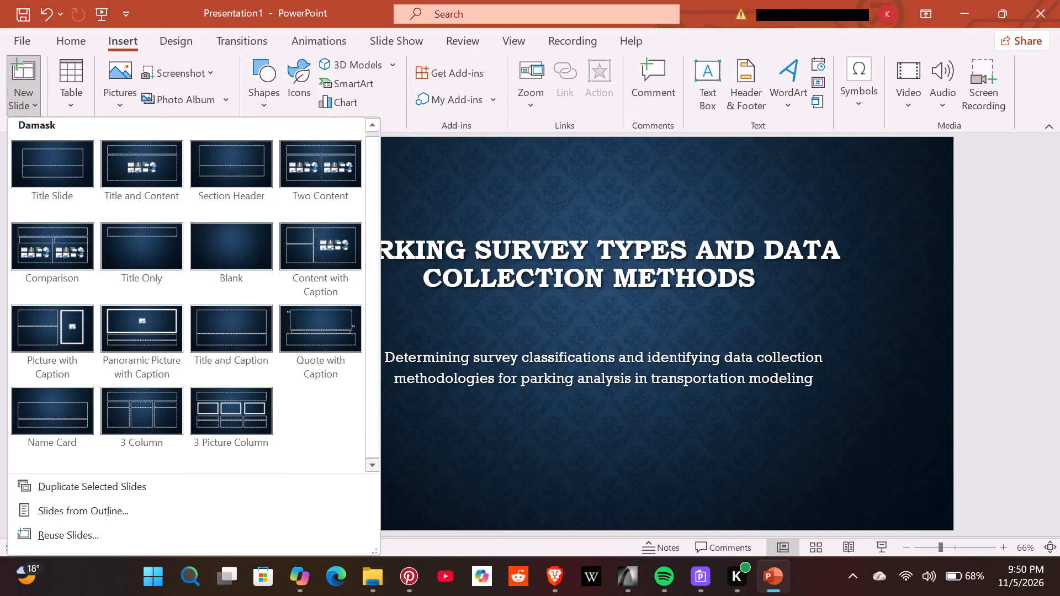
{"action": "triple_click", "coordinate": [372, 464]}
{"action": "triple_click", "coordinate": [372, 464]}
{"action": "left_click", "coordinate": [372, 464]}
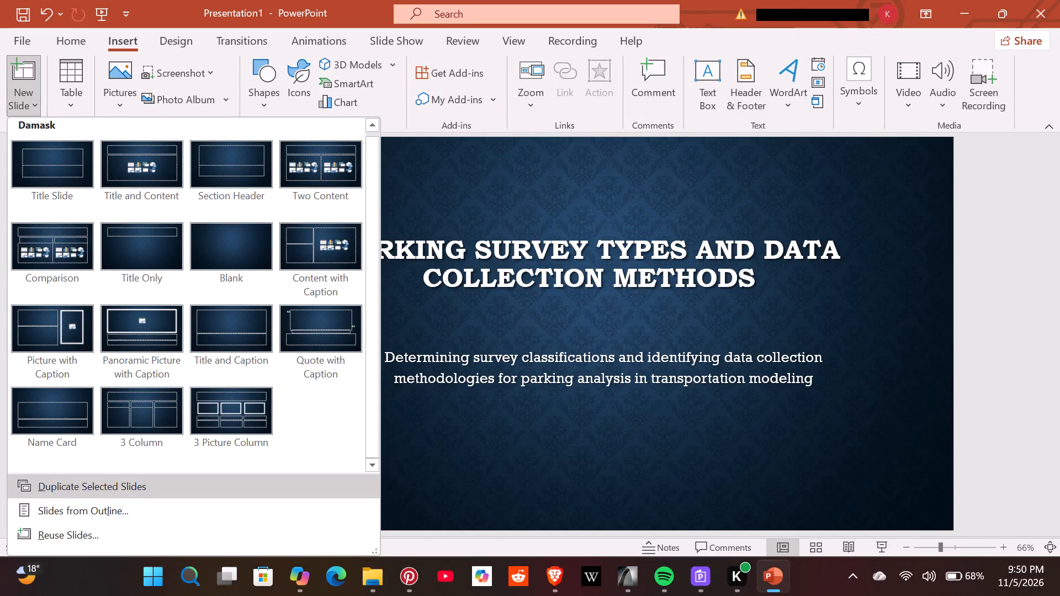
{"action": "triple_click", "coordinate": [369, 125]}
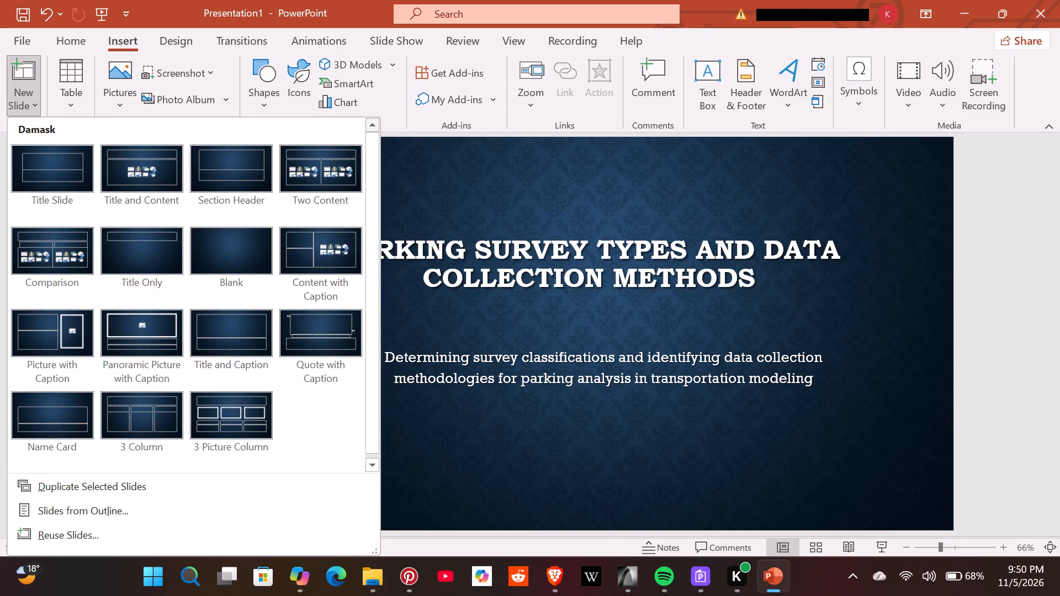
{"action": "left_click", "coordinate": [138, 406]}
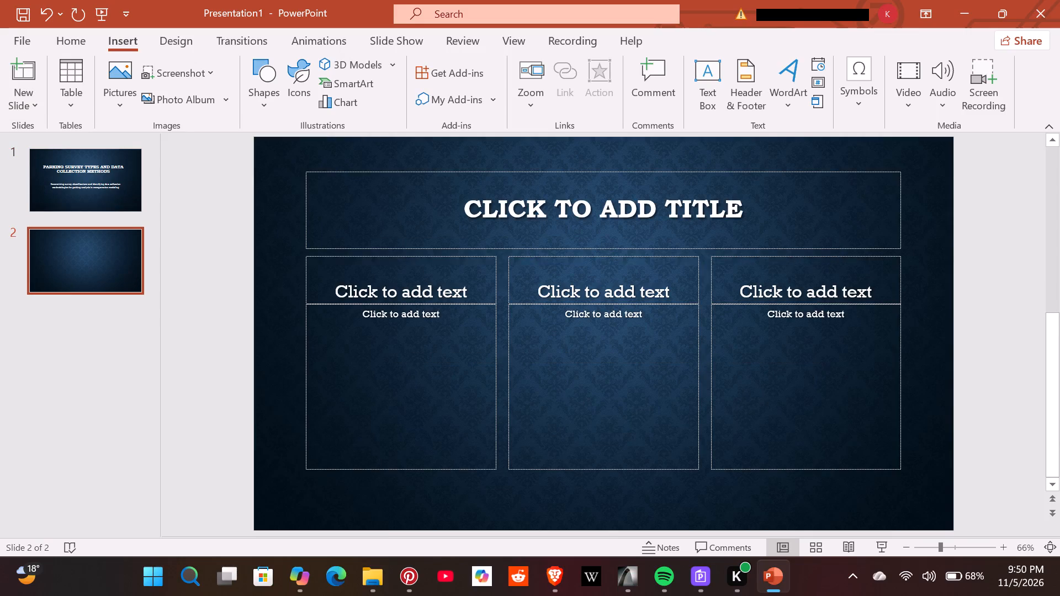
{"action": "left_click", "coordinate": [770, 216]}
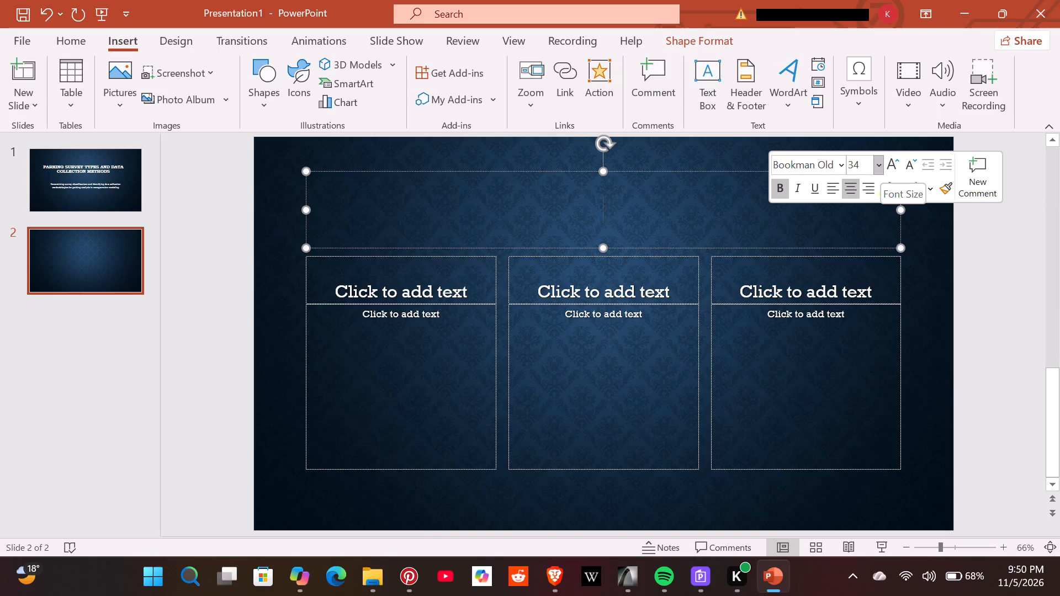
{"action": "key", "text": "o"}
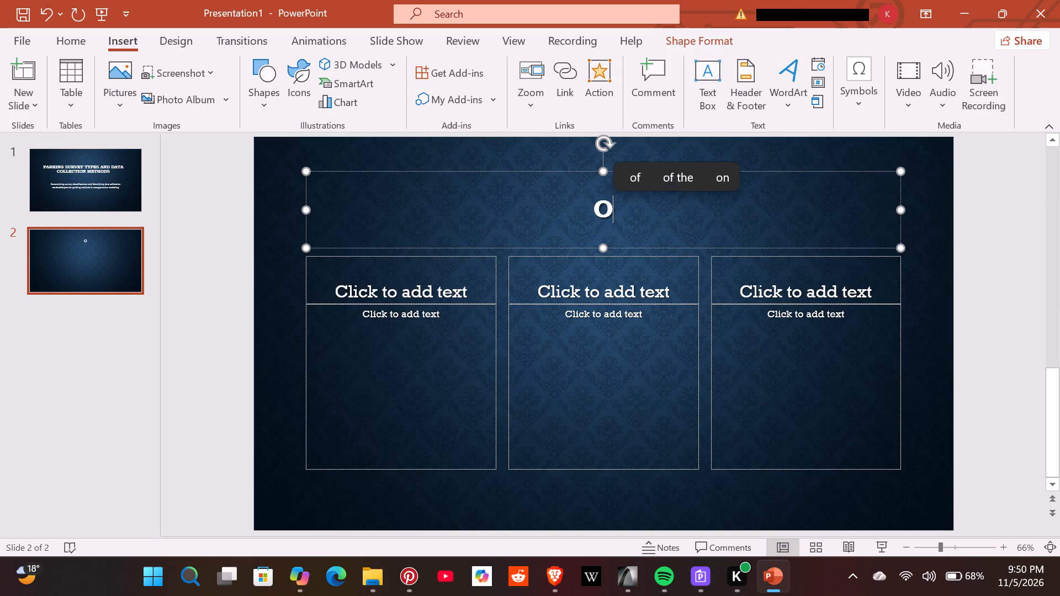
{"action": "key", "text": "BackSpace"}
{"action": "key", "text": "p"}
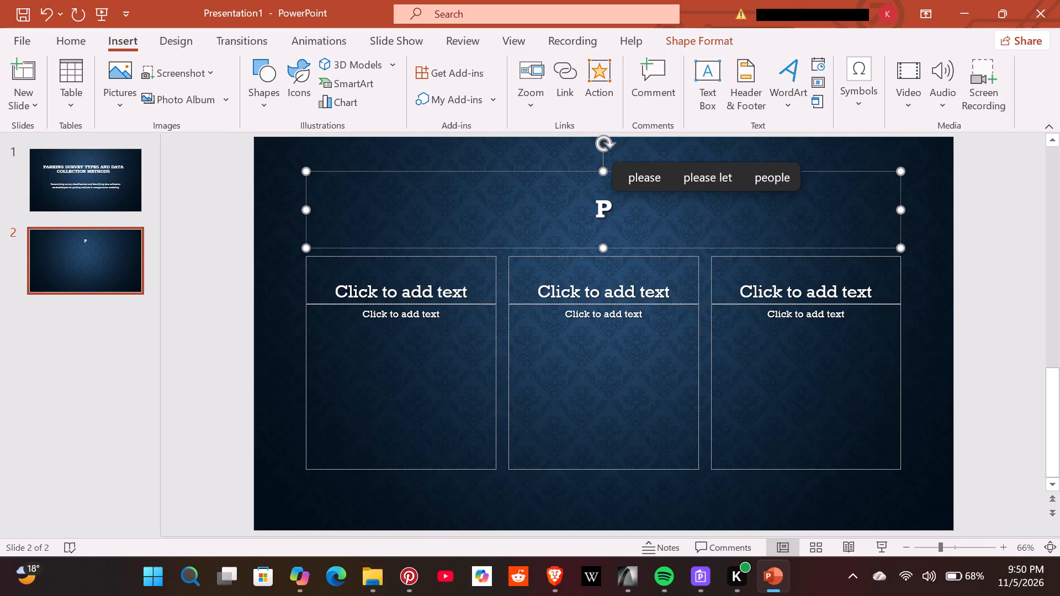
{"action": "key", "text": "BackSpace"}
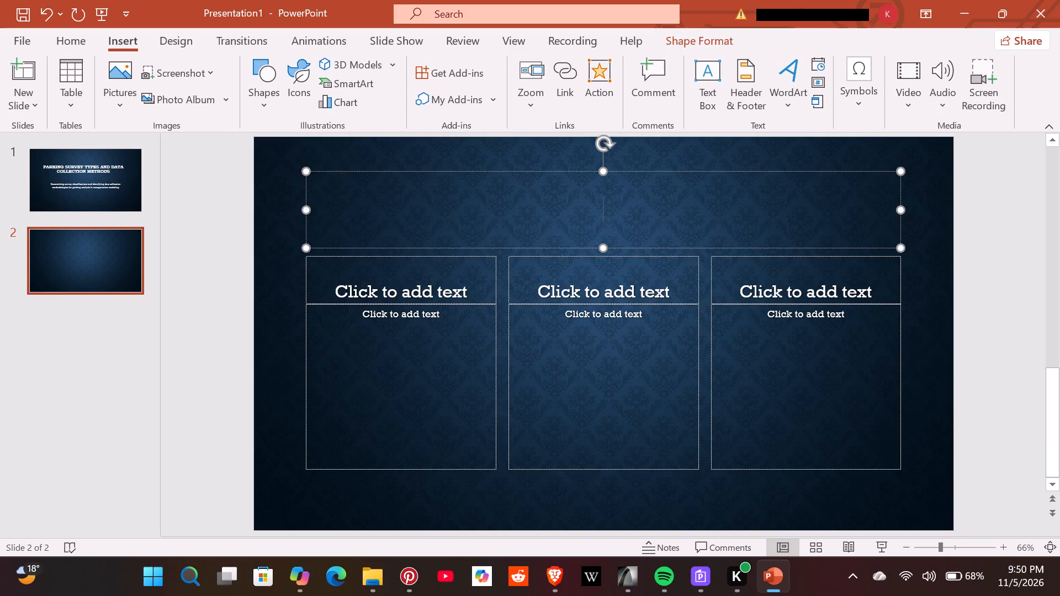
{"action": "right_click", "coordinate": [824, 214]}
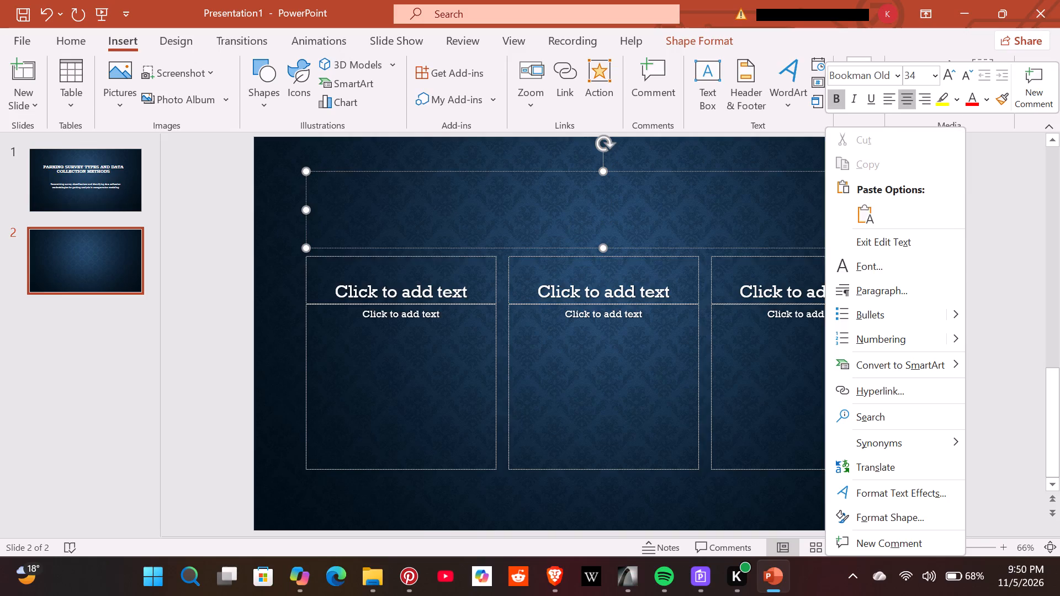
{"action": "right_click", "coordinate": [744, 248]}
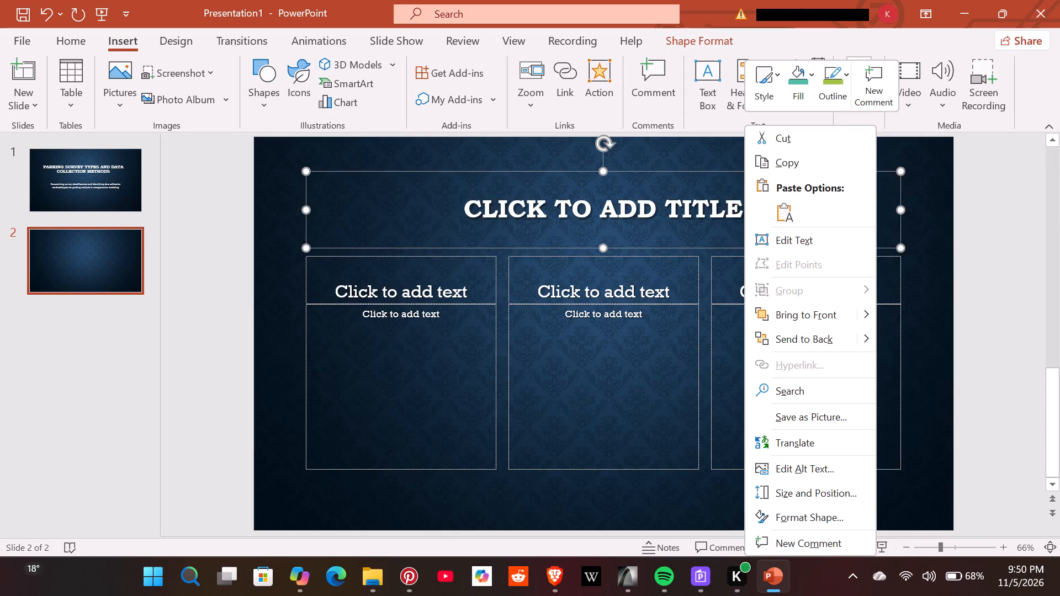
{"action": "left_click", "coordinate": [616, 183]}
Set the font size of slide 2's empty title placeholder to 28.
{"action": "left_click", "coordinate": [612, 210]}
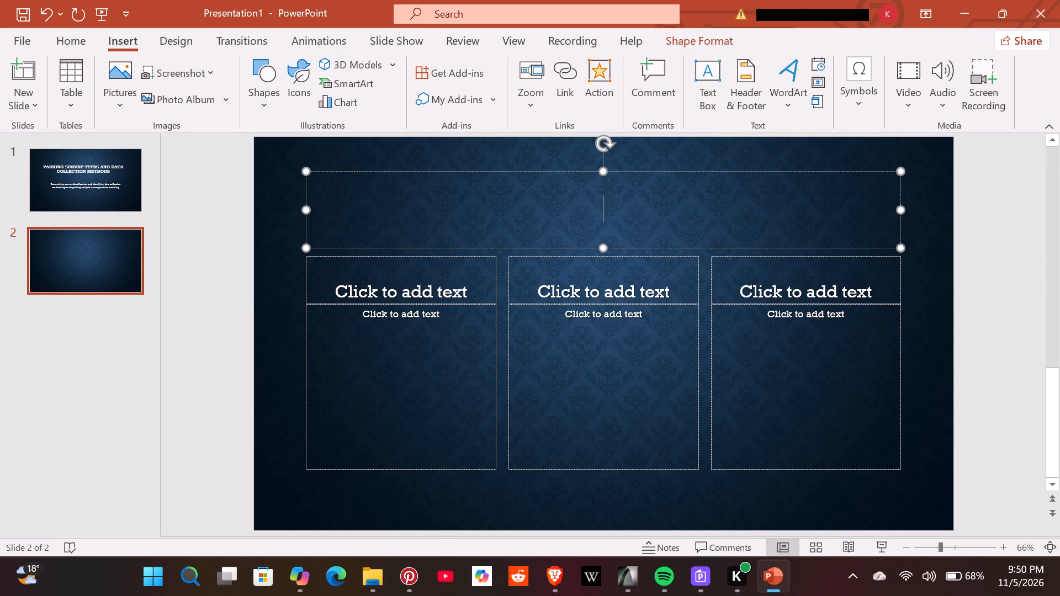
{"action": "right_click", "coordinate": [612, 210]}
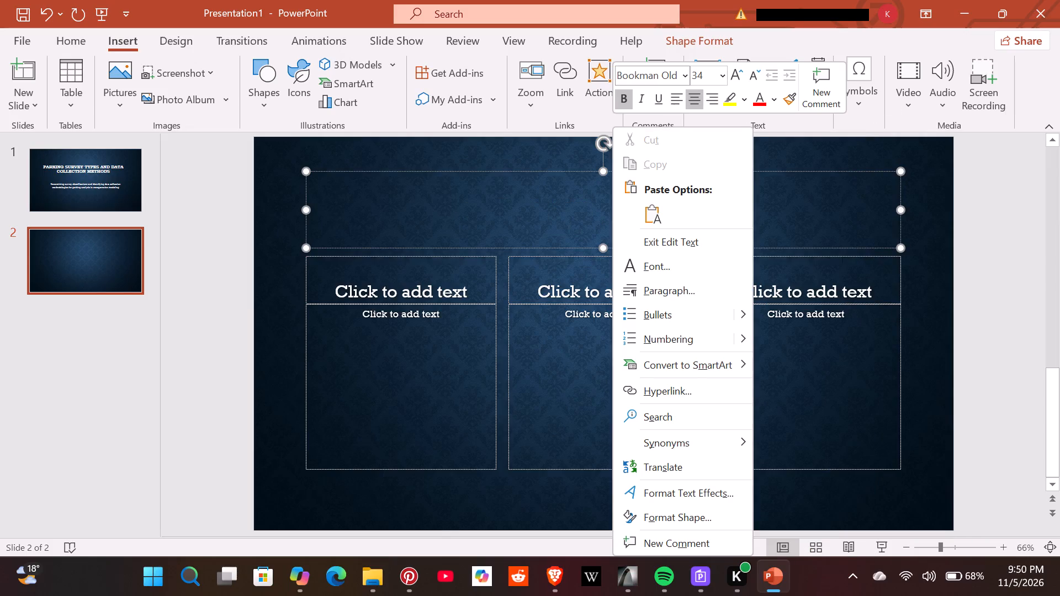
{"action": "left_click", "coordinate": [723, 82]}
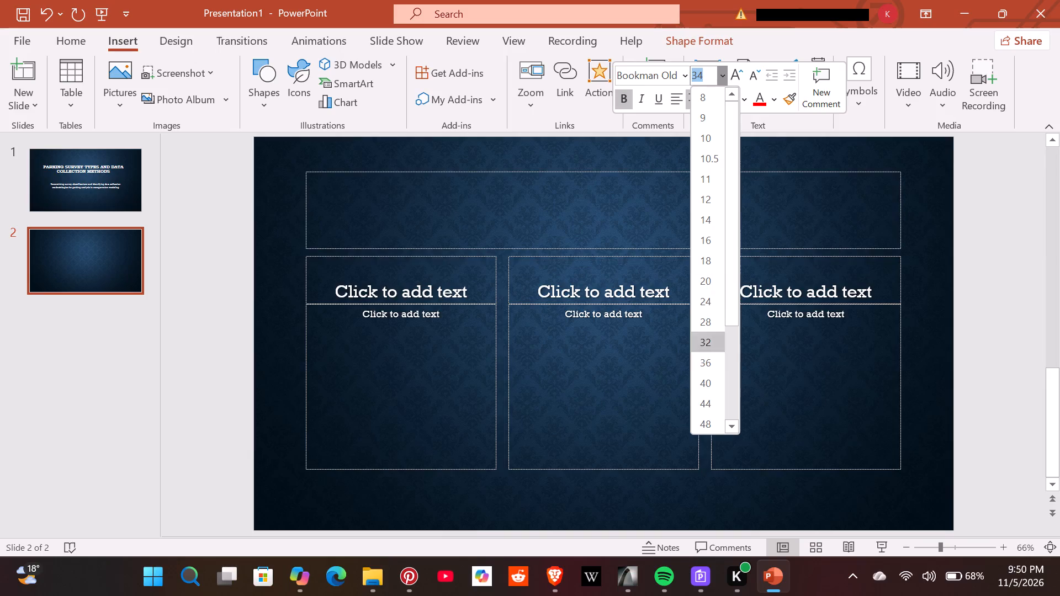
{"action": "left_click", "coordinate": [715, 311]}
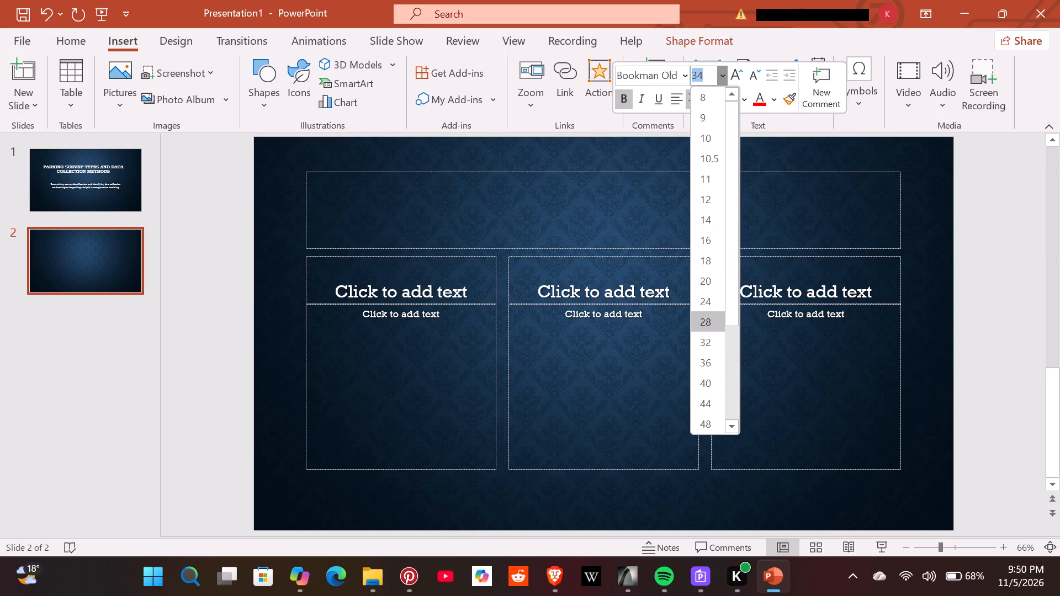
Enter "Primary types of parking surveys" as the title of slide 2.
{"action": "left_click", "coordinate": [619, 196]}
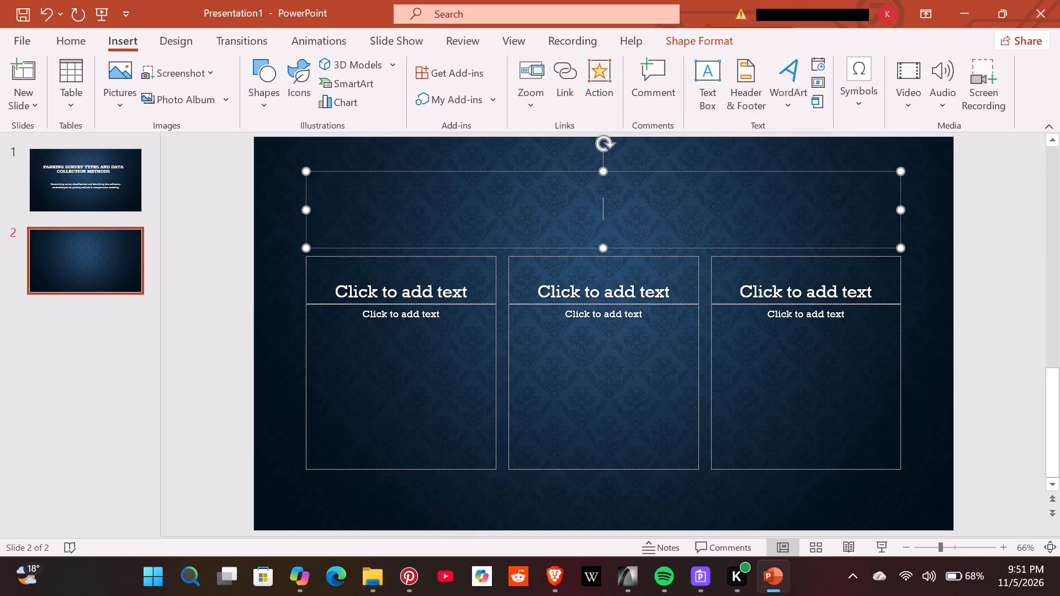
{"action": "key", "text": "p"}
{"action": "type", "text": "rimary"}
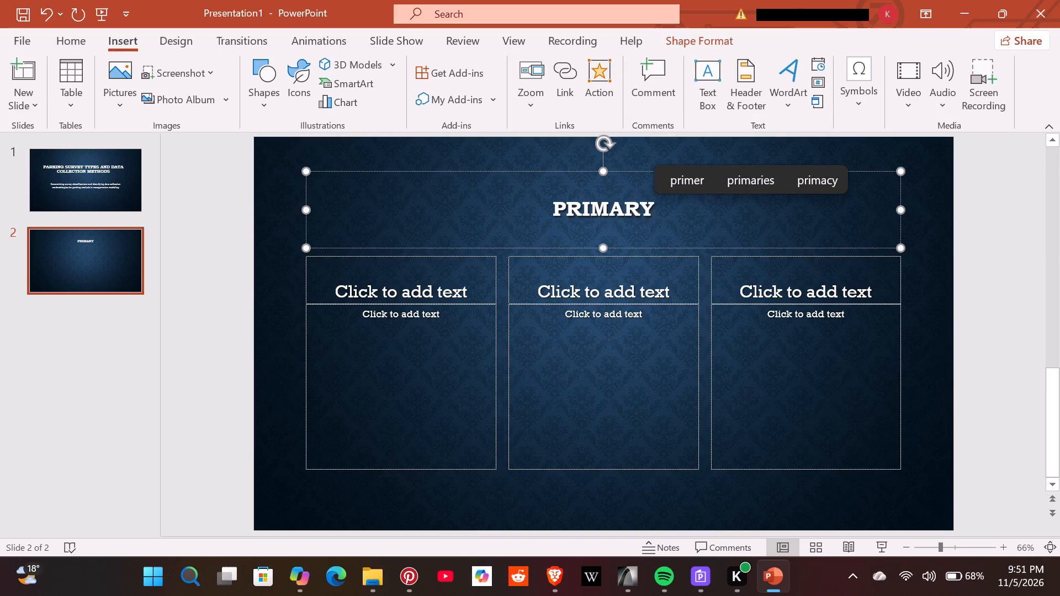
{"action": "key", "text": "space"}
{"action": "type", "text": "types"}
{"action": "key", "text": "space"}
{"action": "type", "text": "of"}
{"action": "key", "text": "space"}
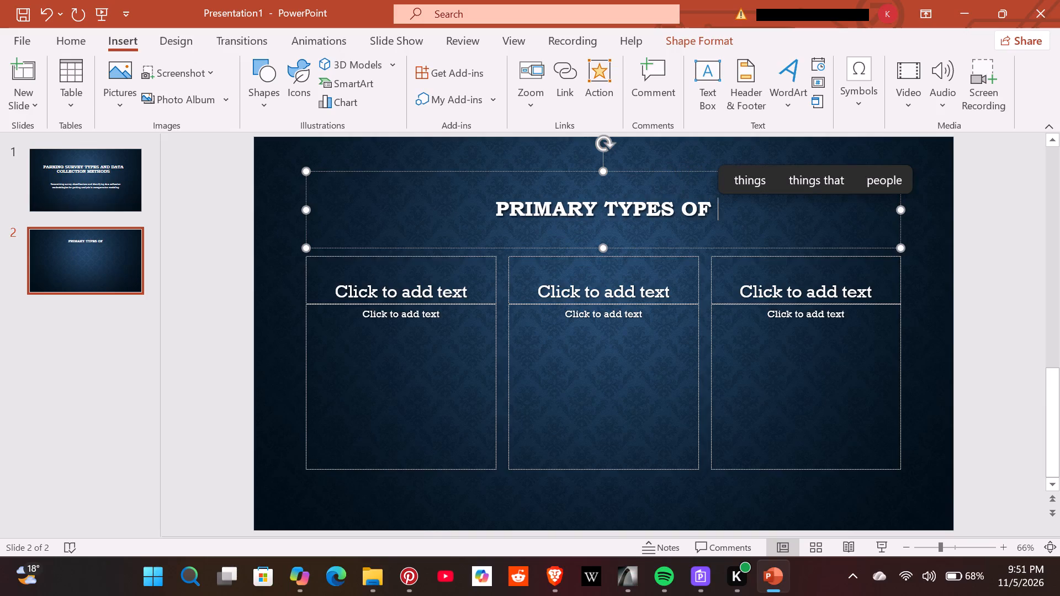
{"action": "key", "text": "p"}
{"action": "type", "text": "arking surveys"}
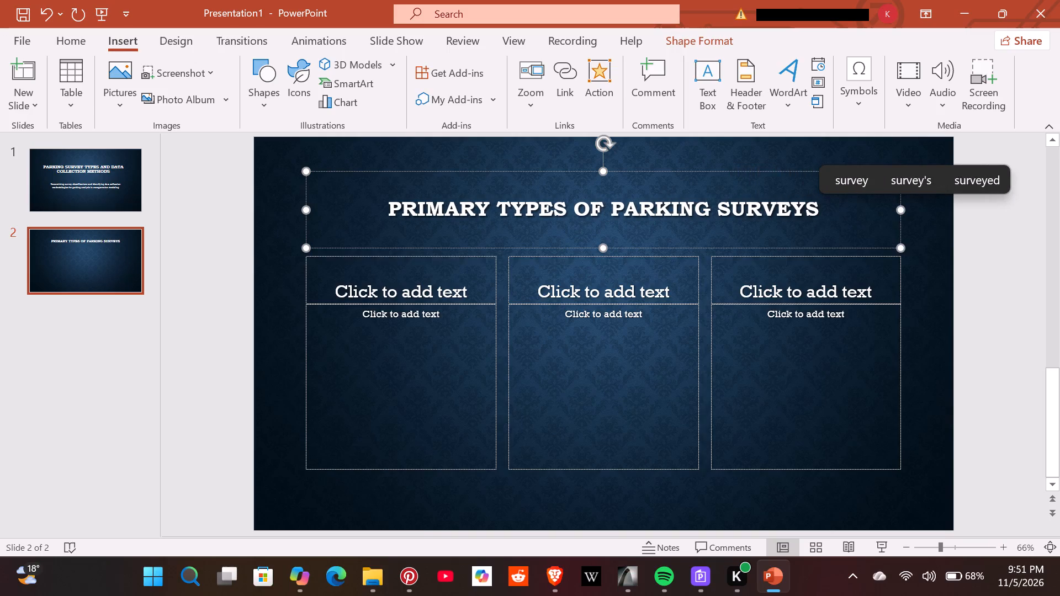
Enter the first column's heading as "1.Supply and inventory survey".
{"action": "left_click", "coordinate": [337, 288]}
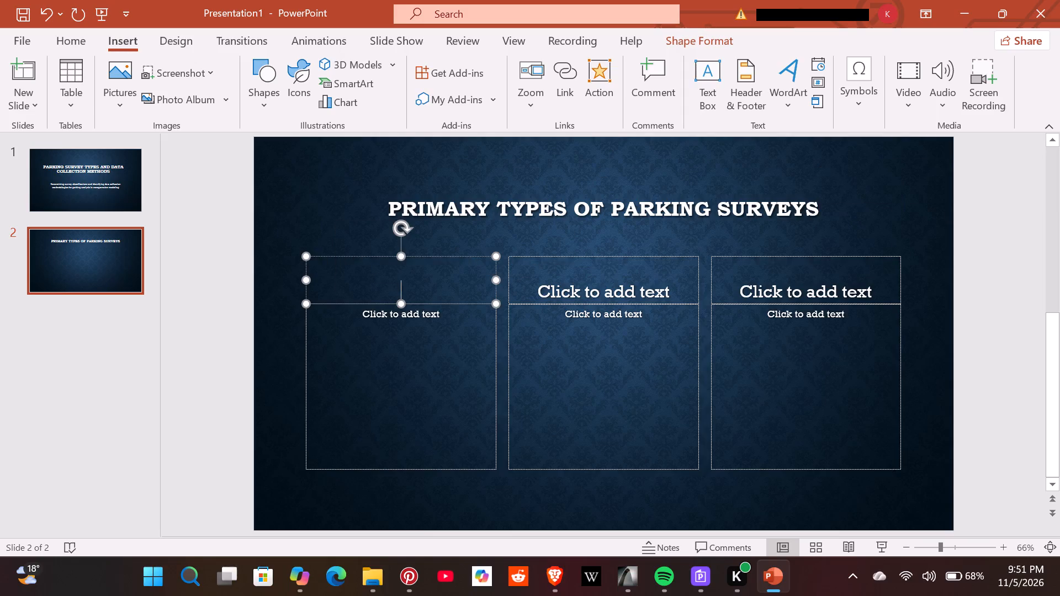
{"action": "type", "text": "1."}
{"action": "key", "text": "s"}
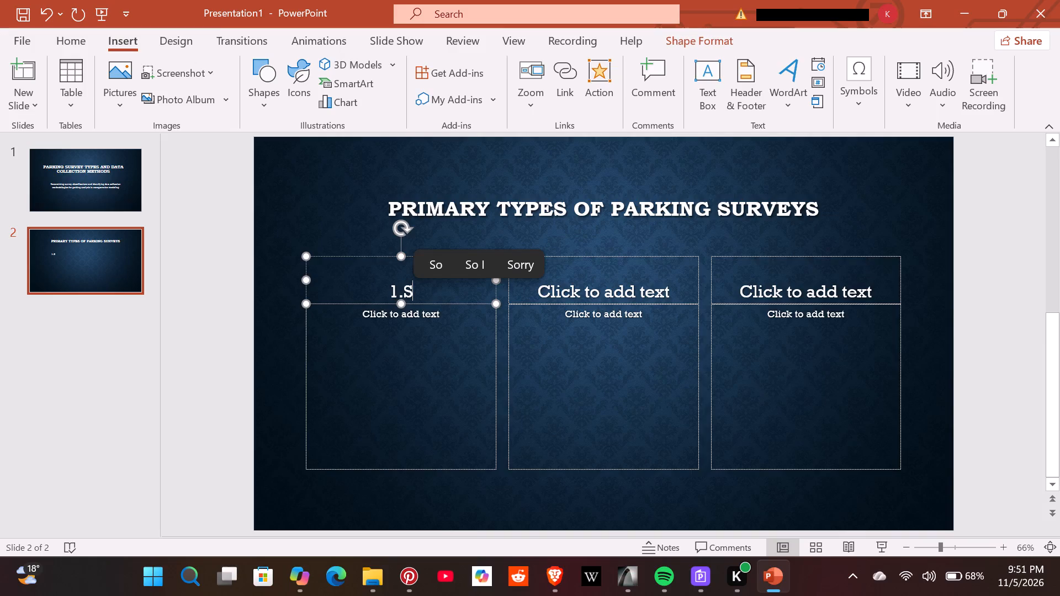
{"action": "type", "text": "upp"}
{"action": "type", "text": "ly and"}
{"action": "key", "text": "space"}
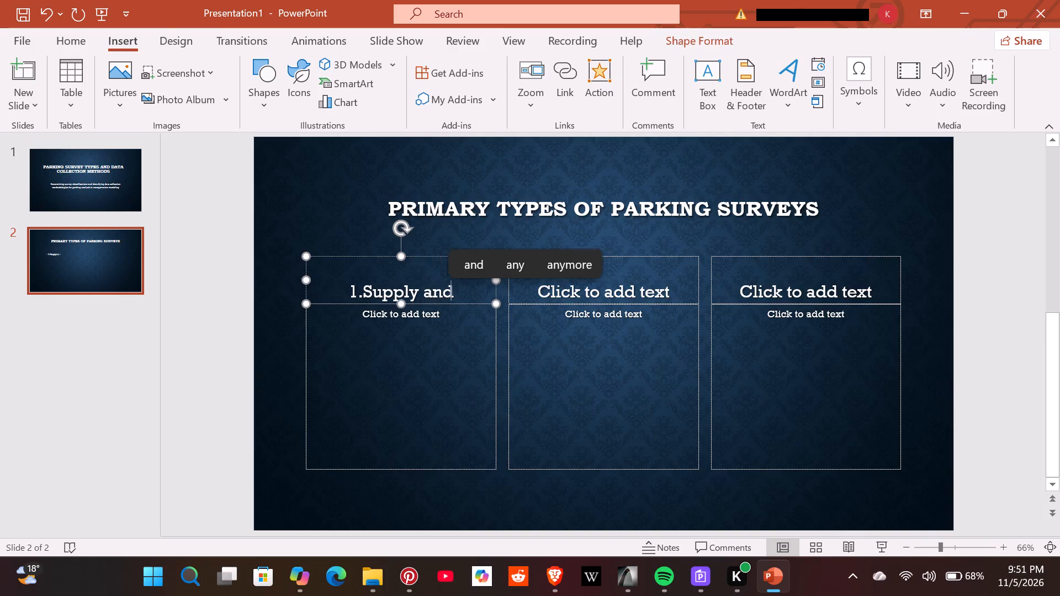
{"action": "type", "text": "inve"}
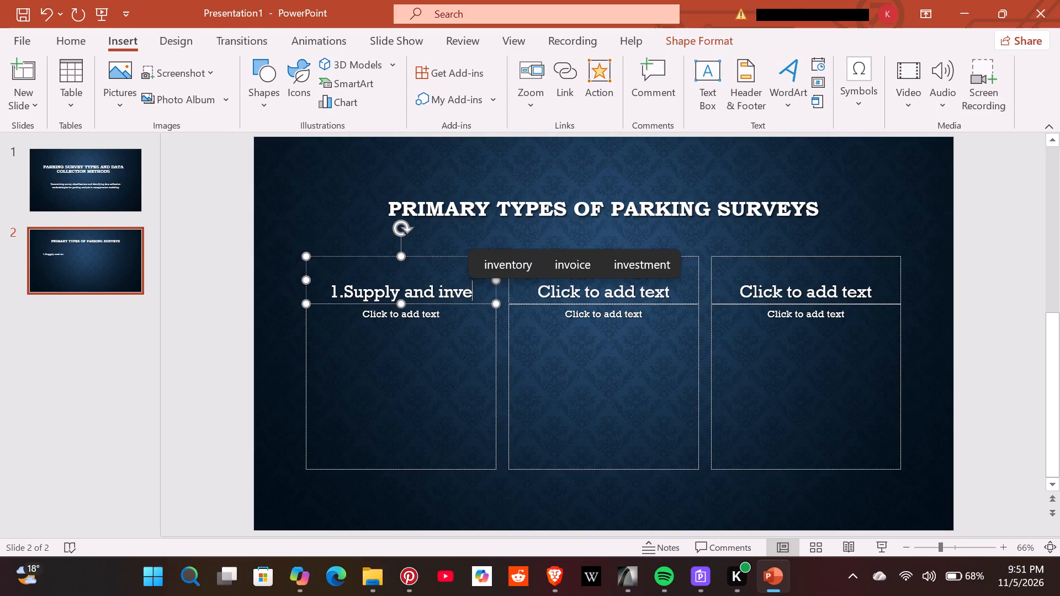
{"action": "type", "text": "tory"}
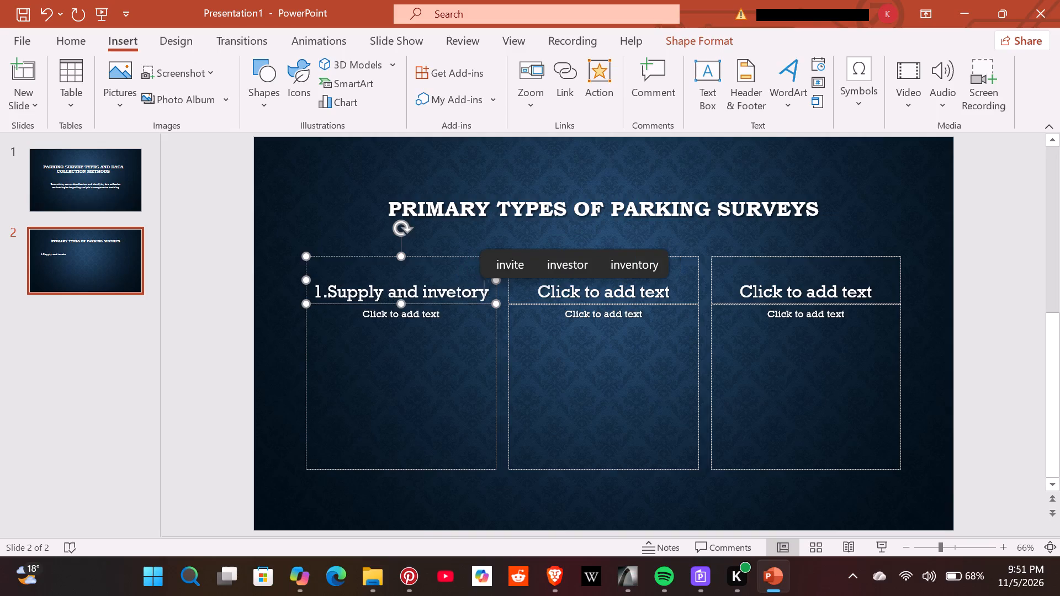
{"action": "key", "text": "space"}
{"action": "type", "text": "survey"}
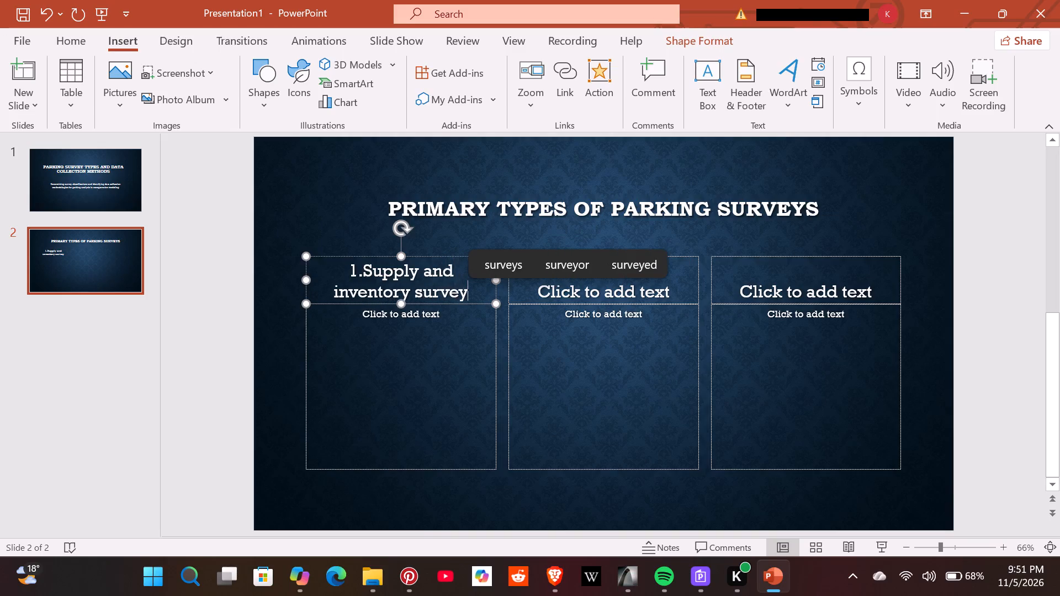
Enter "Physical mapping of total capacity, physical bay dimensions,land use ,restriction zones and pricing structures" as the first column's body text.
{"action": "left_click", "coordinate": [343, 343]}
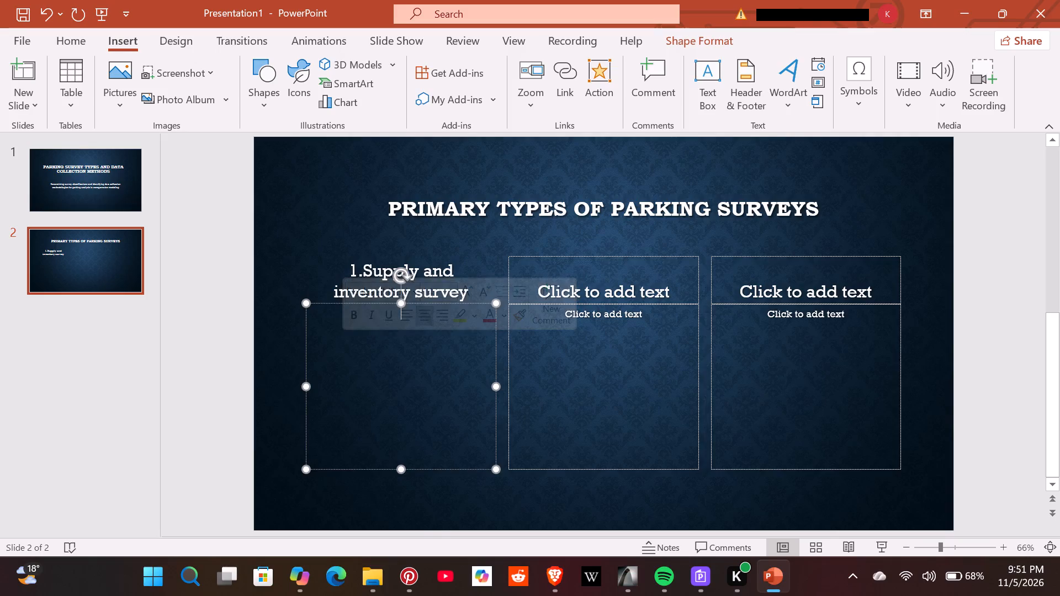
{"action": "key", "text": "p"}
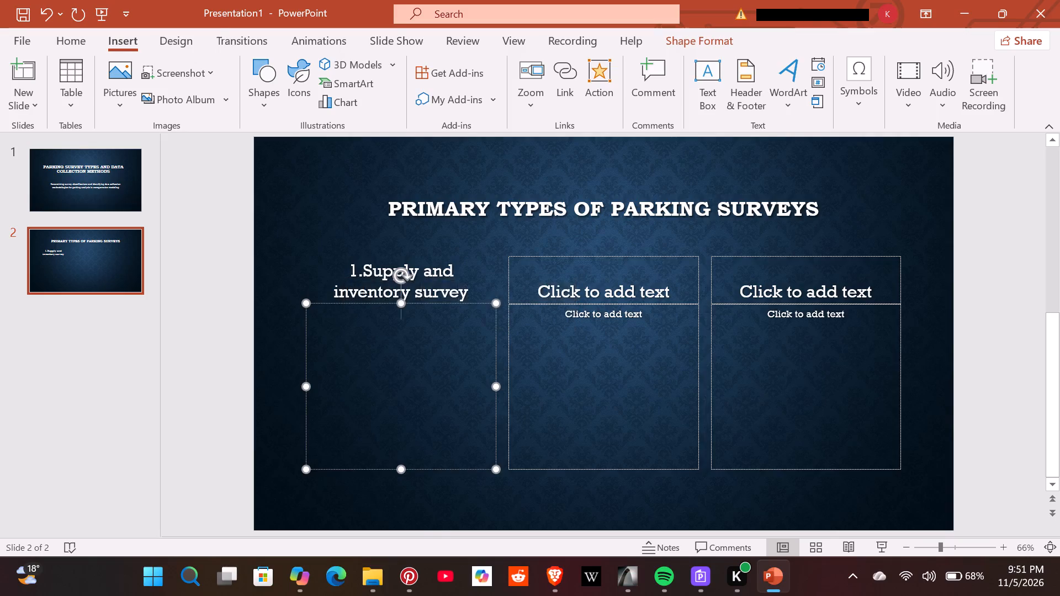
{"action": "type", "text": "hysical mapping"}
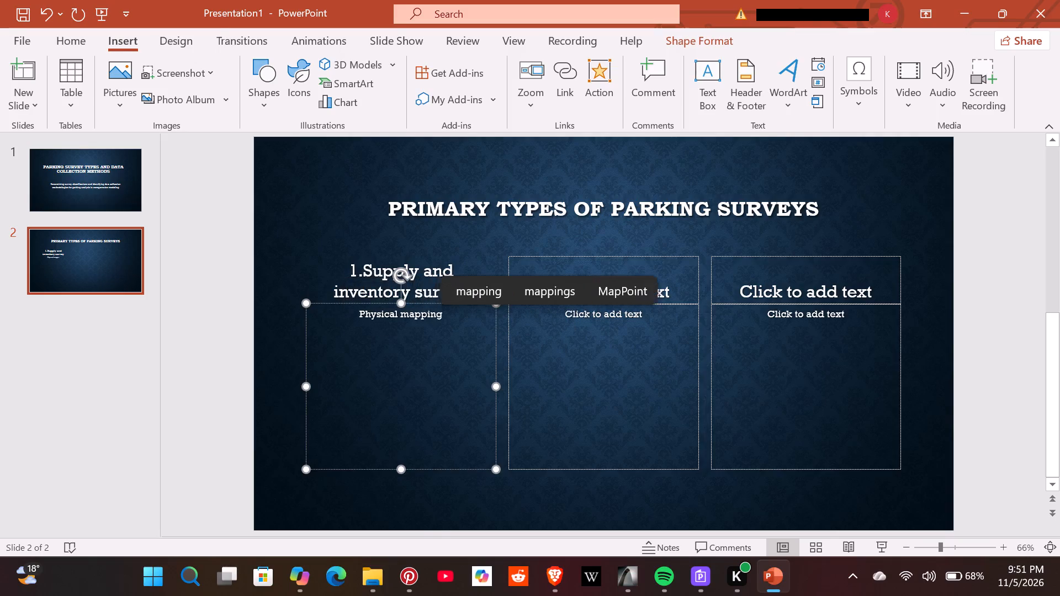
{"action": "key", "text": "space"}
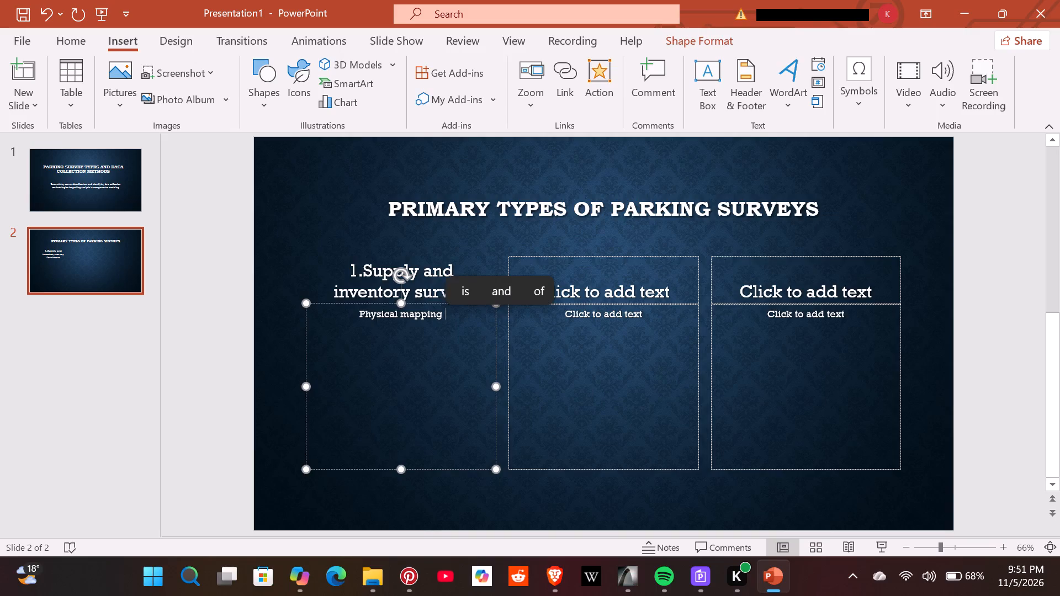
{"action": "type", "text": "of total capacity"}
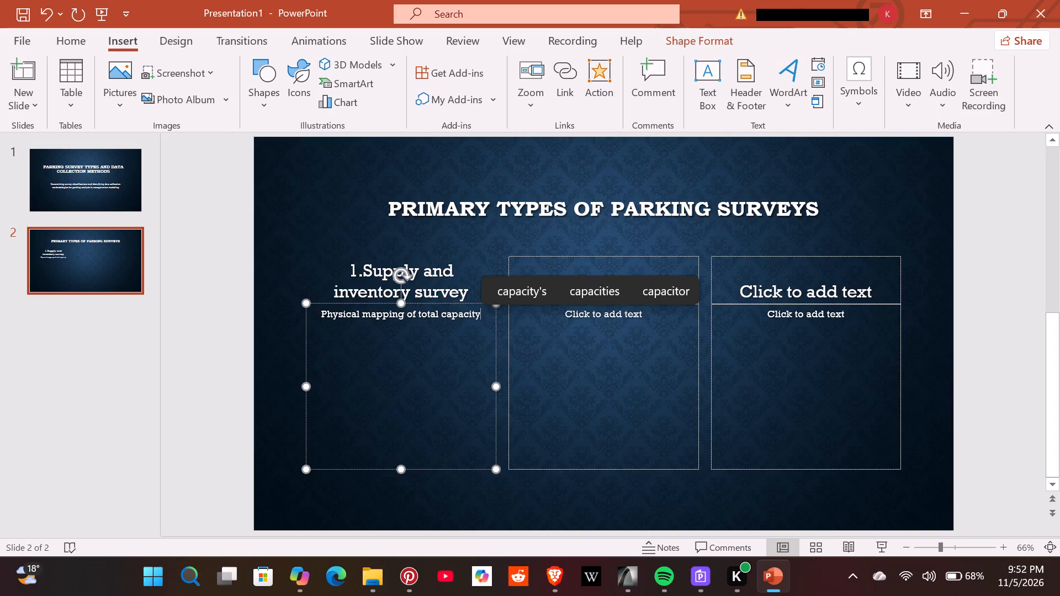
{"action": "type", "text": ", physical"}
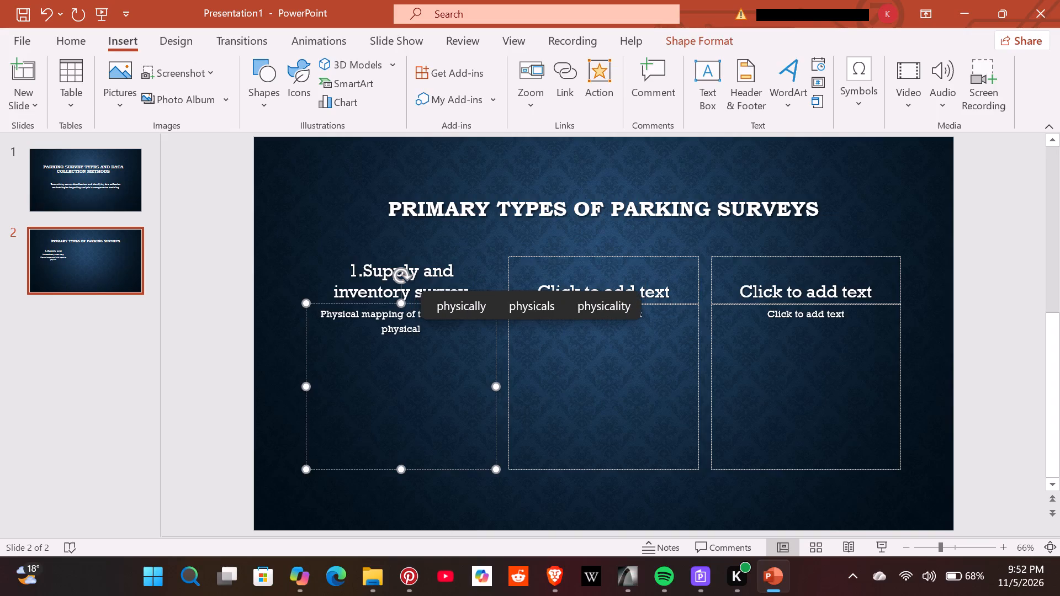
{"action": "key", "text": "space"}
{"action": "type", "text": "bay dimensions"}
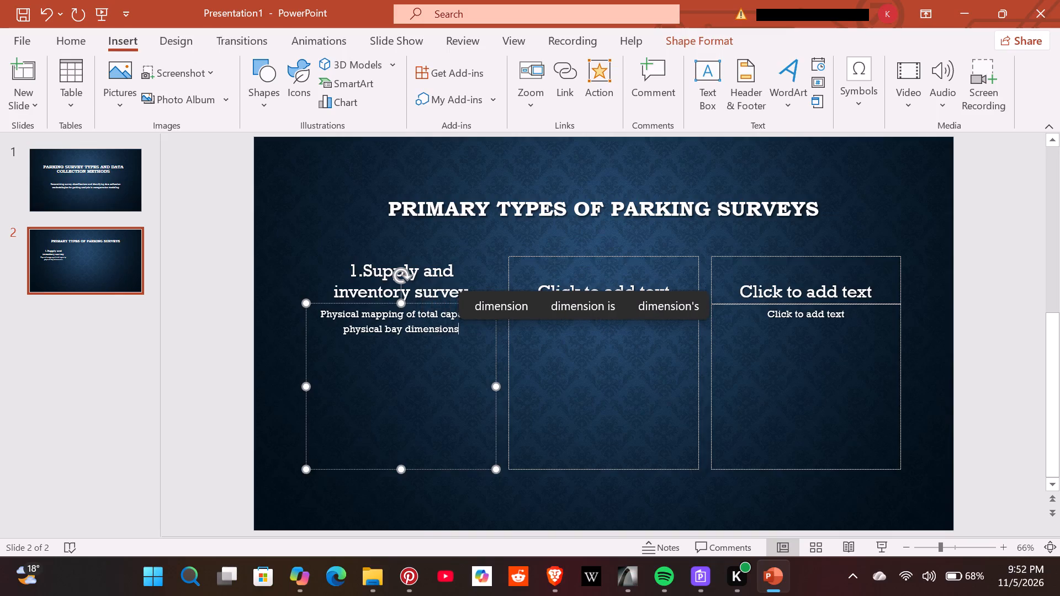
{"action": "key", "text": "comma"}
{"action": "type", "text": "land"}
{"action": "key", "text": "space"}
{"action": "type", "text": "use"}
{"action": "key", "text": "space"}
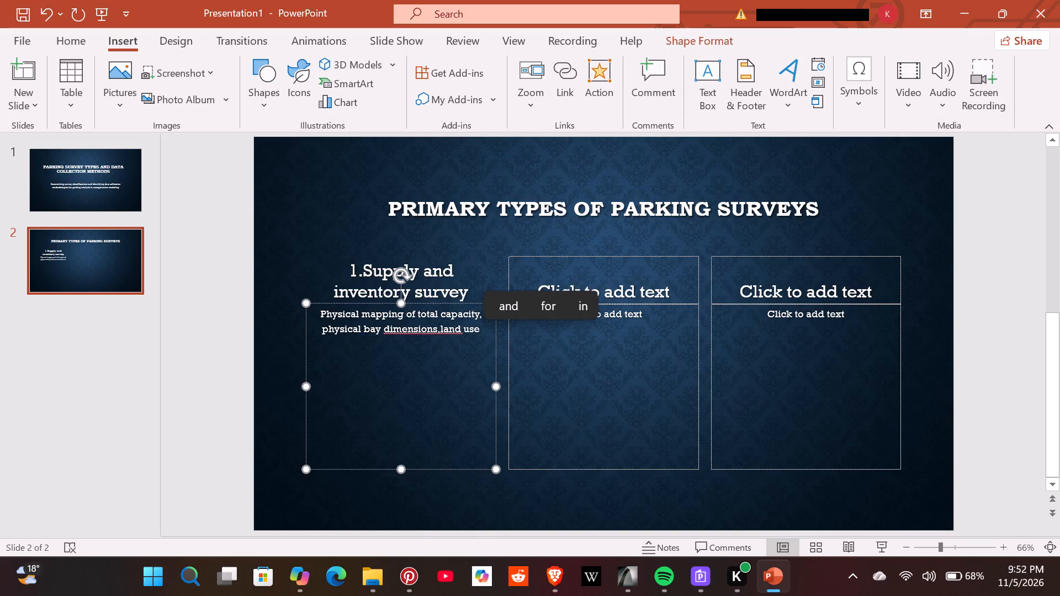
{"action": "type", "text": ",restriction zones"}
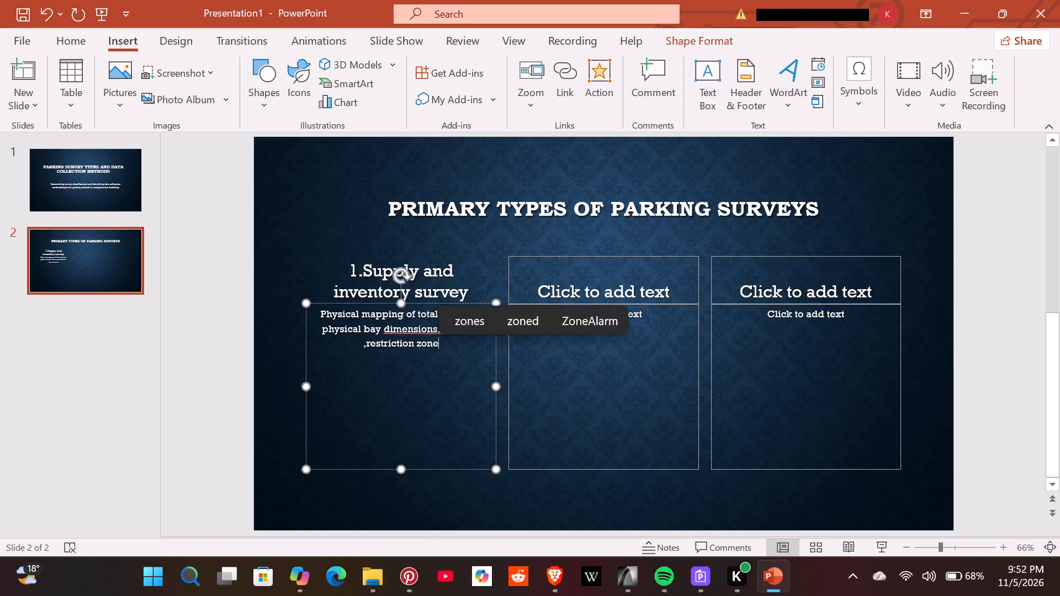
{"action": "key", "text": "space"}
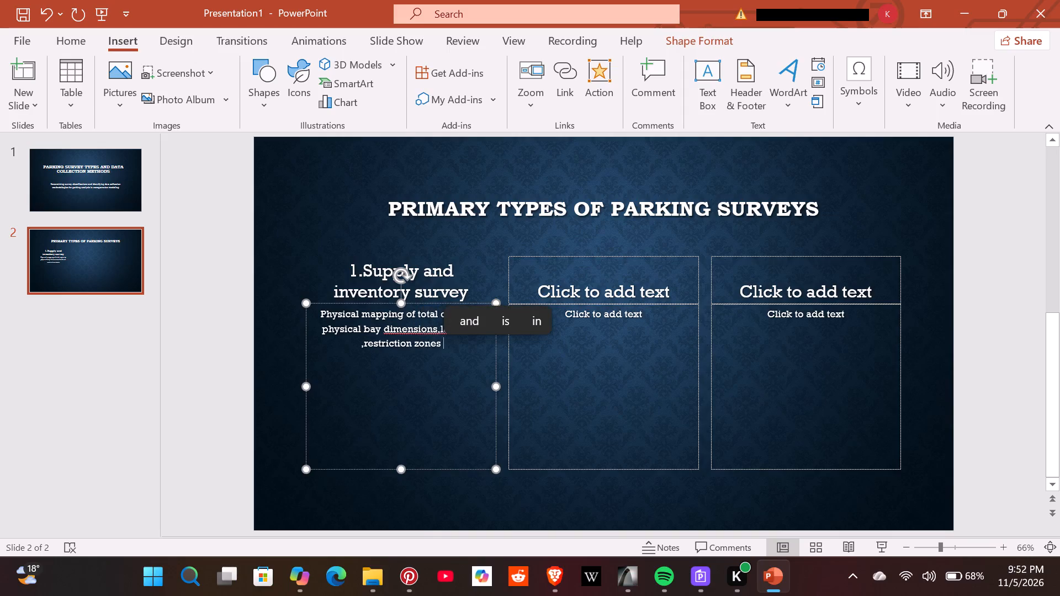
{"action": "key", "text": "BackSpace"}
{"action": "key", "text": "space"}
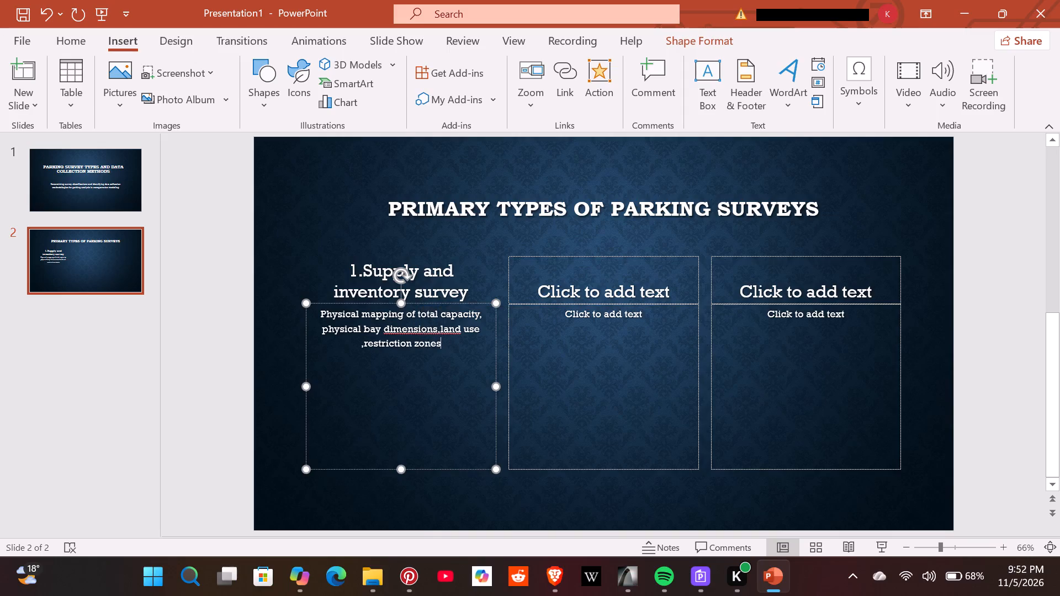
{"action": "type", "text": "and pricing"}
{"action": "key", "text": "space"}
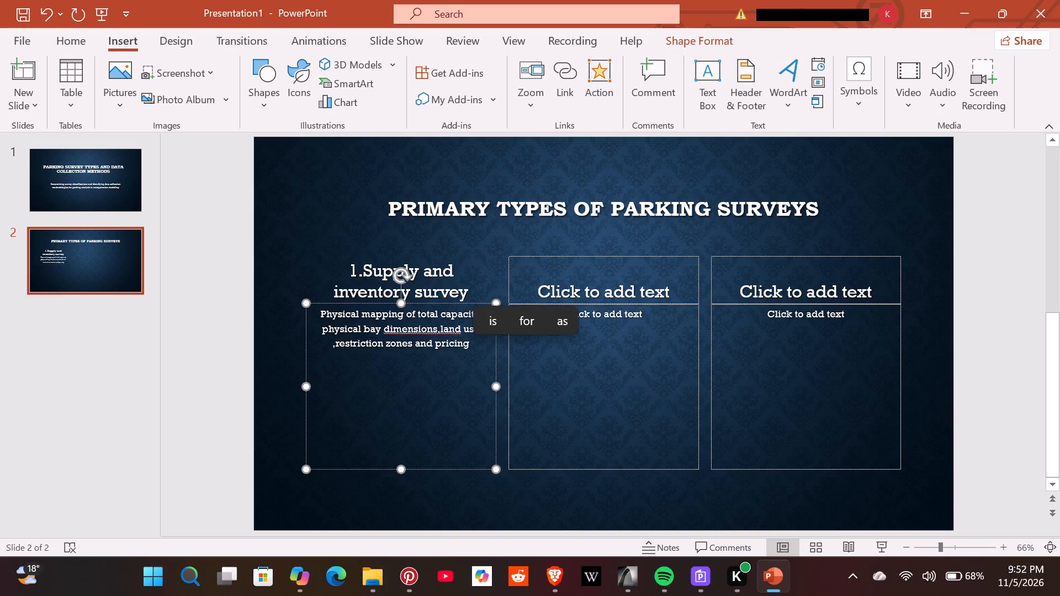
{"action": "type", "text": "structurs"}
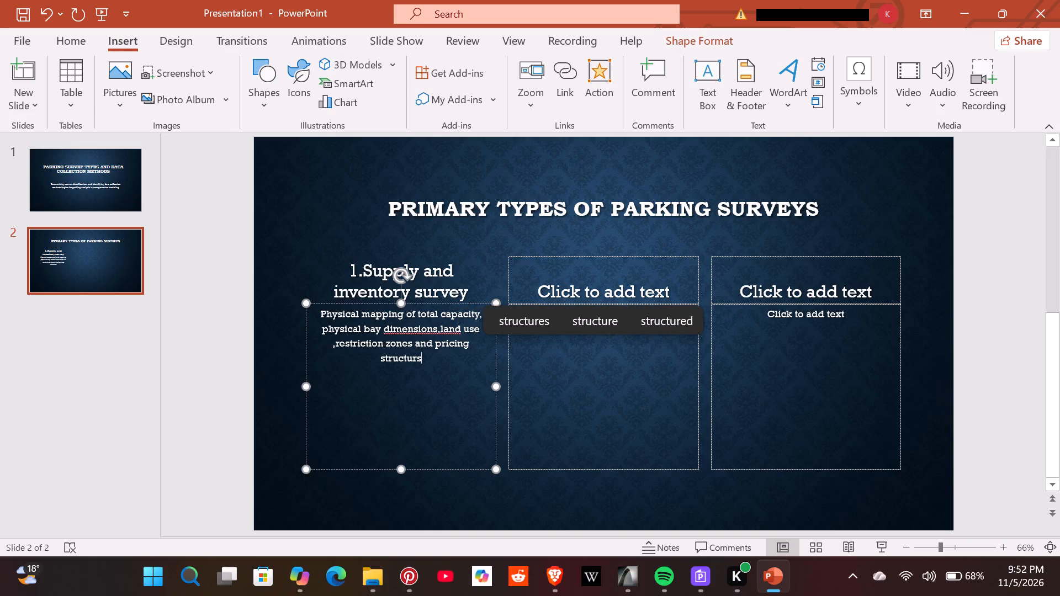
{"action": "left_click", "coordinate": [504, 318]}
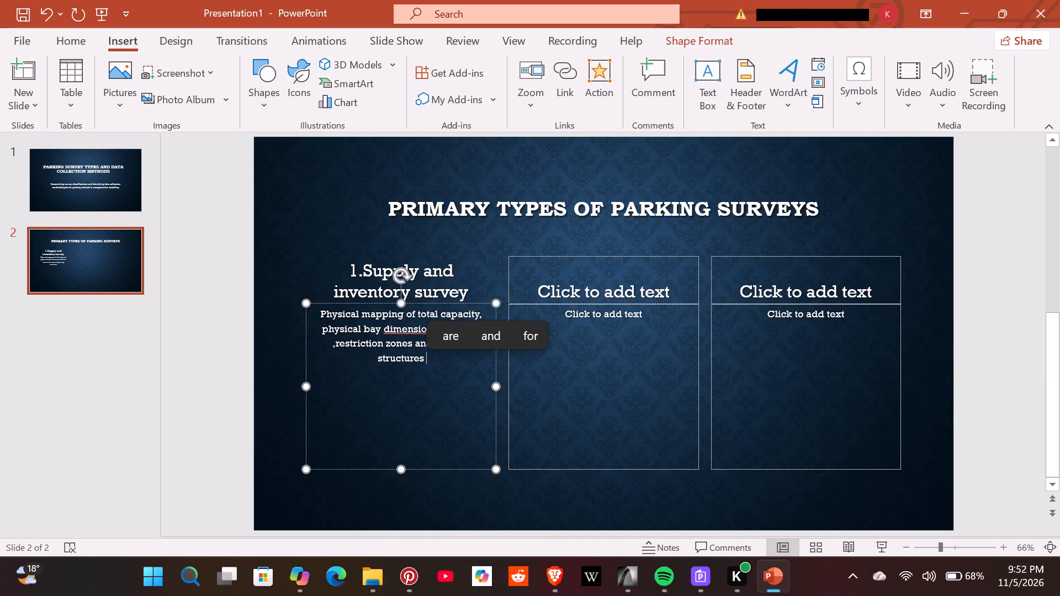
Correct "dimensions,land" to "dimensions, land" in the first column's body text using the spelling suggestion.
{"action": "right_click", "coordinate": [414, 327]}
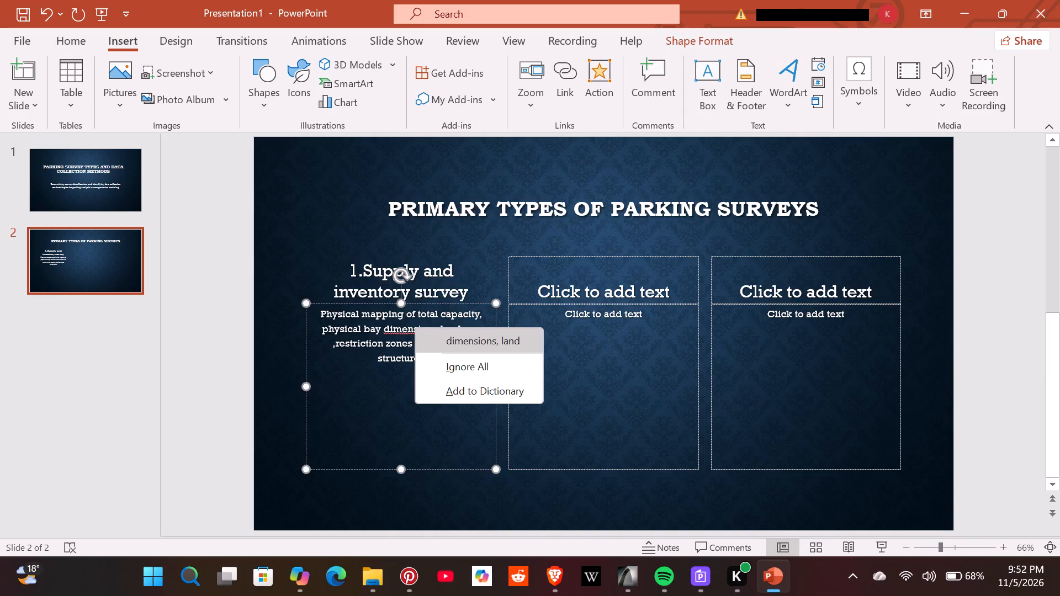
{"action": "left_click", "coordinate": [446, 342]}
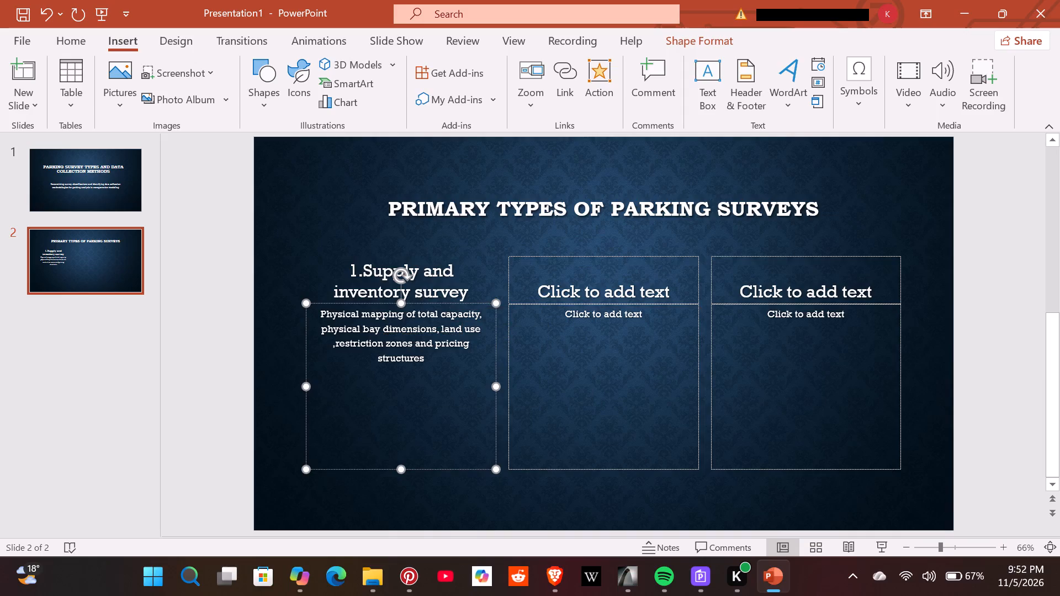
Open the second column's heading placeholder on slide 2 for text entry.
{"action": "left_click", "coordinate": [554, 278]}
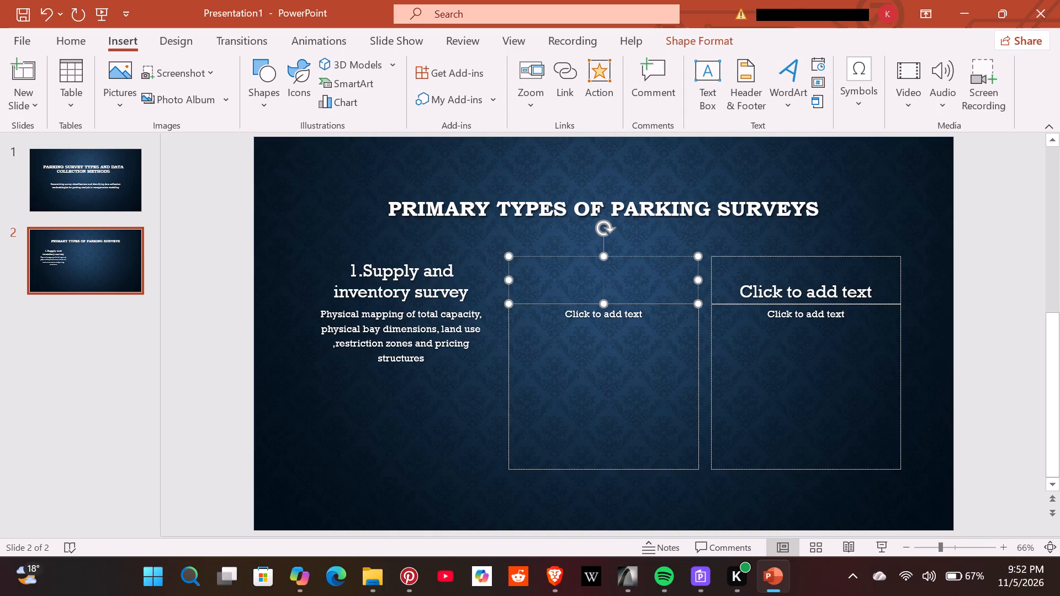
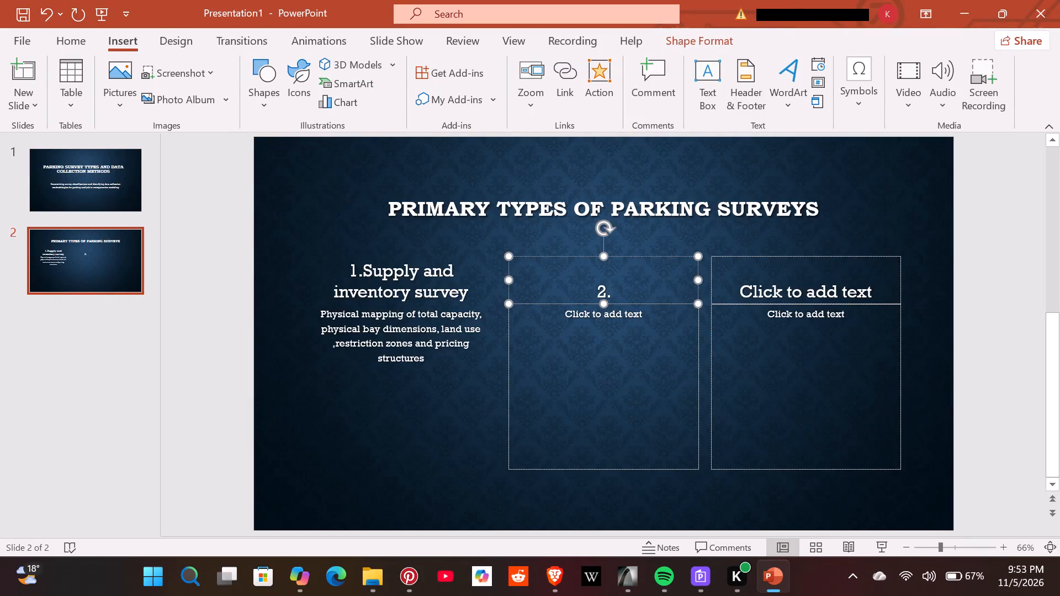
Complete the second column's heading as "2. Occupancy and Accumulation".
{"action": "key", "text": "o"}
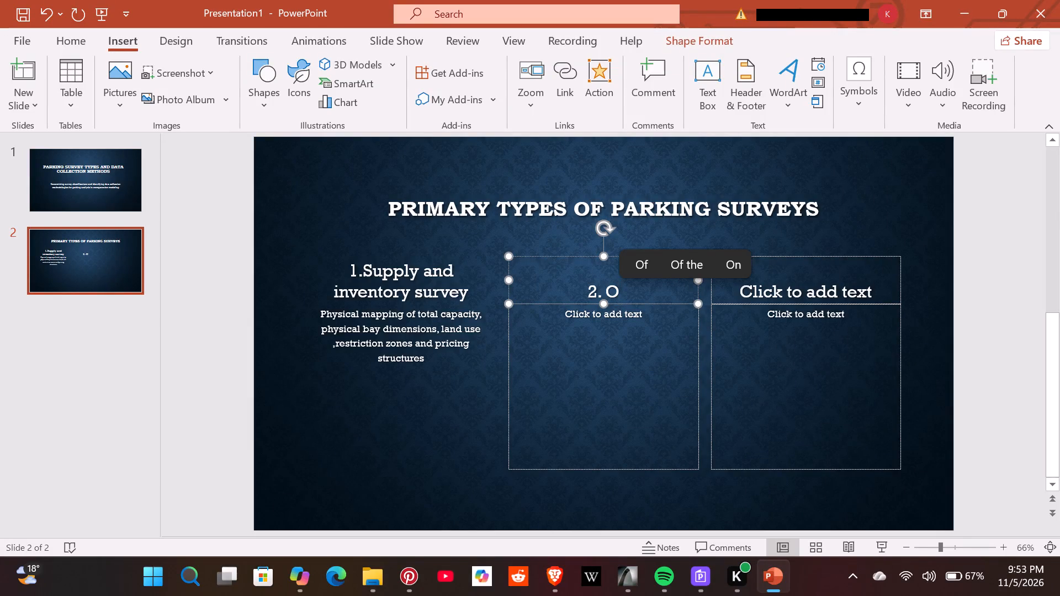
{"action": "type", "text": "ccupancy"}
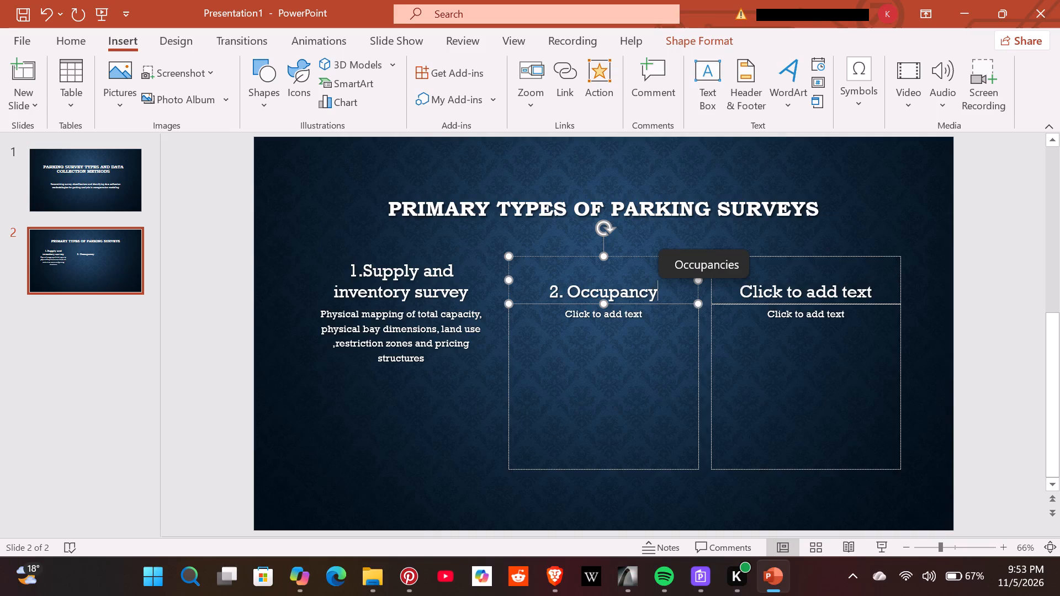
{"action": "key", "text": "space"}
{"action": "type", "text": "and"}
{"action": "key", "text": "space"}
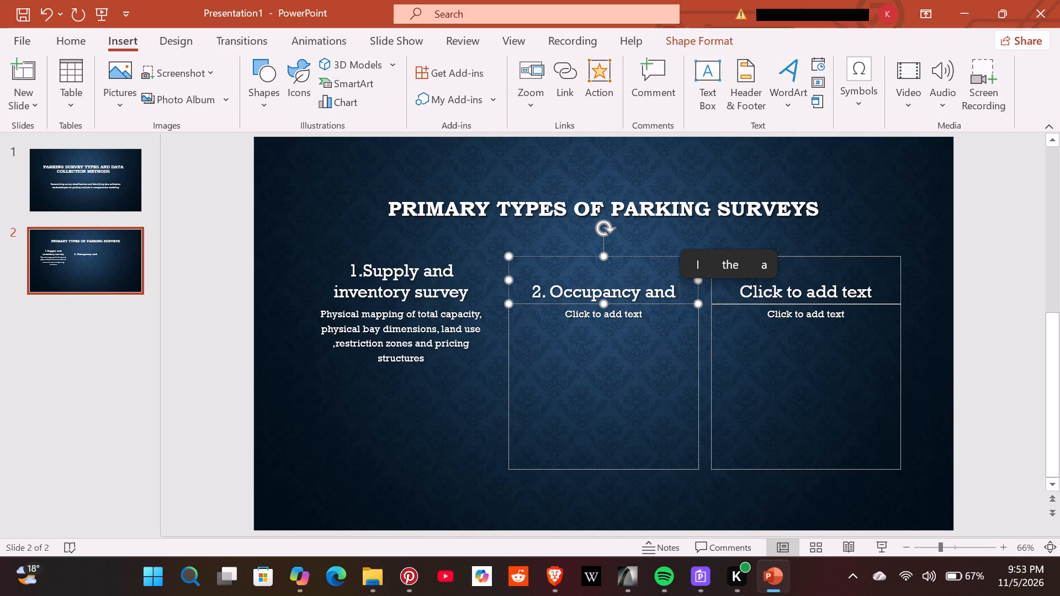
{"action": "type", "text": "cc"}
{"action": "type", "text": "umulatin"}
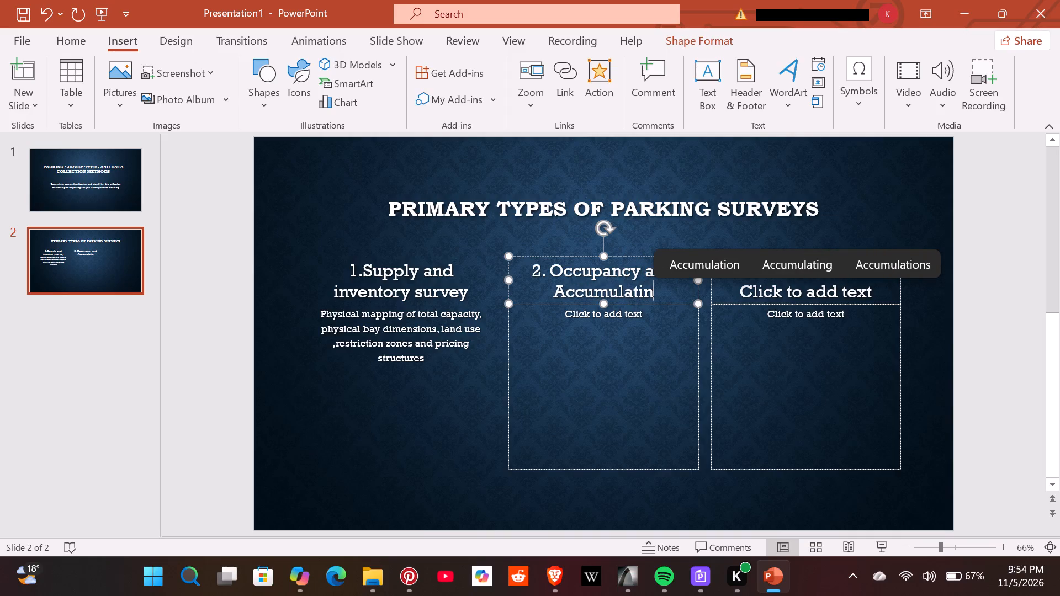
{"action": "left_click", "coordinate": [715, 262]}
Set the font size of the second column's empty body placeholder to 16.
{"action": "left_click", "coordinate": [596, 328]}
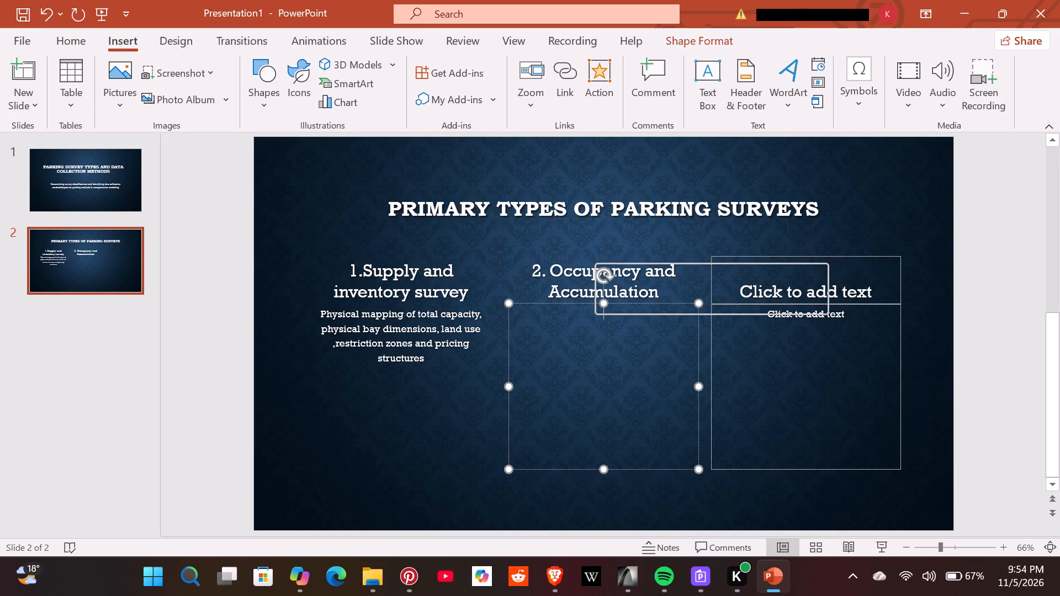
{"action": "left_click", "coordinate": [706, 280]}
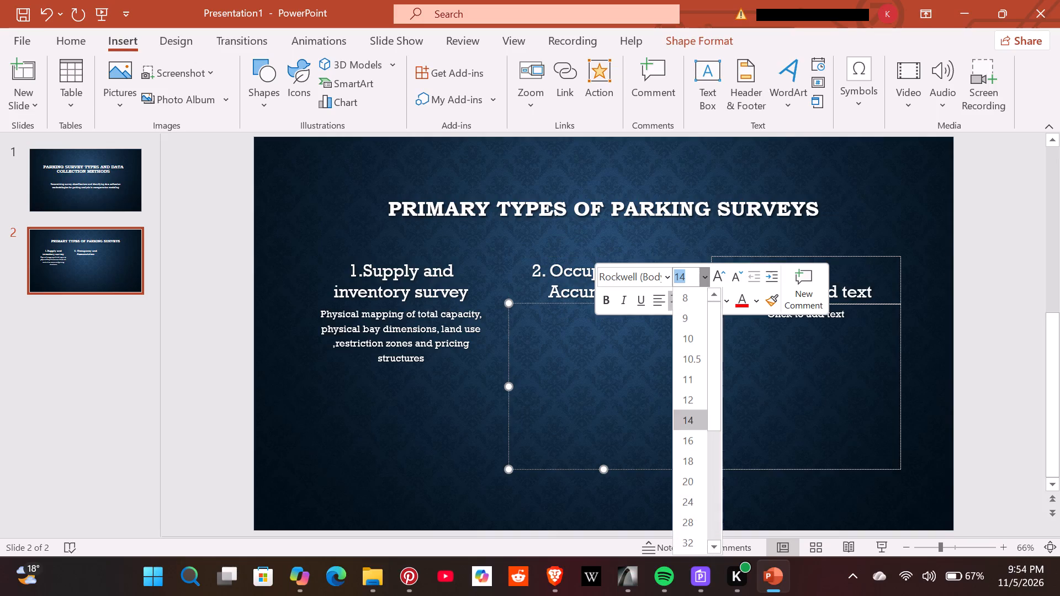
{"action": "left_click", "coordinate": [680, 435]}
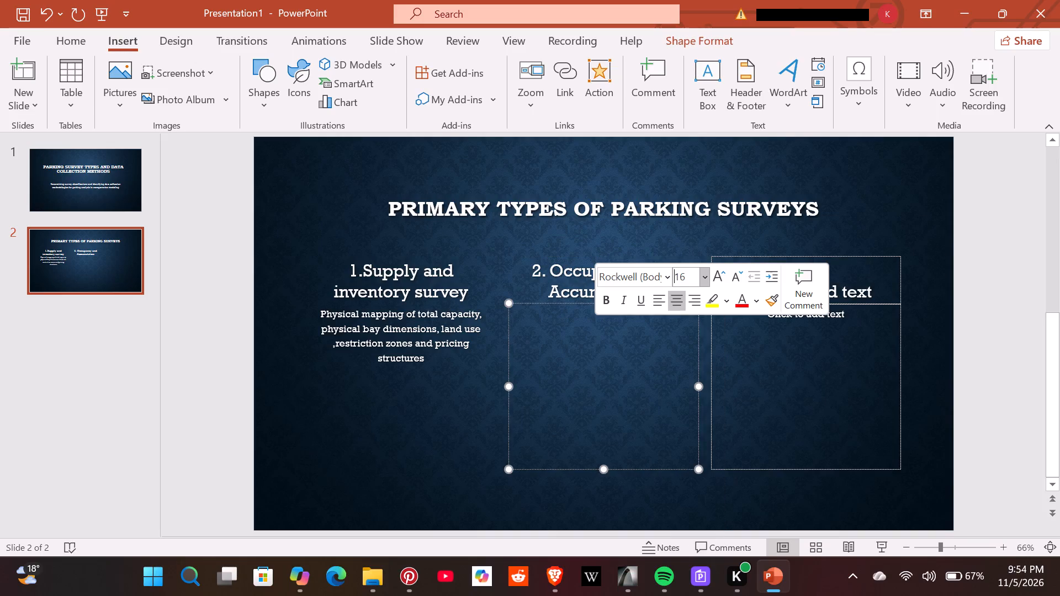
{"action": "left_click", "coordinate": [522, 333]}
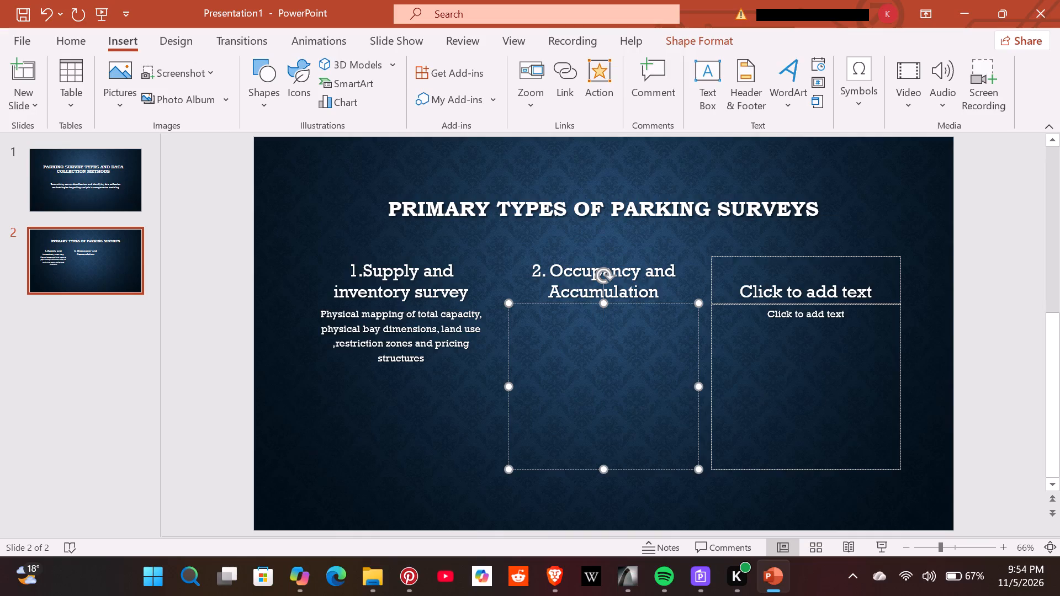
Begin the second column's body text with "Periodic visual or electronic", correcting the missing space between "visual" and "or".
{"action": "key", "text": "p"}
{"action": "type", "text": "er"}
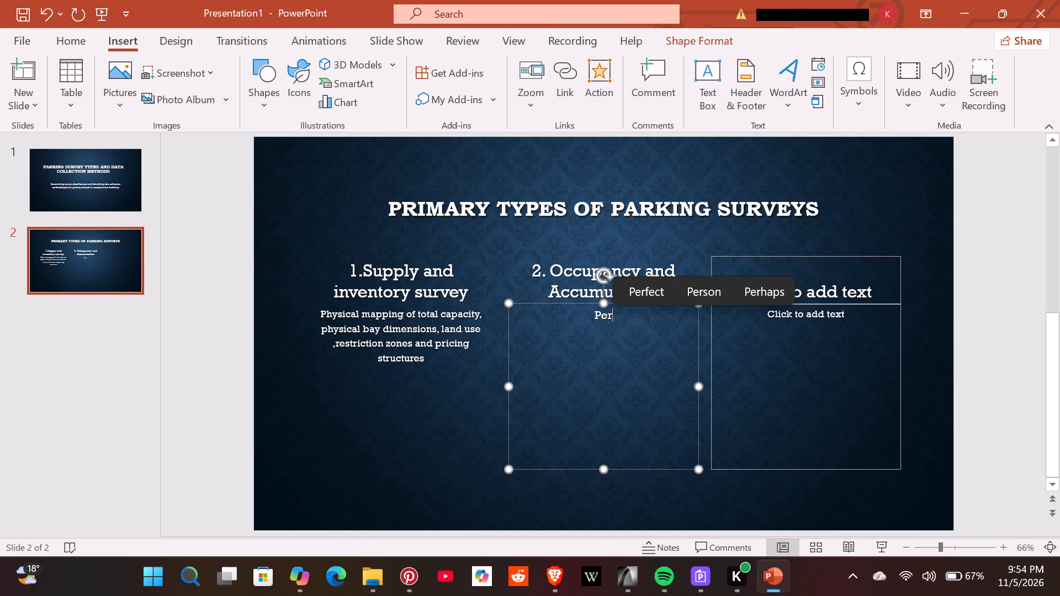
{"action": "type", "text": "io"}
{"action": "type", "text": "dic visual"}
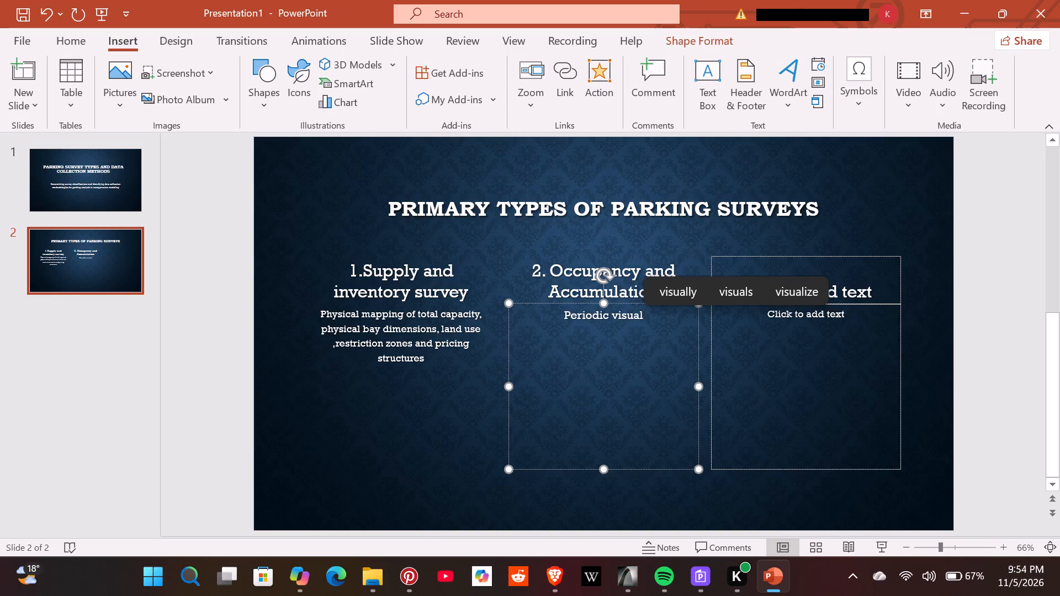
{"action": "type", "text": "or electronio"}
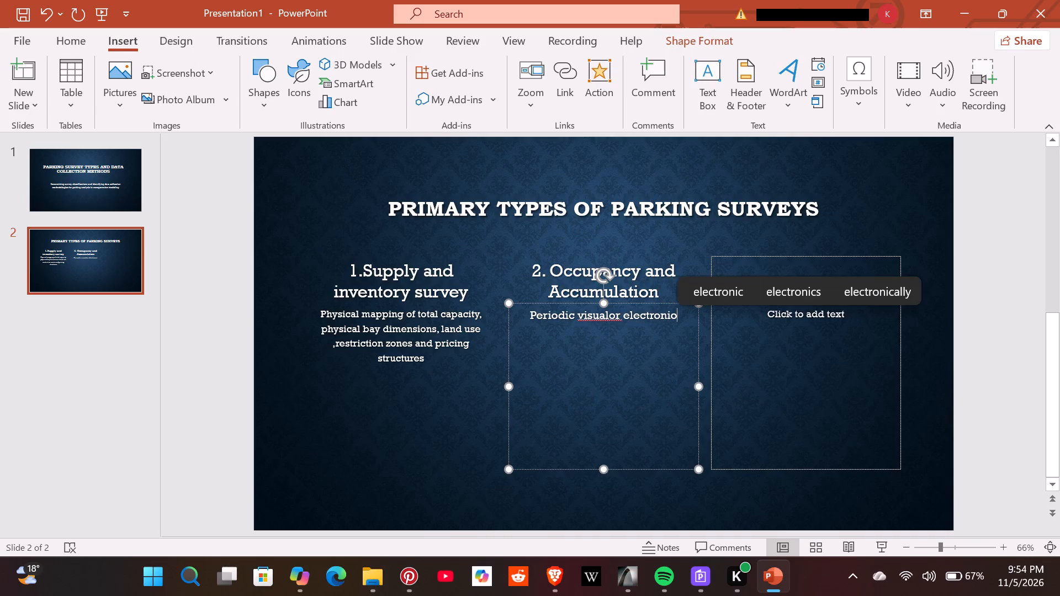
{"action": "key", "text": "BackSpace"}
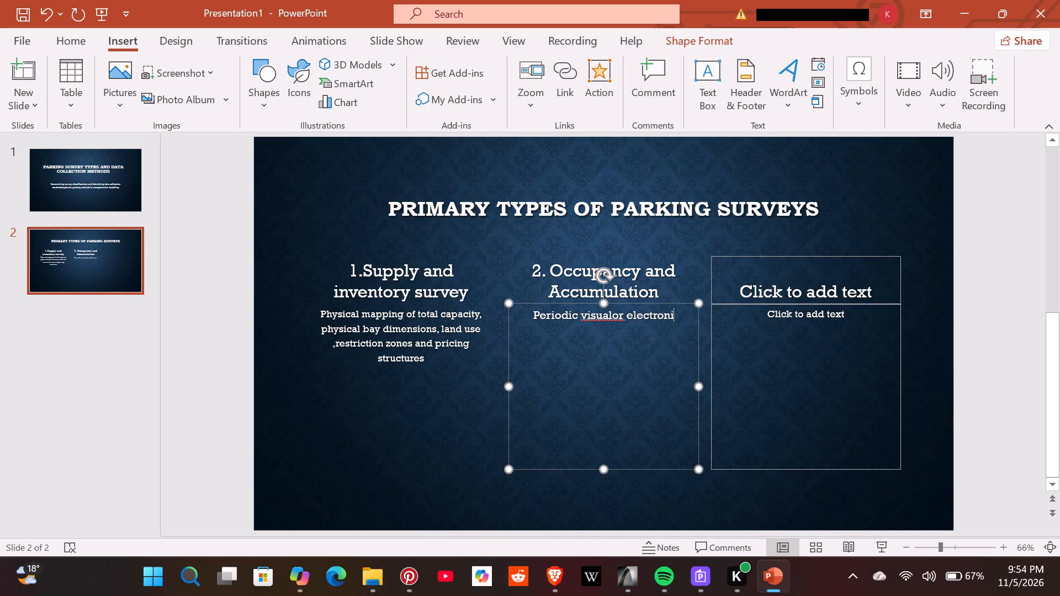
{"action": "left_click", "coordinate": [613, 315]}
{"action": "right_click", "coordinate": [613, 315]}
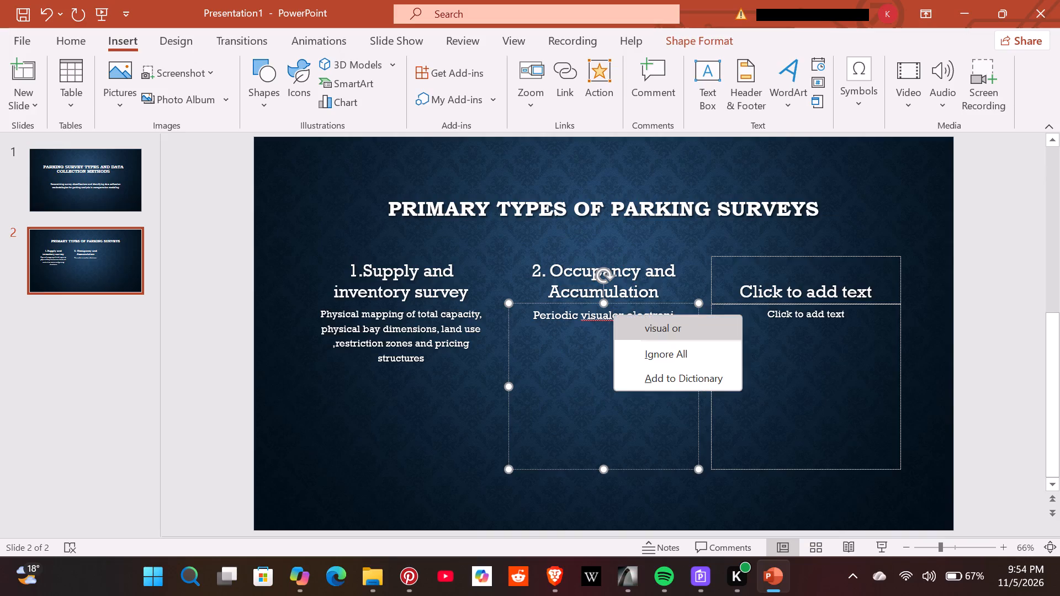
{"action": "left_click", "coordinate": [642, 337]}
{"action": "left_click", "coordinate": [680, 320]}
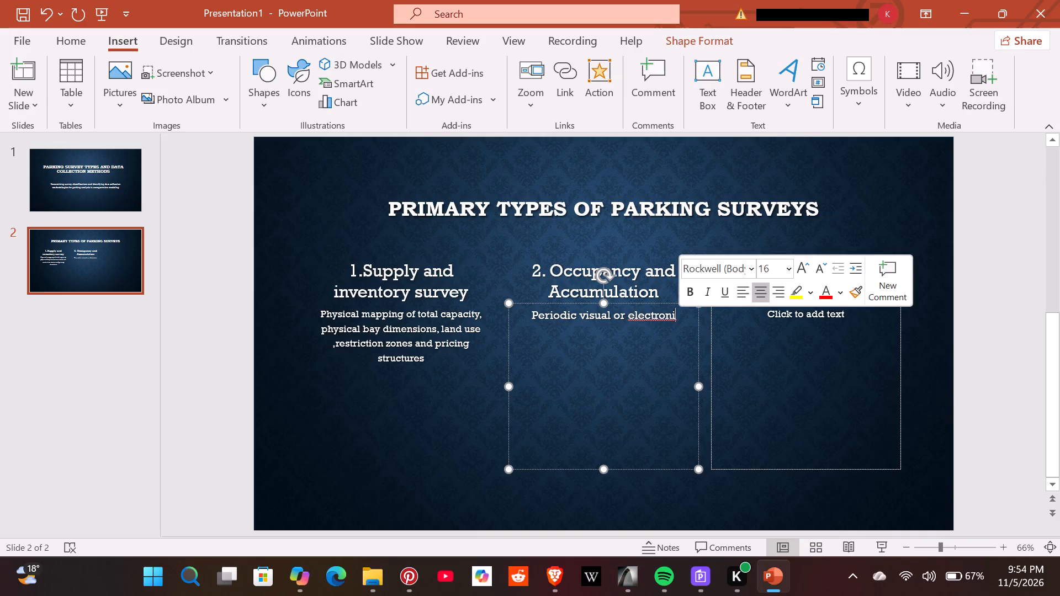
{"action": "type", "text": "c"}
{"action": "key", "text": "space"}
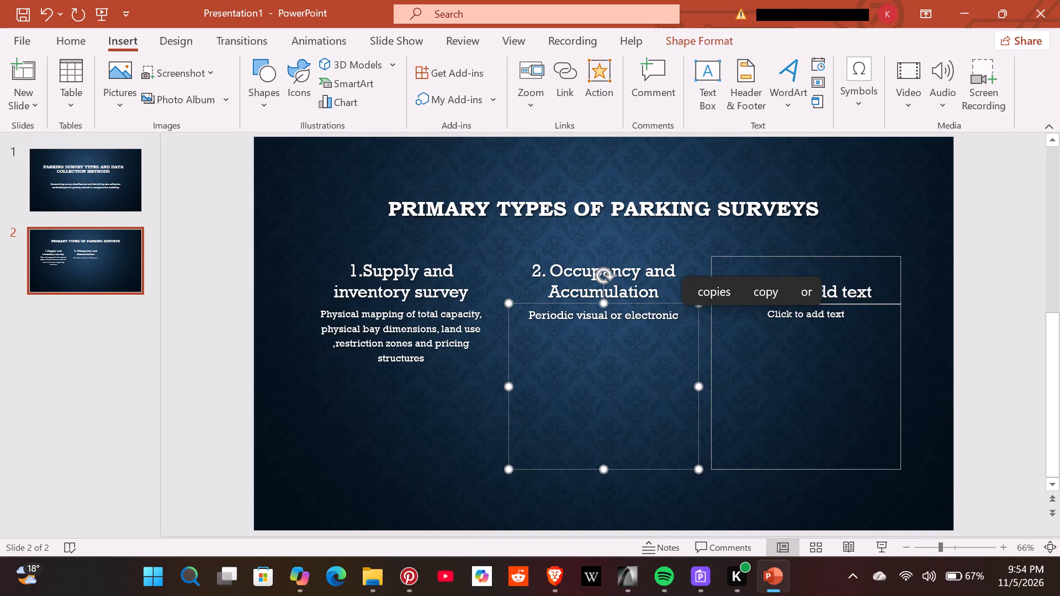
Continue the second column's body text with "counts measuring space utilization , percentage and temporal peak accumulation".
{"action": "type", "text": "counts measuring space"}
{"action": "key", "text": "space"}
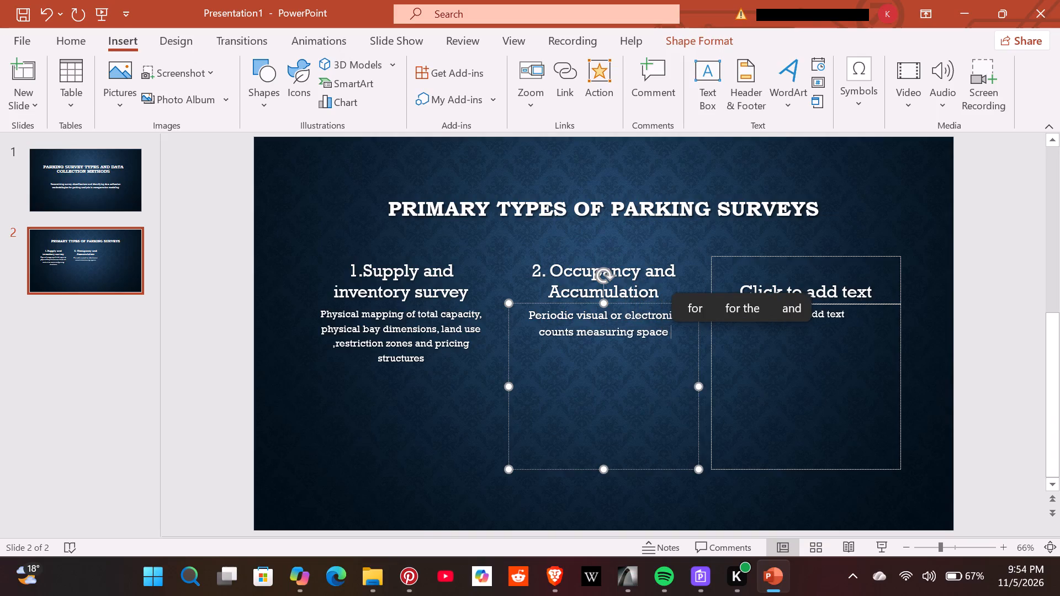
{"action": "type", "text": "utilizatin"}
{"action": "key", "text": "space"}
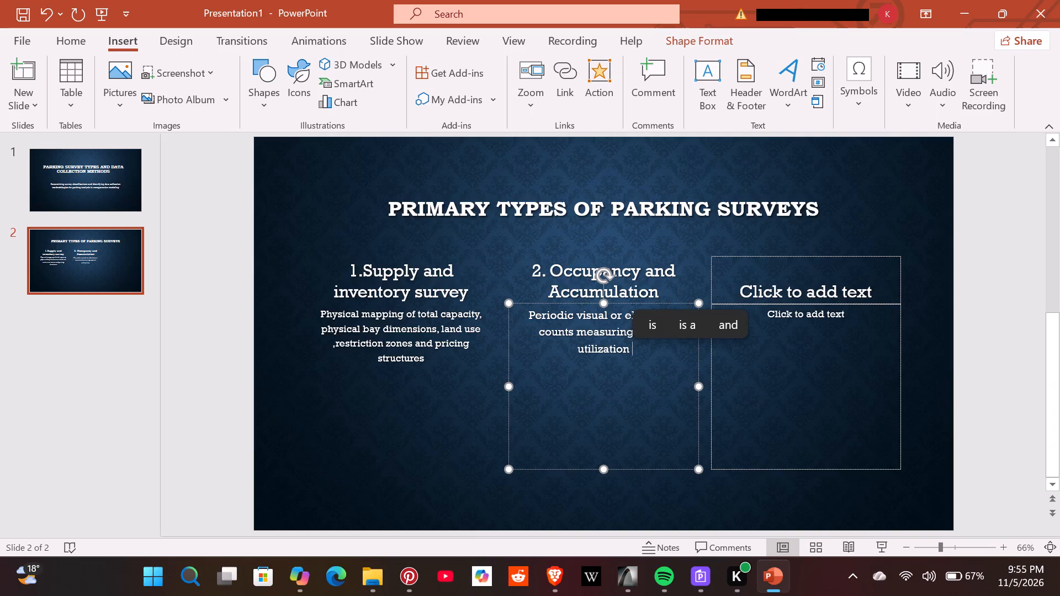
{"action": "type", "text": ", percentage and"}
{"action": "key", "text": "space"}
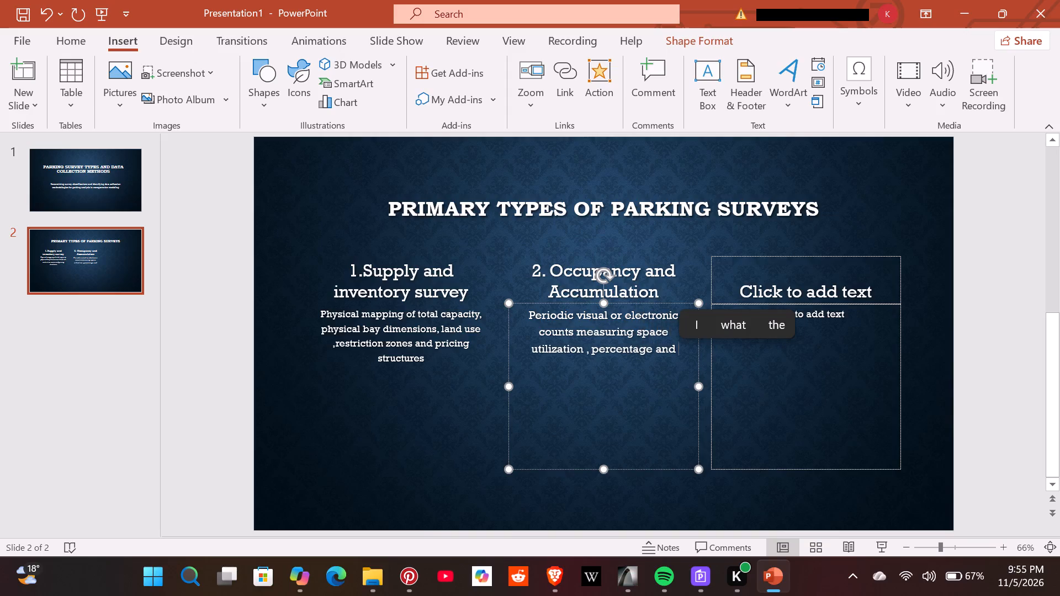
{"action": "type", "text": "temporal peak"}
{"action": "key", "text": "space"}
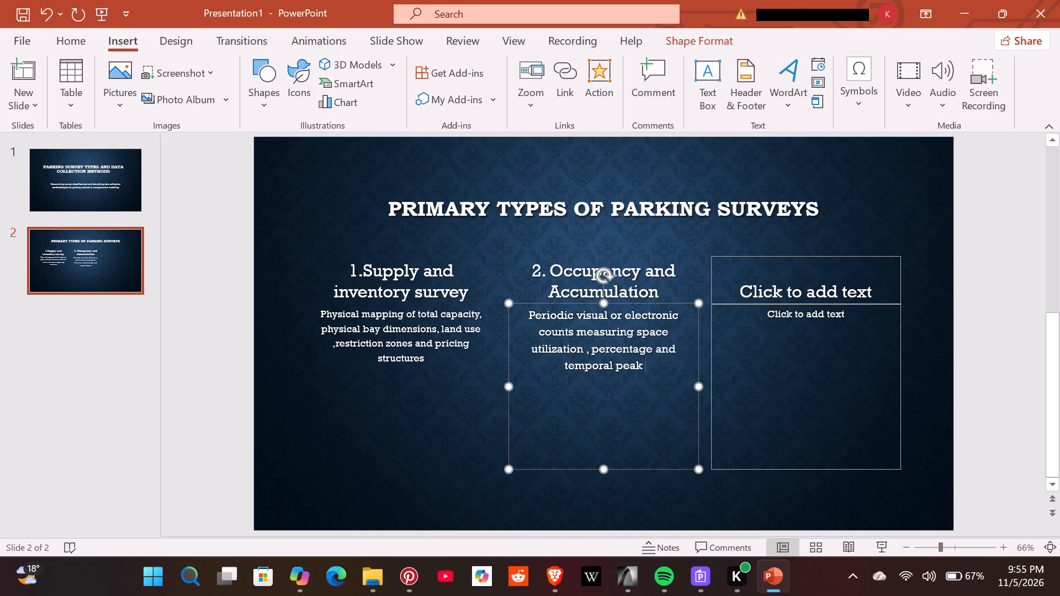
{"action": "type", "text": "acc"}
{"action": "type", "text": "umulation"}
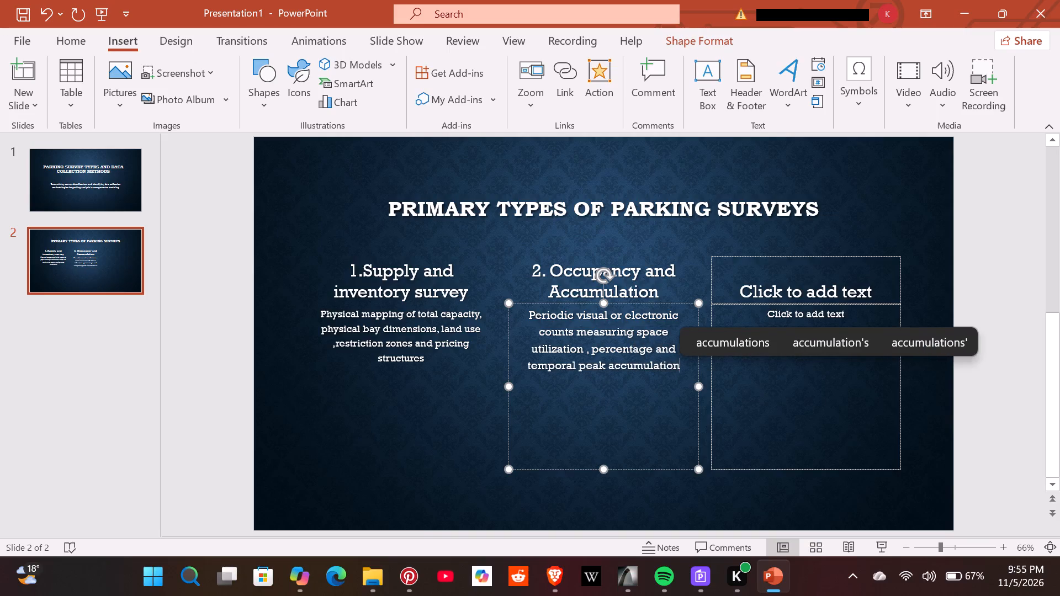
Open the third column's heading placeholder on slide 2 for text entry.
{"action": "left_click", "coordinate": [782, 276]}
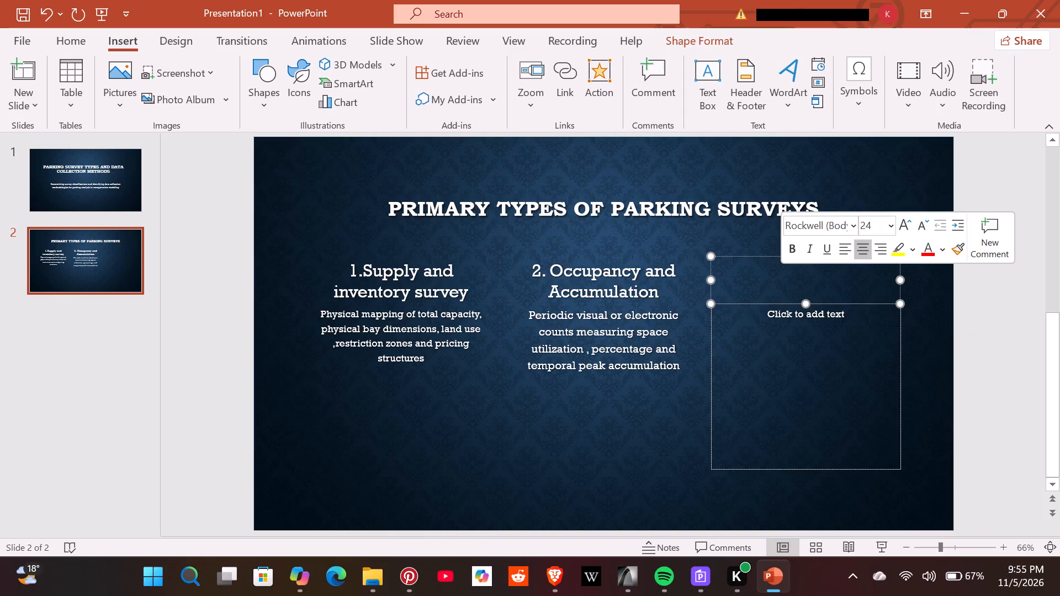
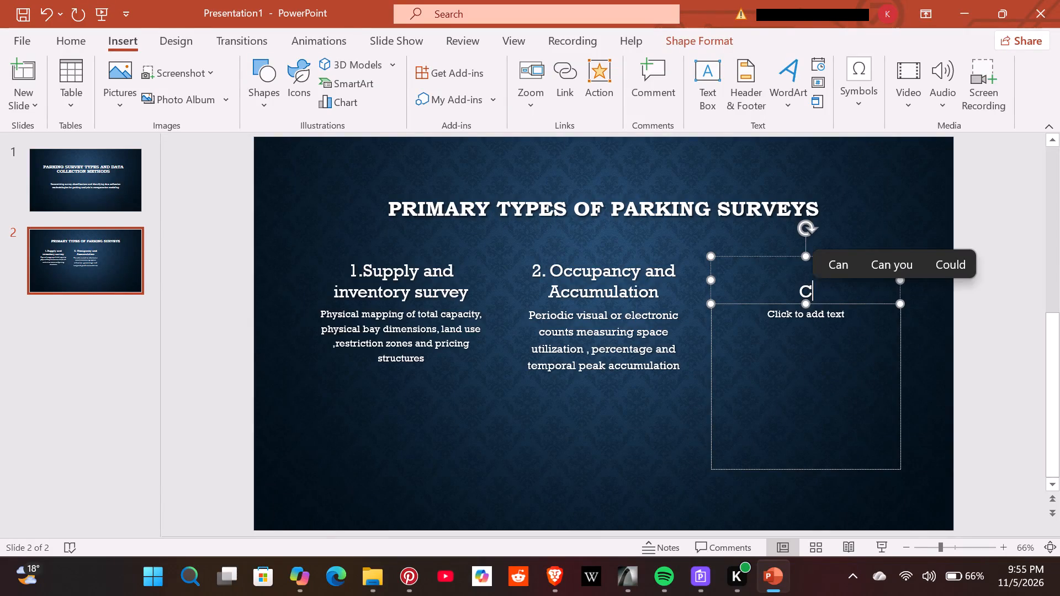
Complete the third column's heading on slide 2 as "Cordon and Entry/Exit".
{"action": "type", "text": "ordon"}
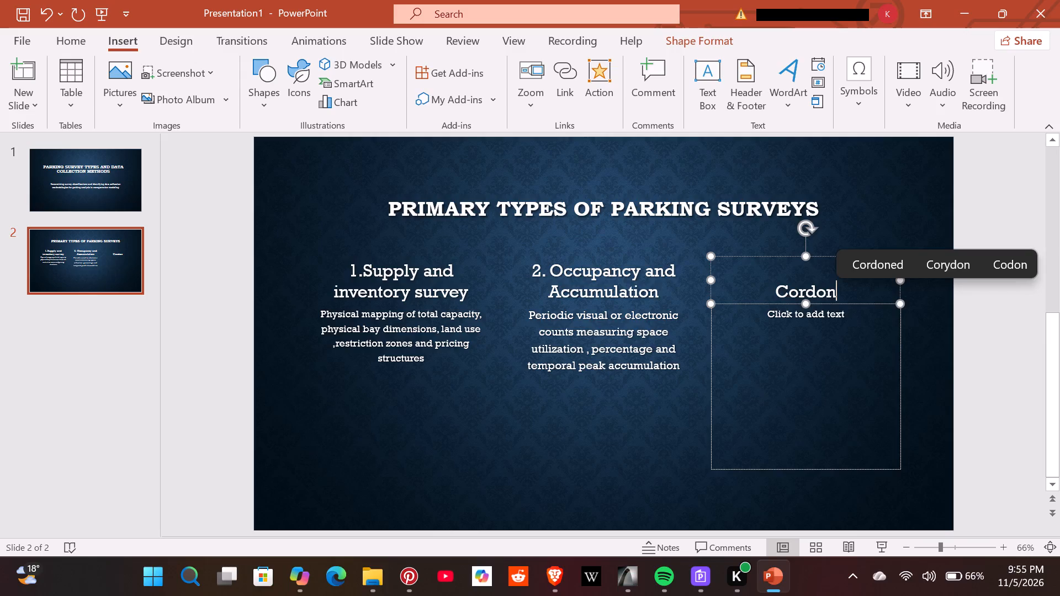
{"action": "key", "text": "space"}
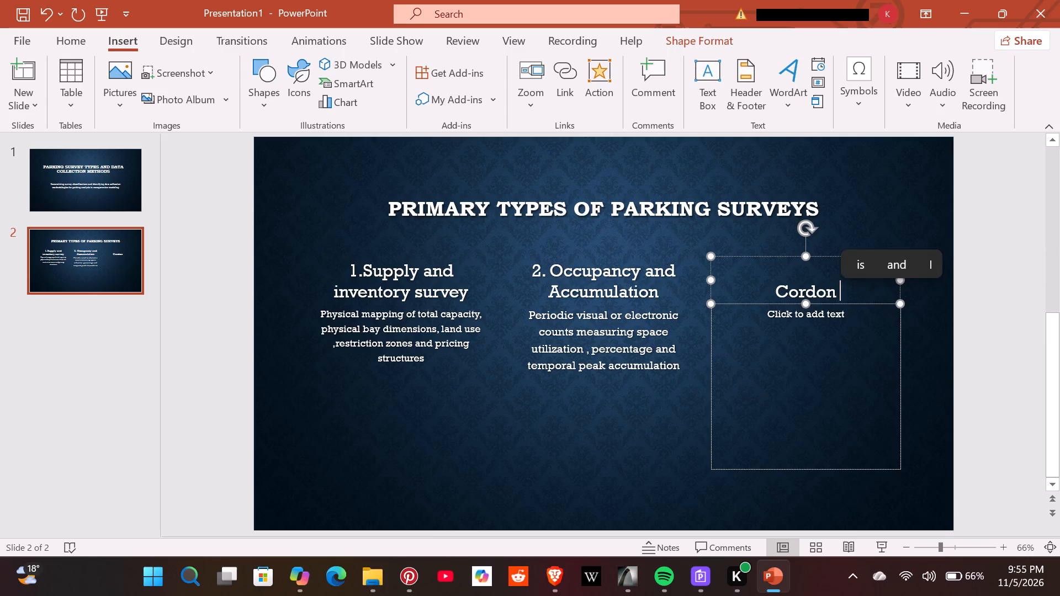
{"action": "type", "text": "and"}
{"action": "key", "text": "space"}
{"action": "type", "text": "ntry"}
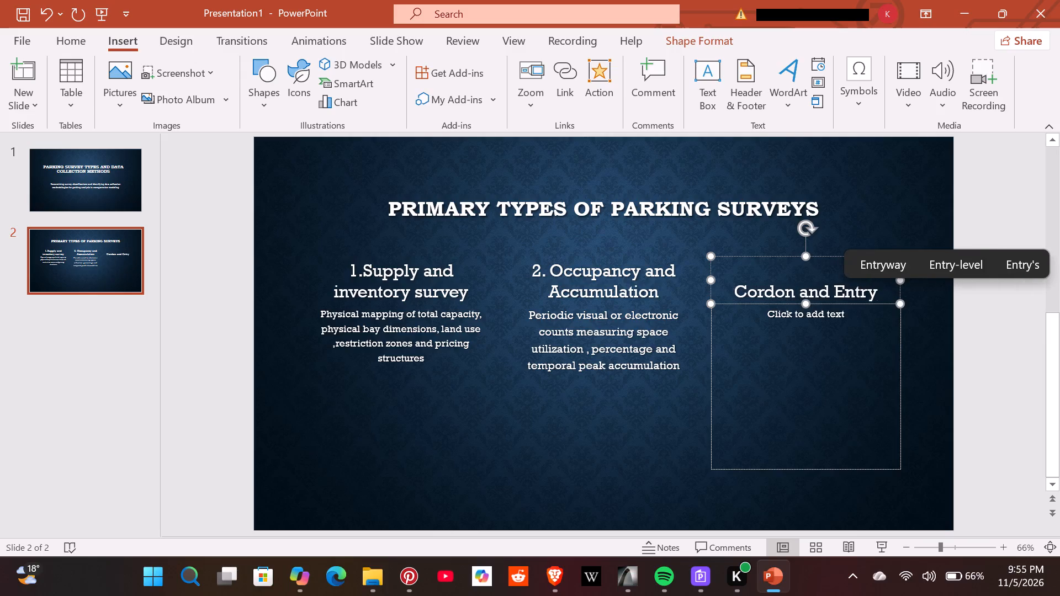
{"action": "key", "text": "slash"}
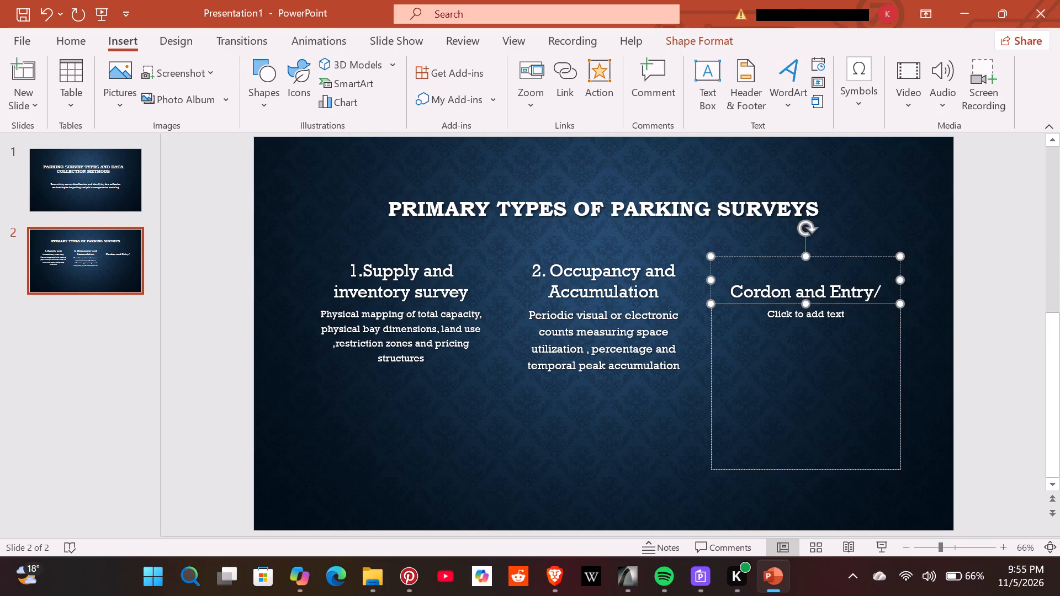
{"action": "type", "text": "xit"}
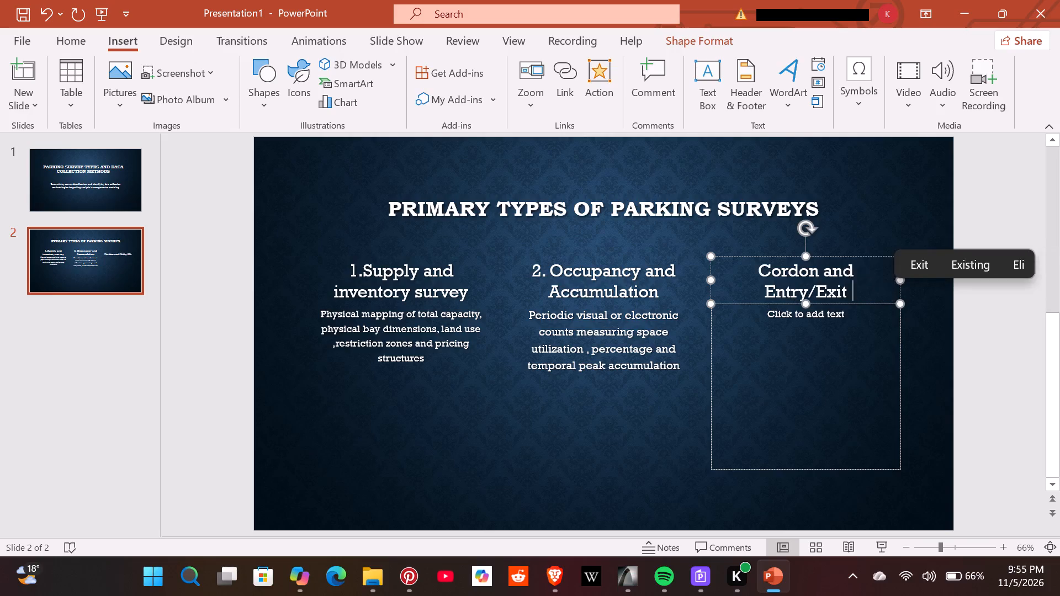
Set the font size of the third column's empty body placeholder to 16.
{"action": "left_click", "coordinate": [772, 317]}
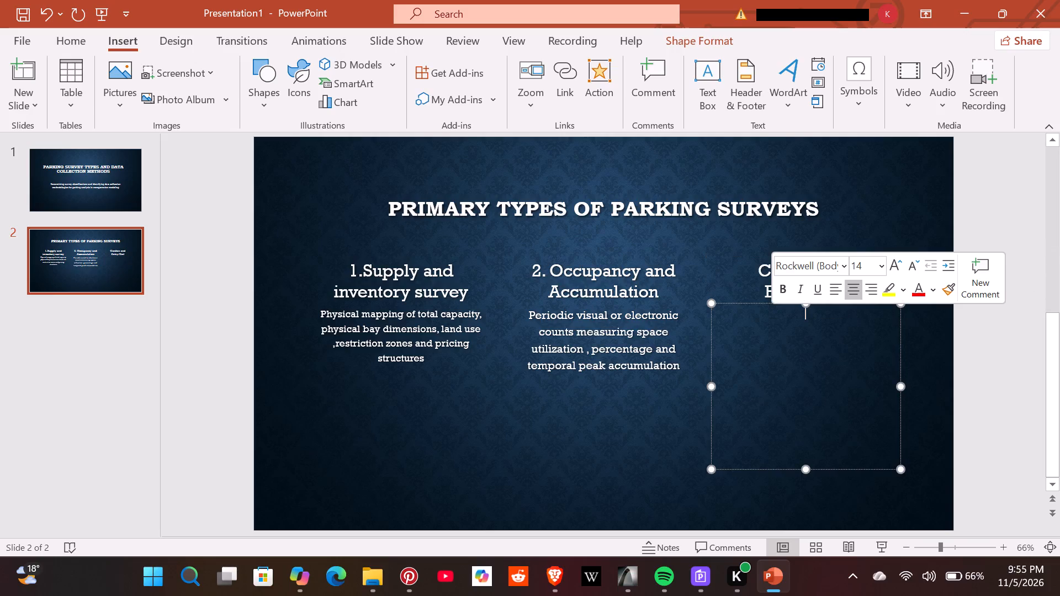
{"action": "left_click", "coordinate": [880, 268]}
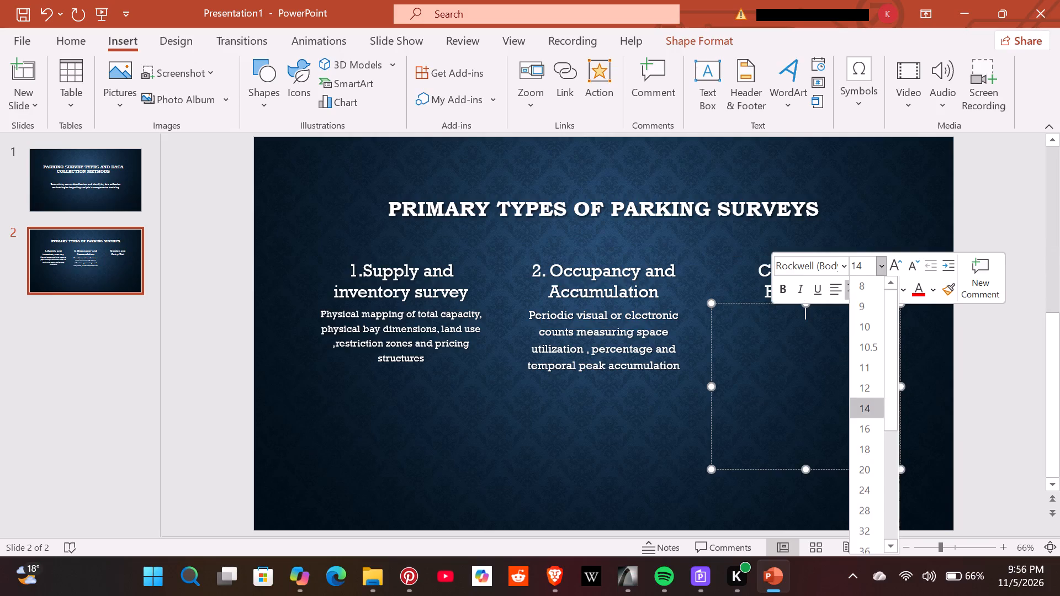
{"action": "left_click", "coordinate": [872, 428]}
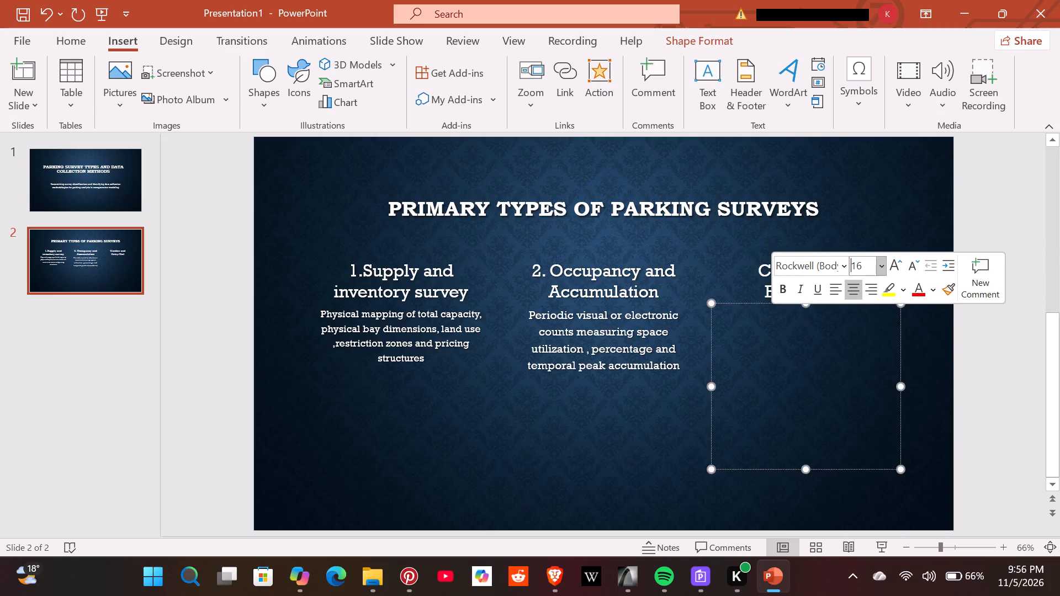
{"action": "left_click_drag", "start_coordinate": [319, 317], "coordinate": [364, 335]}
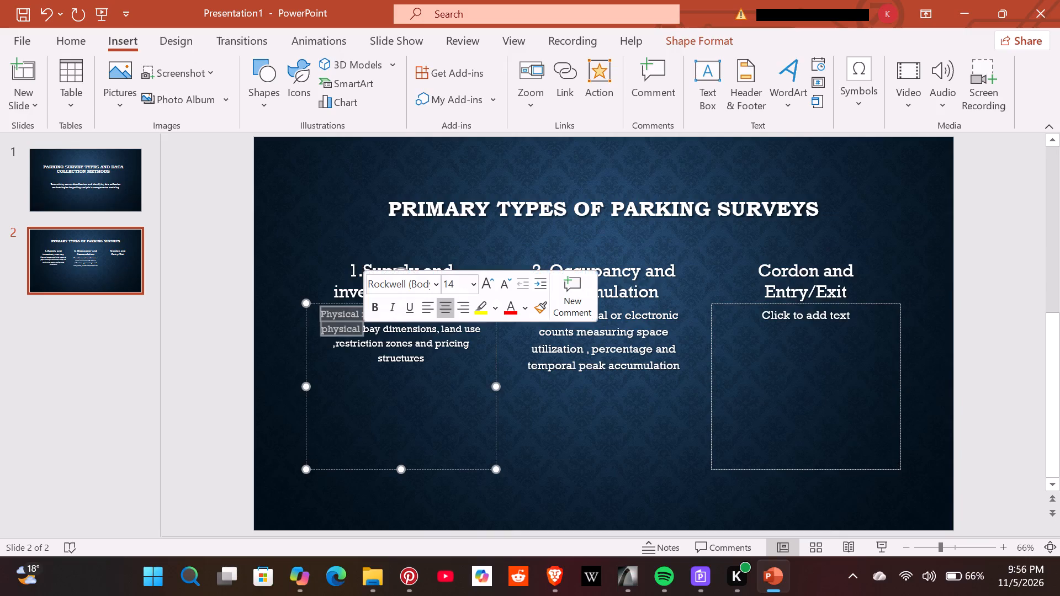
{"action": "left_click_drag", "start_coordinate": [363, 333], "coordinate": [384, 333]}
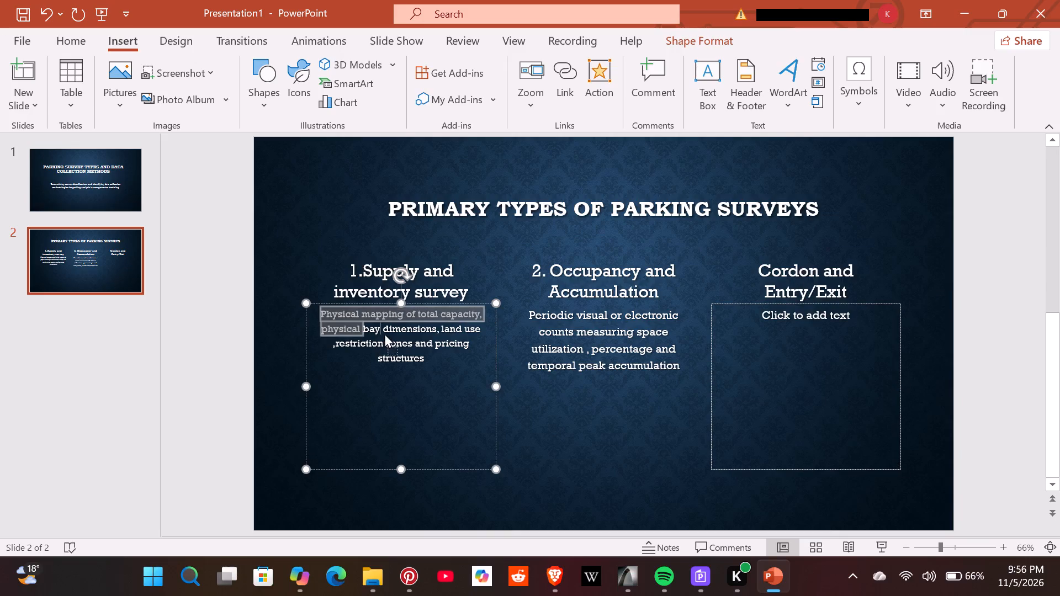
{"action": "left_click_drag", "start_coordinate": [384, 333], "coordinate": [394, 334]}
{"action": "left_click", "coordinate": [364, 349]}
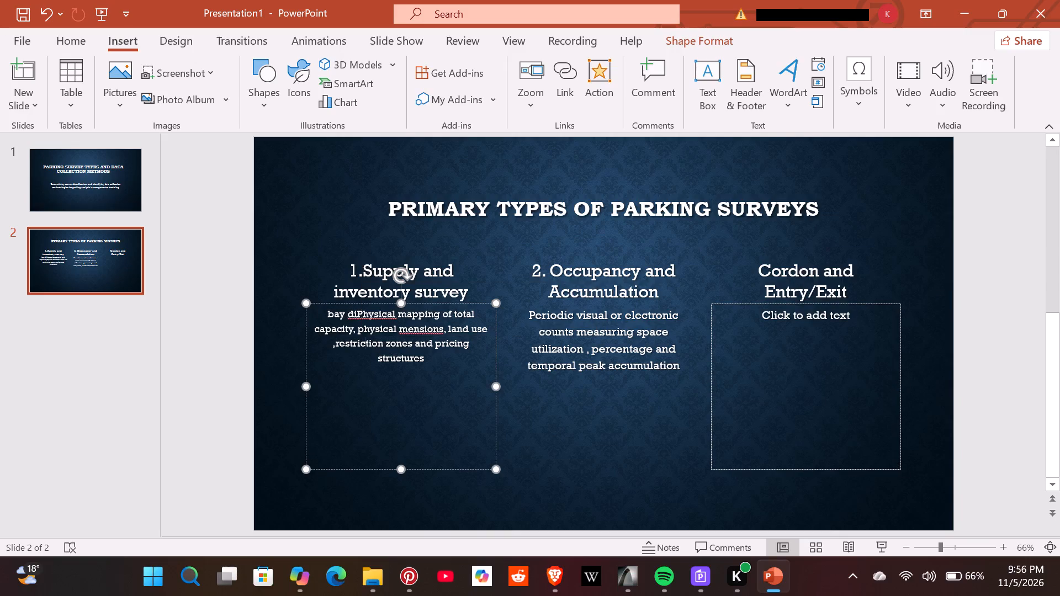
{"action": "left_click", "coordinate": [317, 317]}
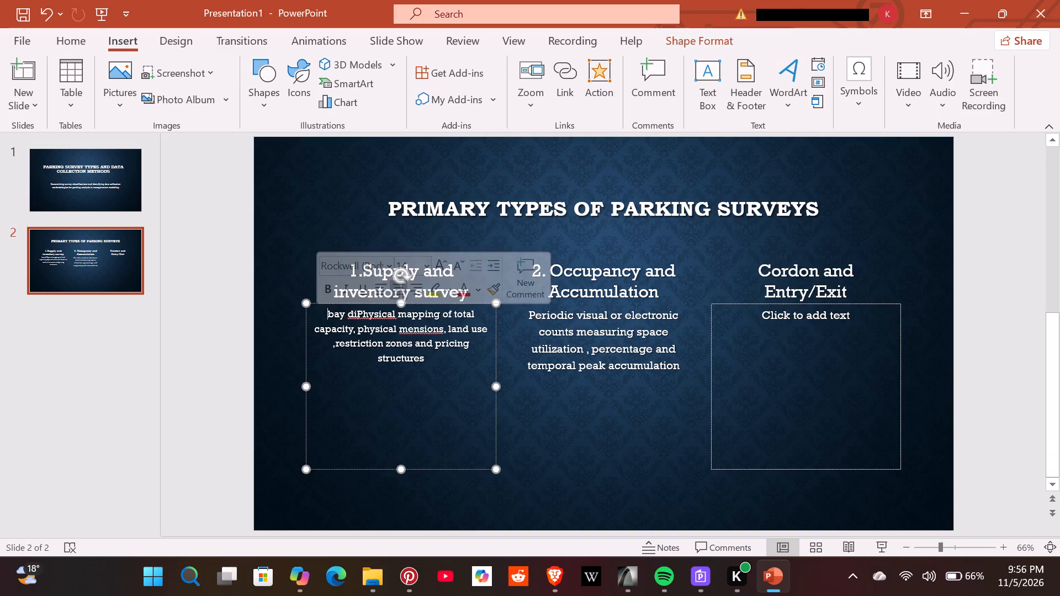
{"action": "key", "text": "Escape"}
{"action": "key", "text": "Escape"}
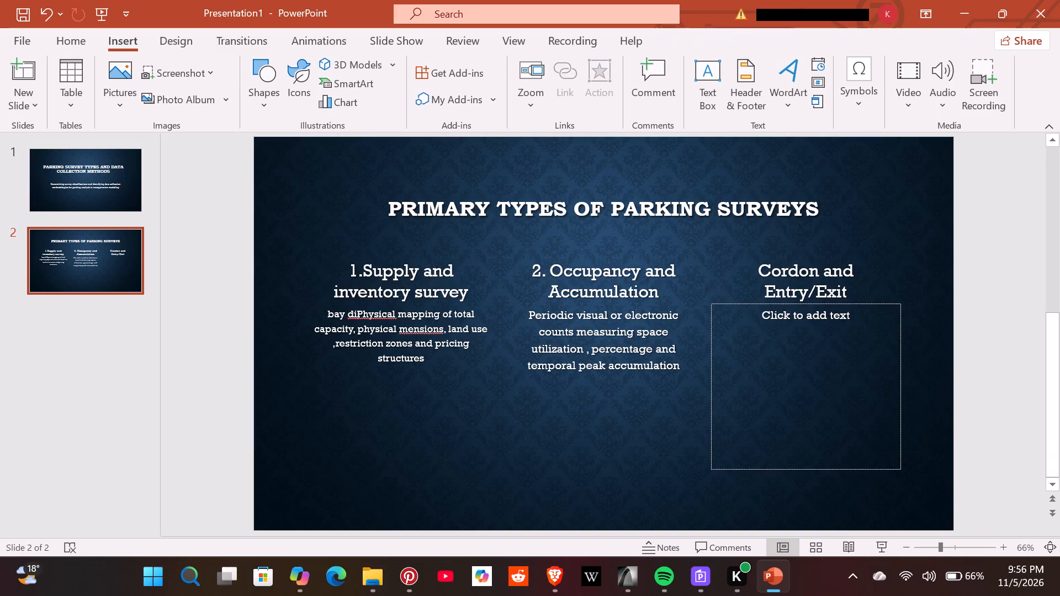
Set the font size of the first column's entire body text to 16.
{"action": "left_click_drag", "start_coordinate": [317, 313], "coordinate": [429, 374]}
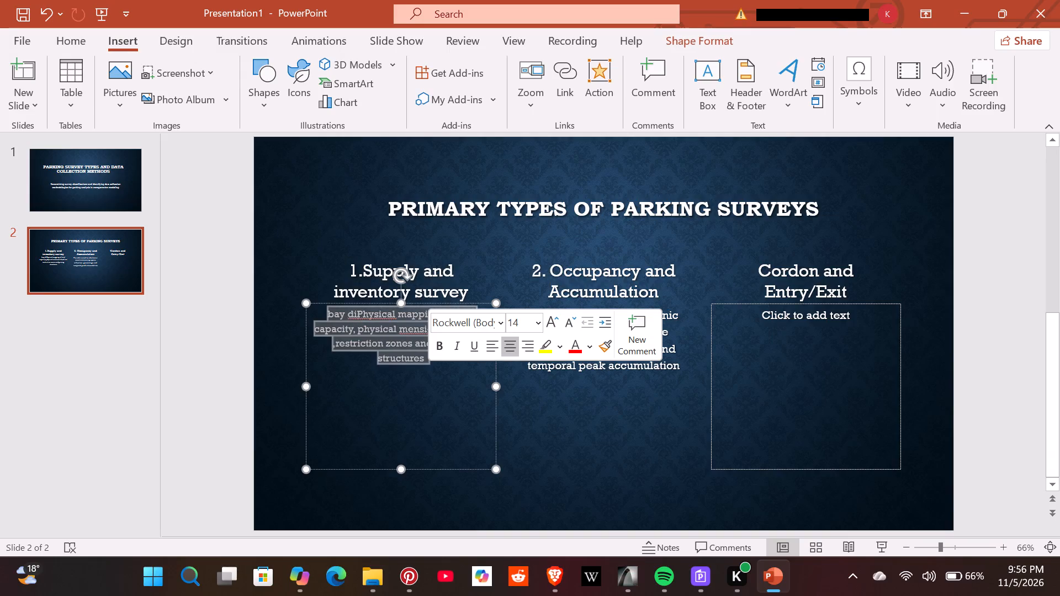
{"action": "left_click", "coordinate": [534, 327]}
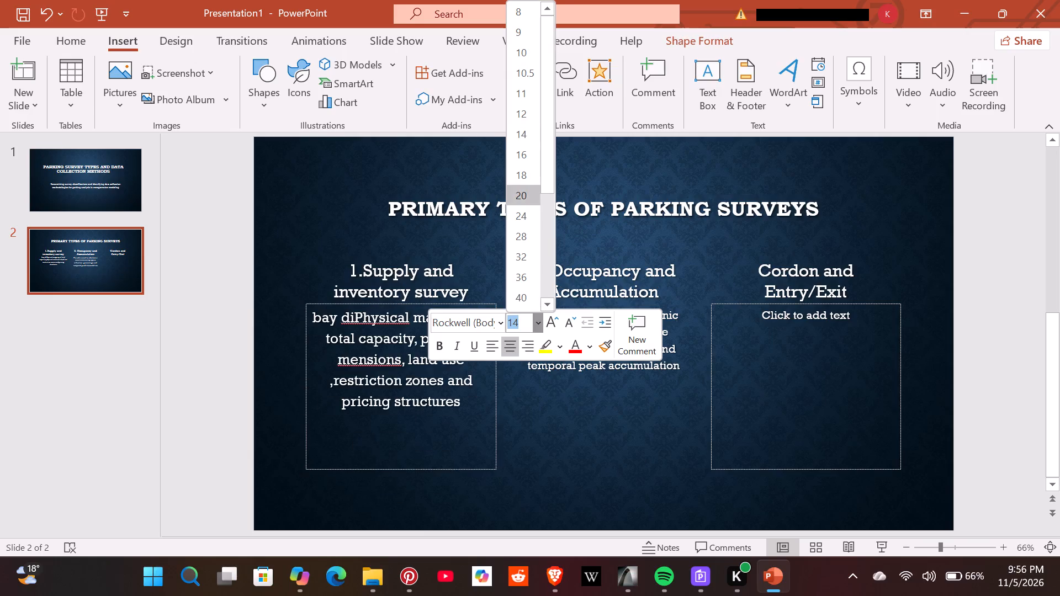
{"action": "left_click", "coordinate": [524, 157]}
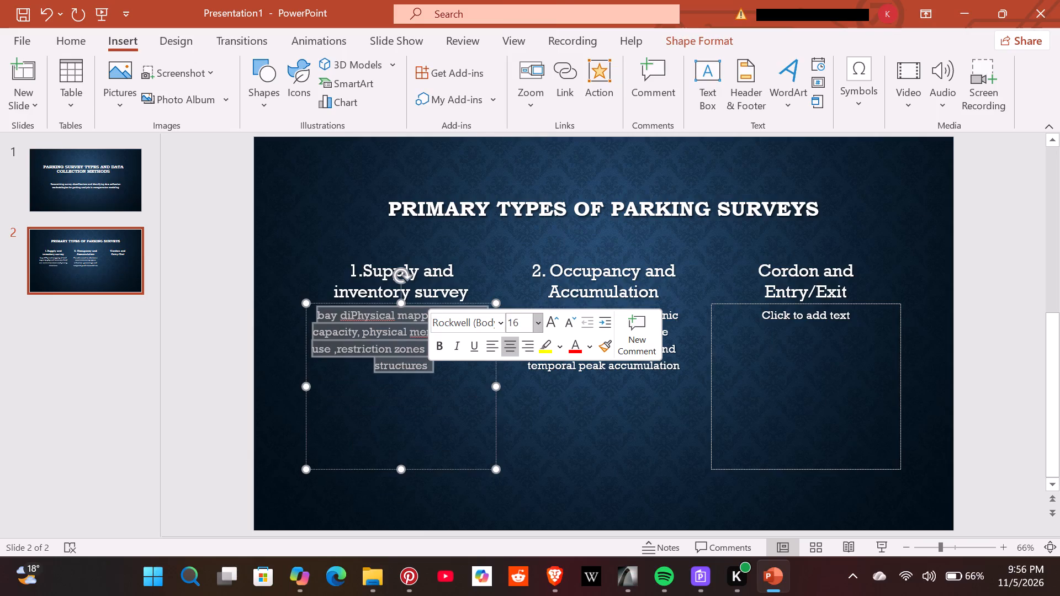
{"action": "left_click", "coordinate": [416, 401]}
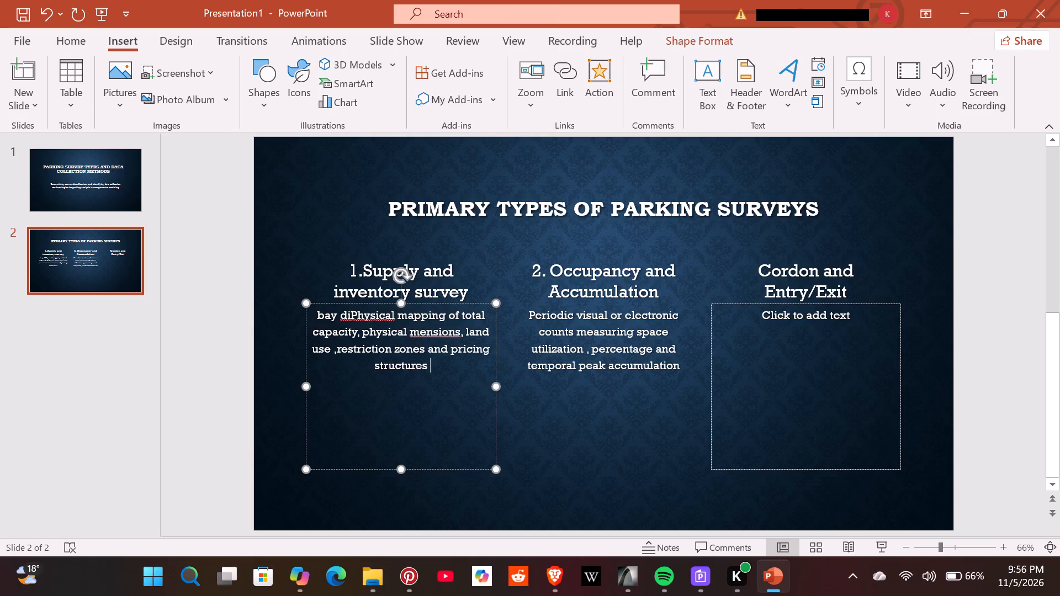
Repair the first column's body text by deleting the stray "bay di" at its start and completing "mensions" as "dimensions".
{"action": "left_click", "coordinate": [354, 319]}
{"action": "key", "text": "BackSpace"}
{"action": "key", "text": "BackSpace"}
{"action": "key", "text": "BackSpace"}
{"action": "key", "text": "BackSpace"}
{"action": "key", "text": "BackSpace"}
{"action": "key", "text": "BackSpace"}
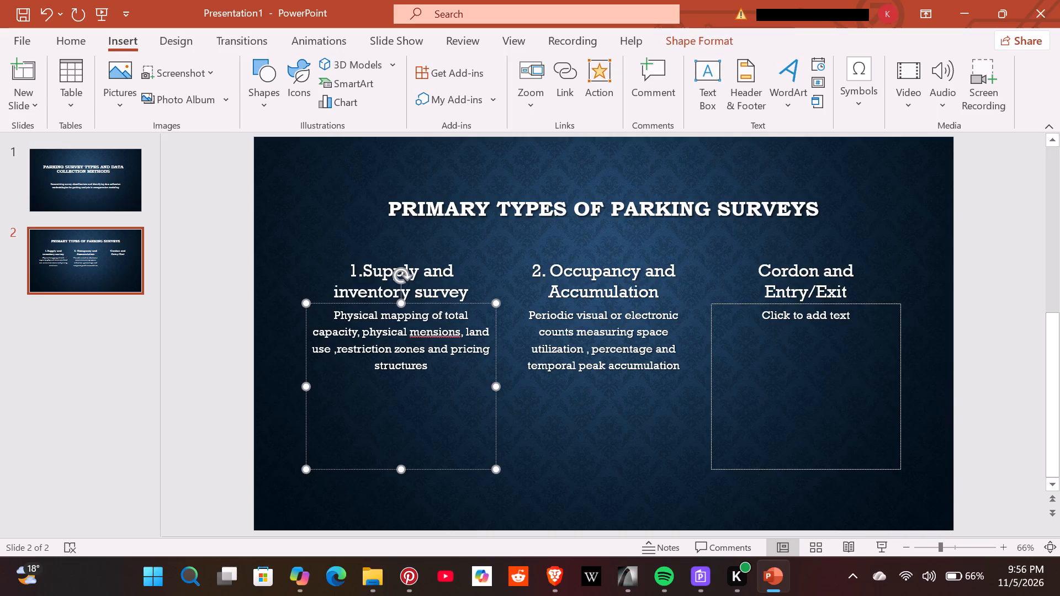
{"action": "left_click", "coordinate": [410, 332]}
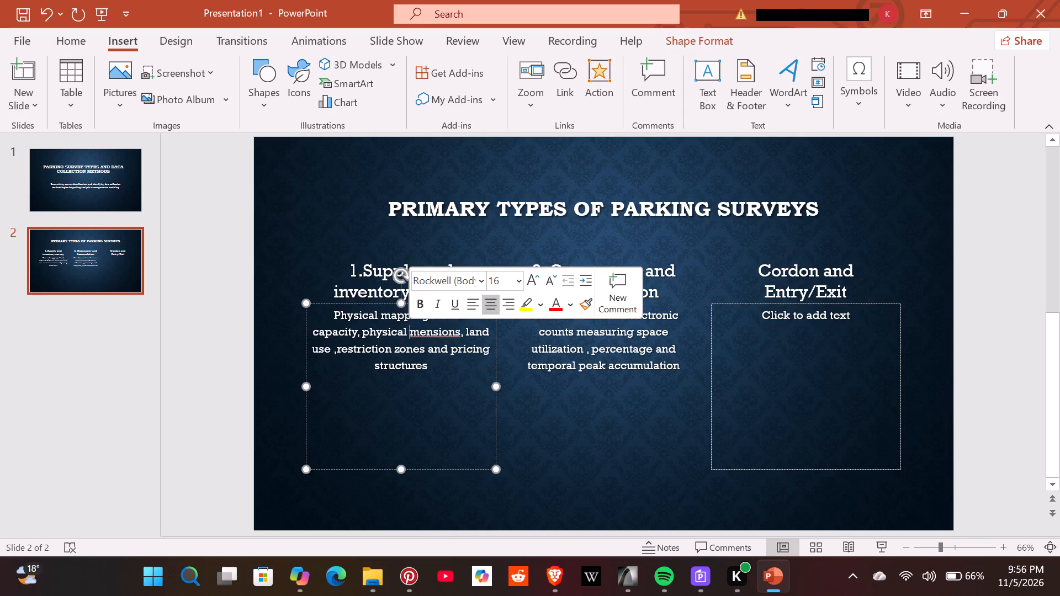
{"action": "key", "text": "d"}
{"action": "key", "text": "i"}
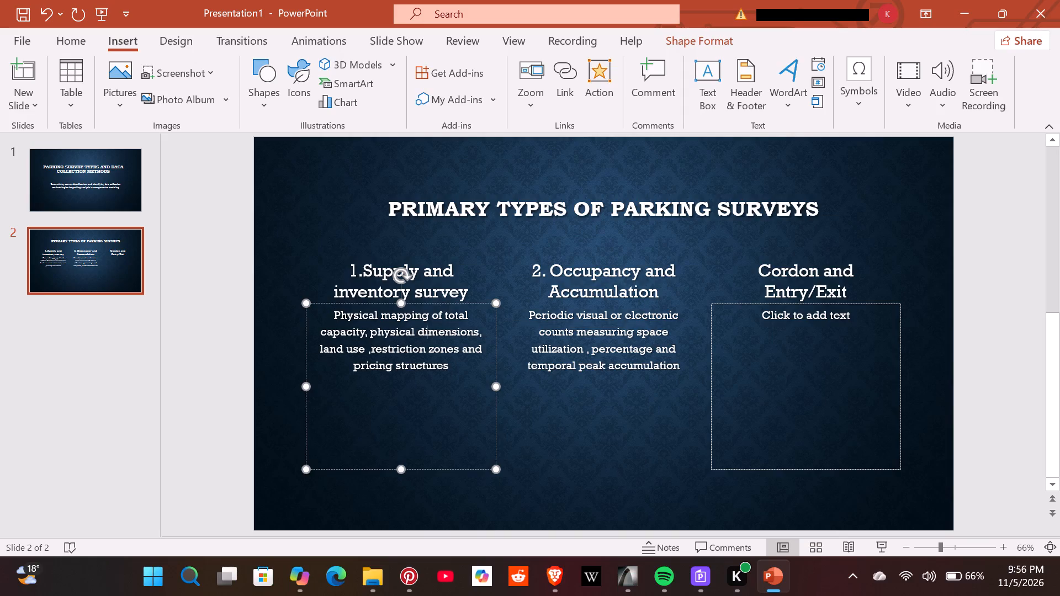
{"action": "left_click", "coordinate": [432, 439]}
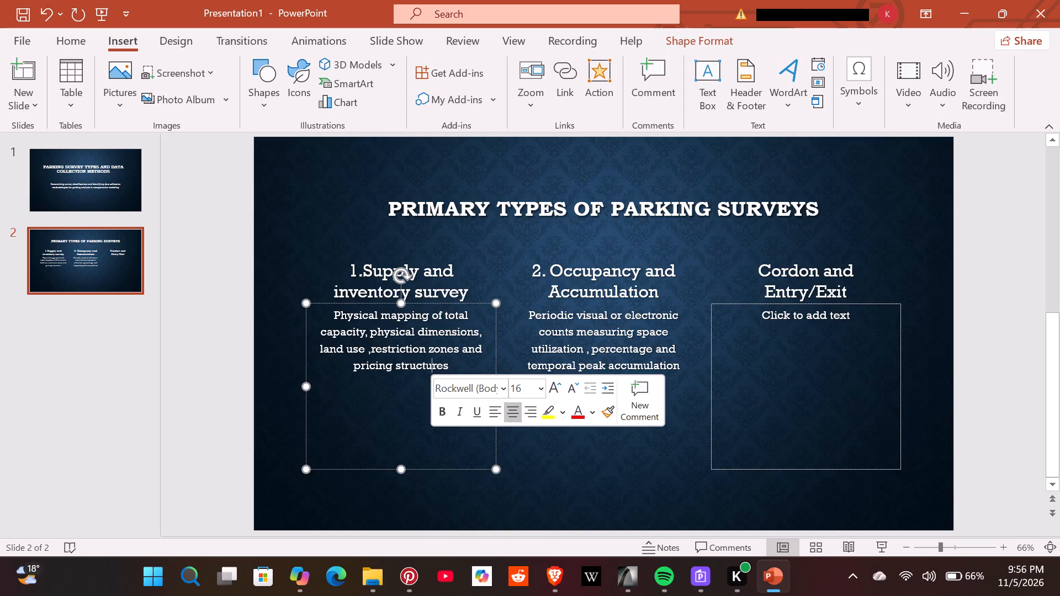
Begin the third column's body text with "Continuous screenline", applying the spelling correction for "Continuous".
{"action": "left_click", "coordinate": [805, 398]}
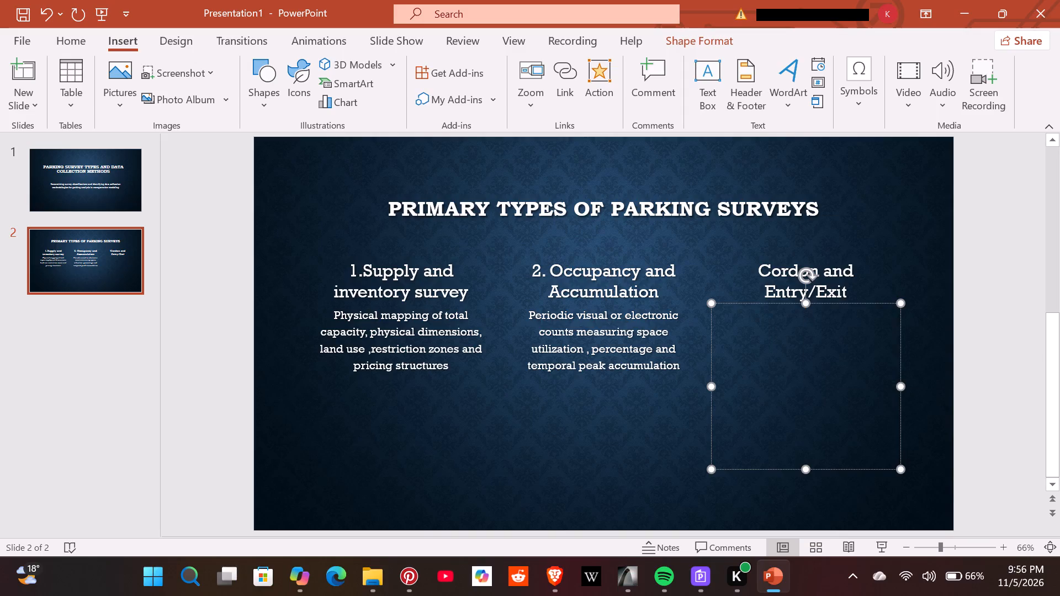
{"action": "key", "text": "c"}
{"action": "type", "text": "ontinous"}
{"action": "key", "text": "space"}
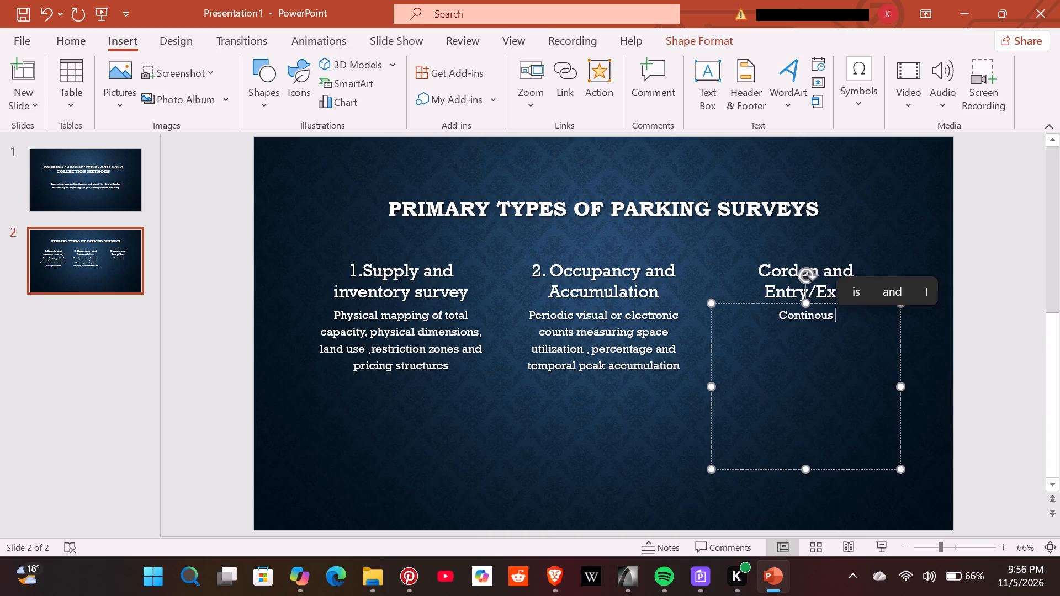
{"action": "type", "text": "screenline"}
{"action": "key", "text": "space"}
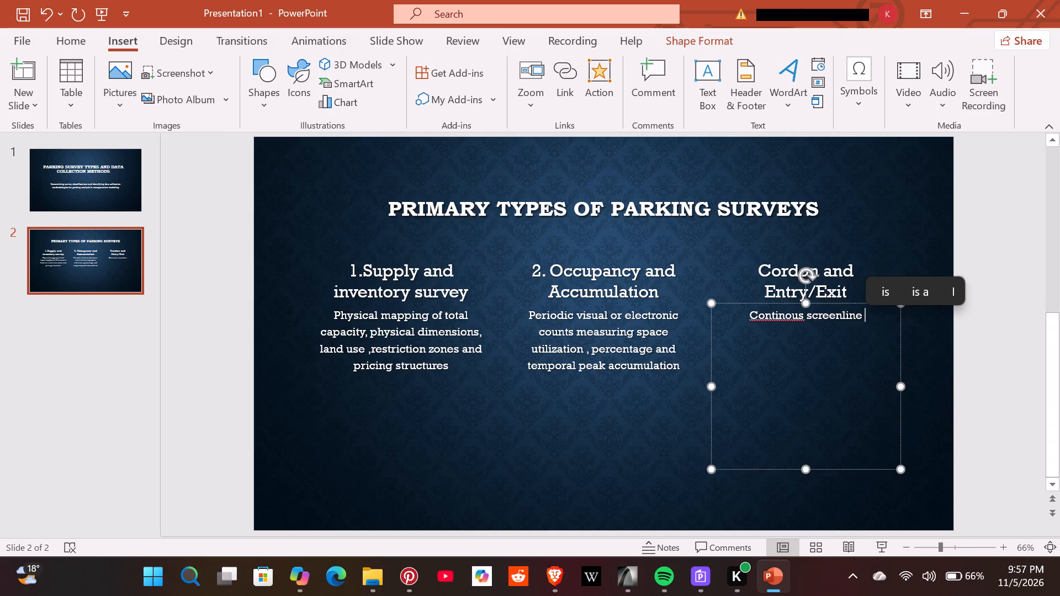
{"action": "right_click", "coordinate": [771, 314]}
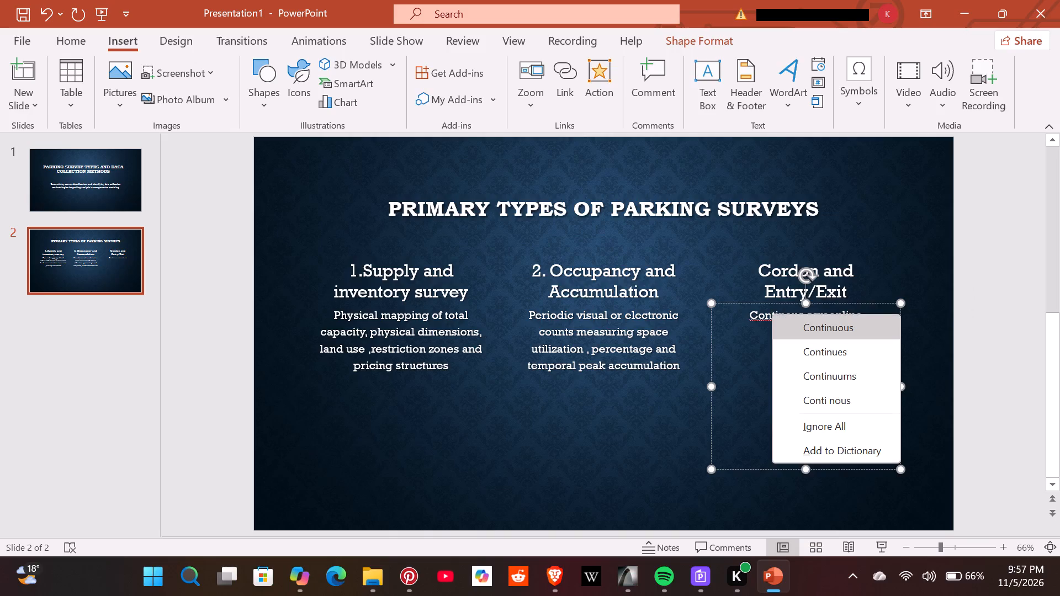
{"action": "left_click", "coordinate": [800, 334]}
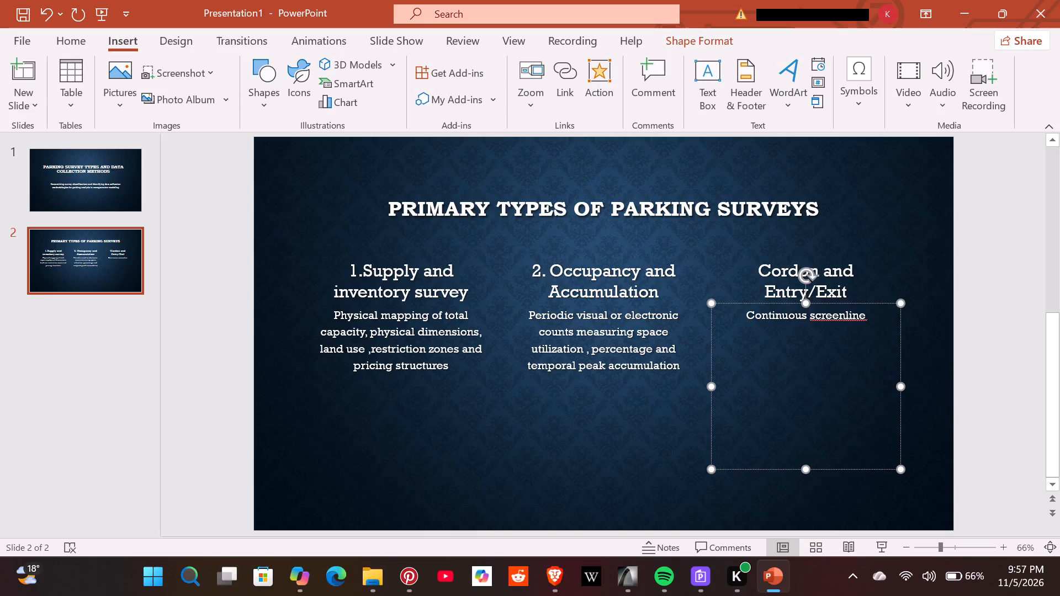
Continue the third column's body text with "vehicle counts entering and exiting".
{"action": "left_click", "coordinate": [872, 324]}
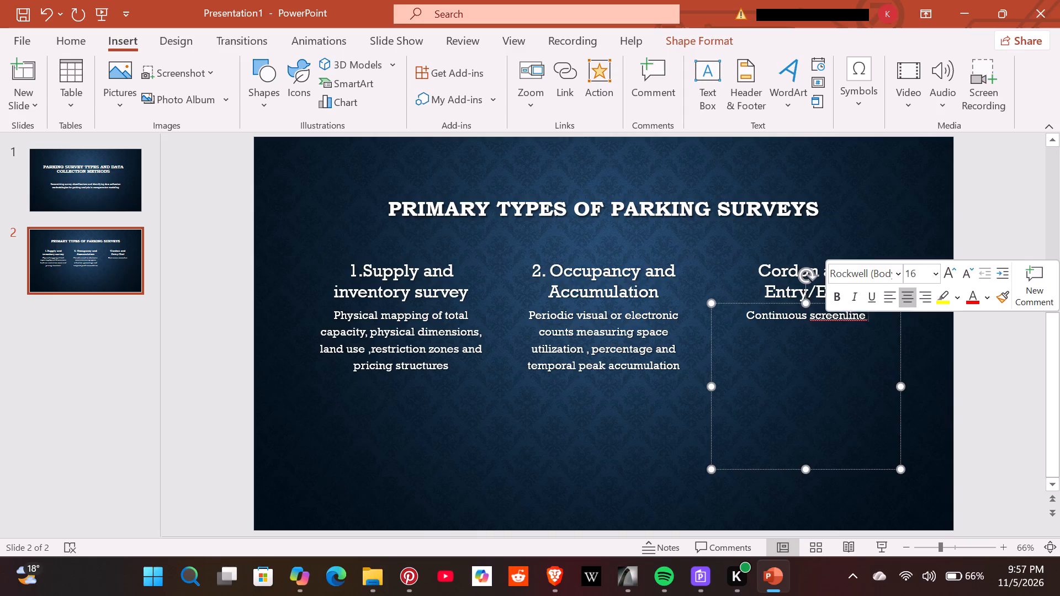
{"action": "key", "text": "space"}
{"action": "type", "text": "vehicles"}
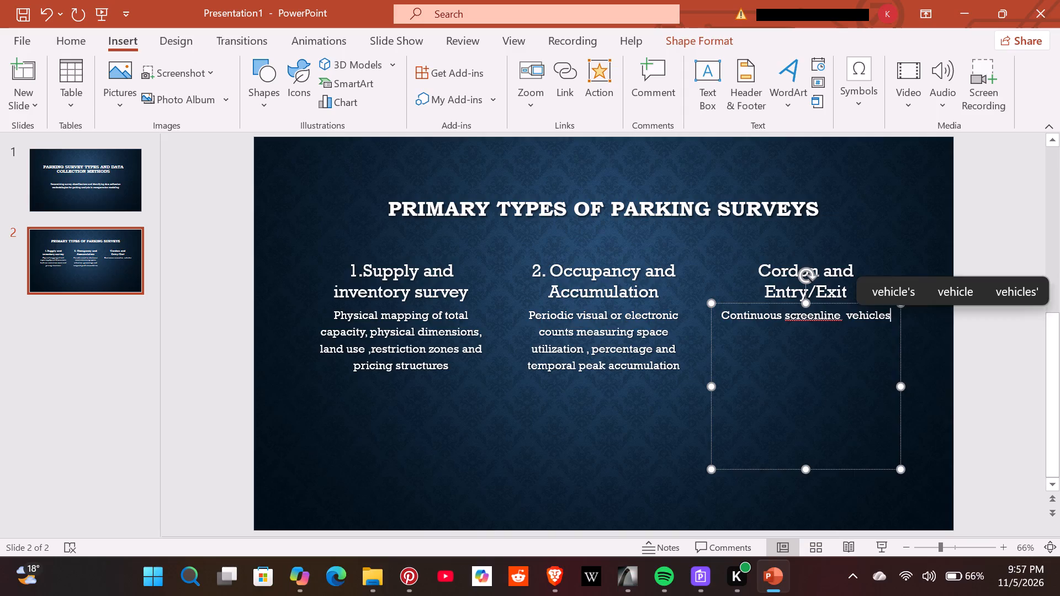
{"action": "key", "text": "BackSpace"}
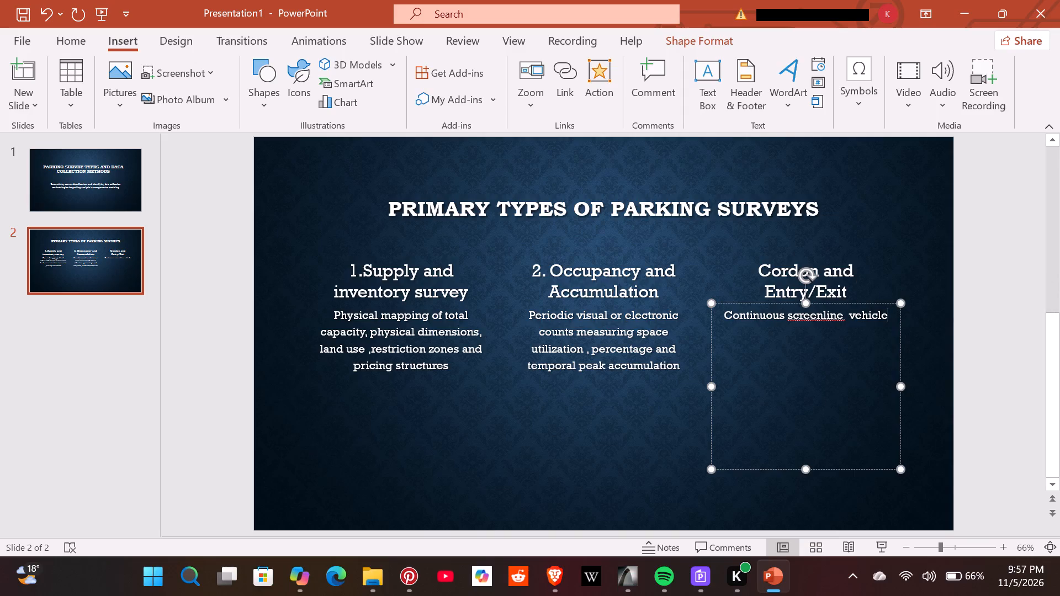
{"action": "key", "text": "space"}
{"action": "type", "text": "counts"}
{"action": "key", "text": "space"}
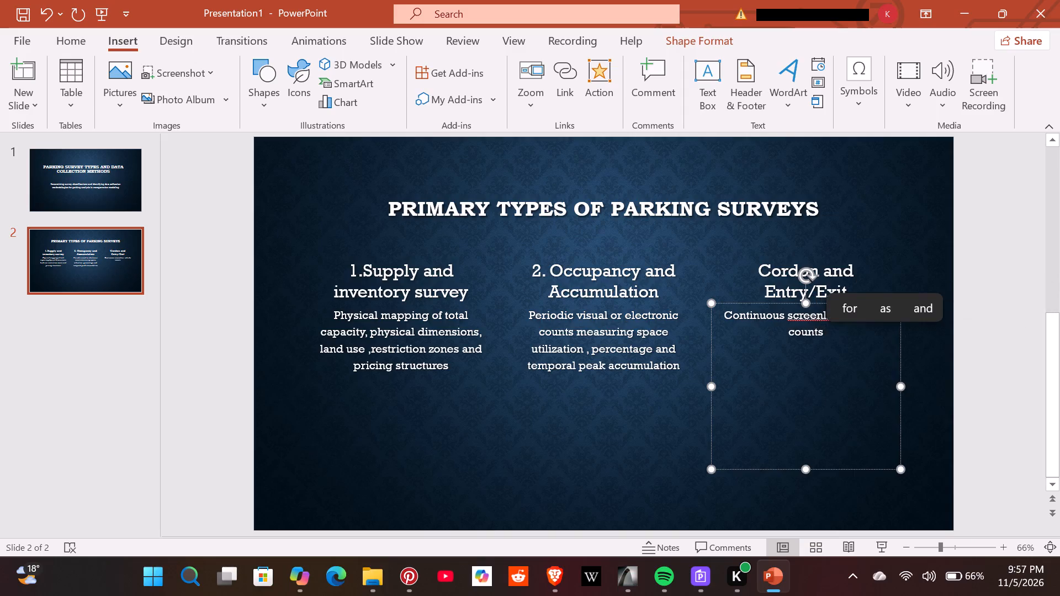
{"action": "type", "text": "entering and exiting"}
{"action": "key", "text": "space"}
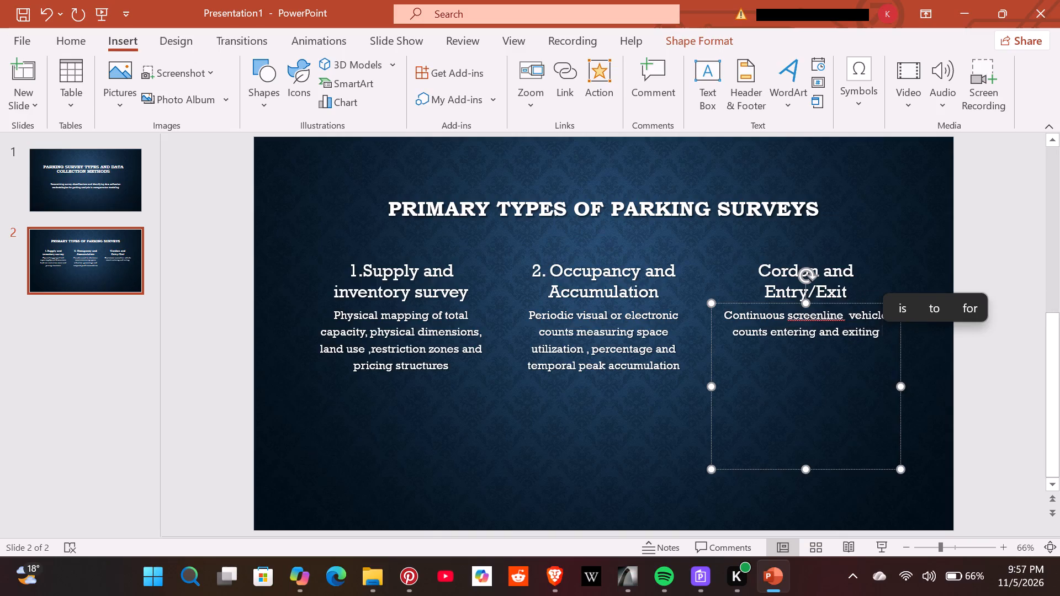
Continue the third column's body text with "a defined boundary area to derive net accumulation".
{"action": "type", "text": "a defined boundary"}
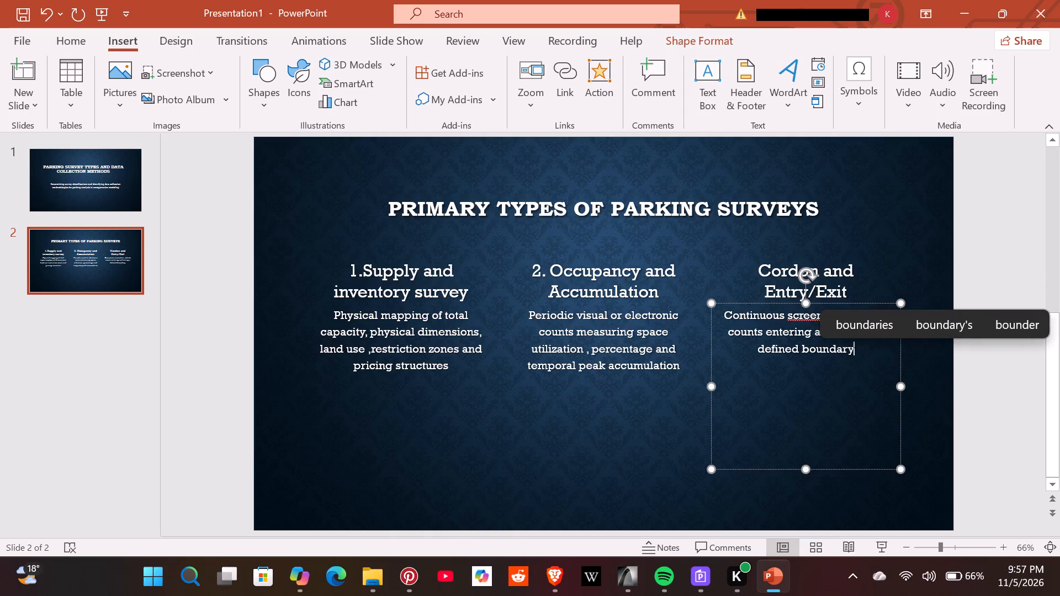
{"action": "key", "text": "space"}
{"action": "type", "text": "area"}
{"action": "key", "text": "space"}
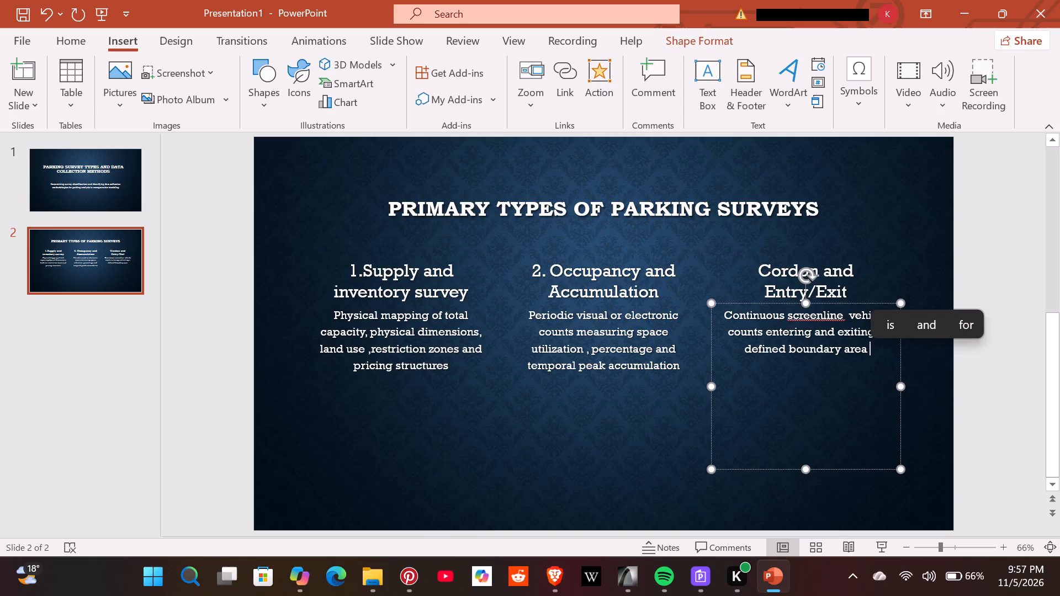
{"action": "type", "text": "to derive"}
{"action": "key", "text": "space"}
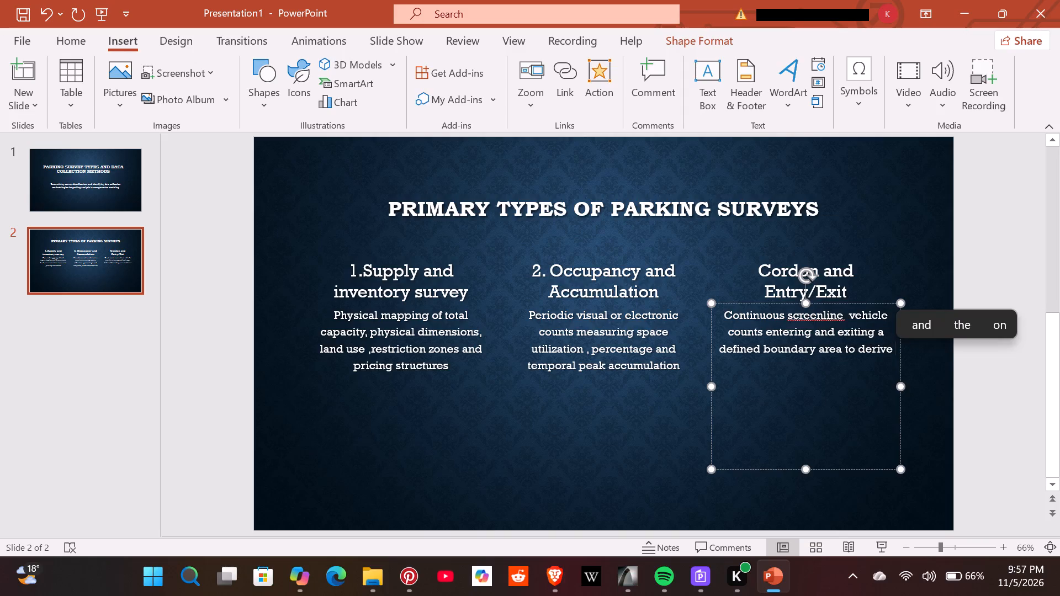
{"action": "type", "text": "net accumulation"}
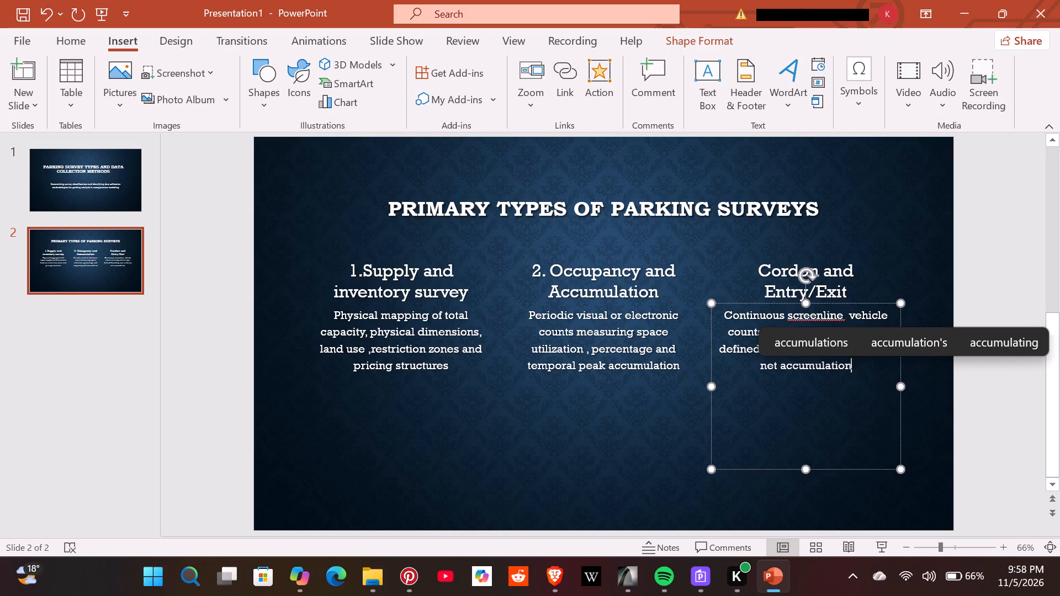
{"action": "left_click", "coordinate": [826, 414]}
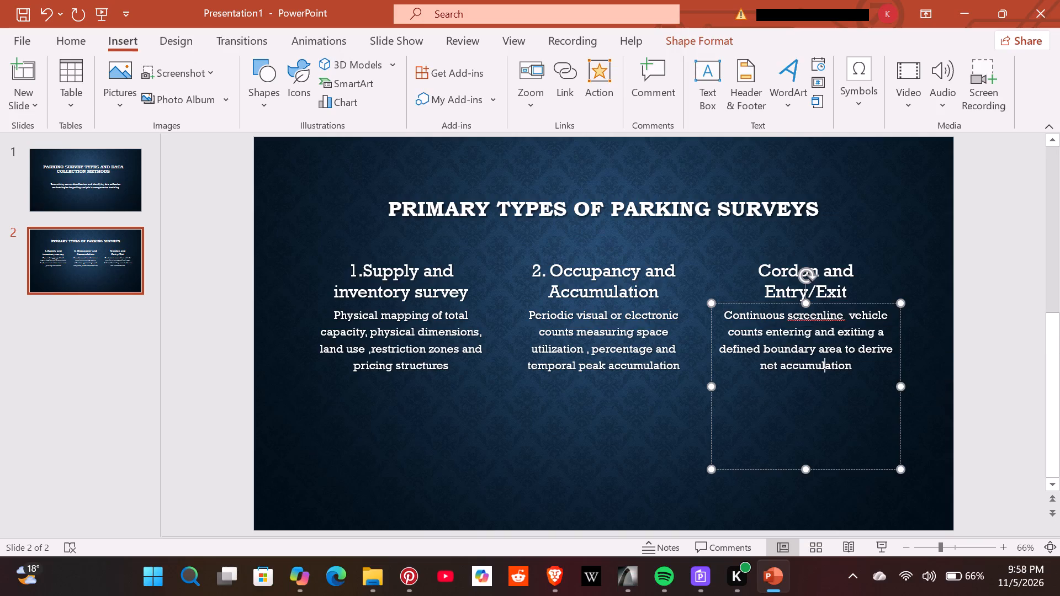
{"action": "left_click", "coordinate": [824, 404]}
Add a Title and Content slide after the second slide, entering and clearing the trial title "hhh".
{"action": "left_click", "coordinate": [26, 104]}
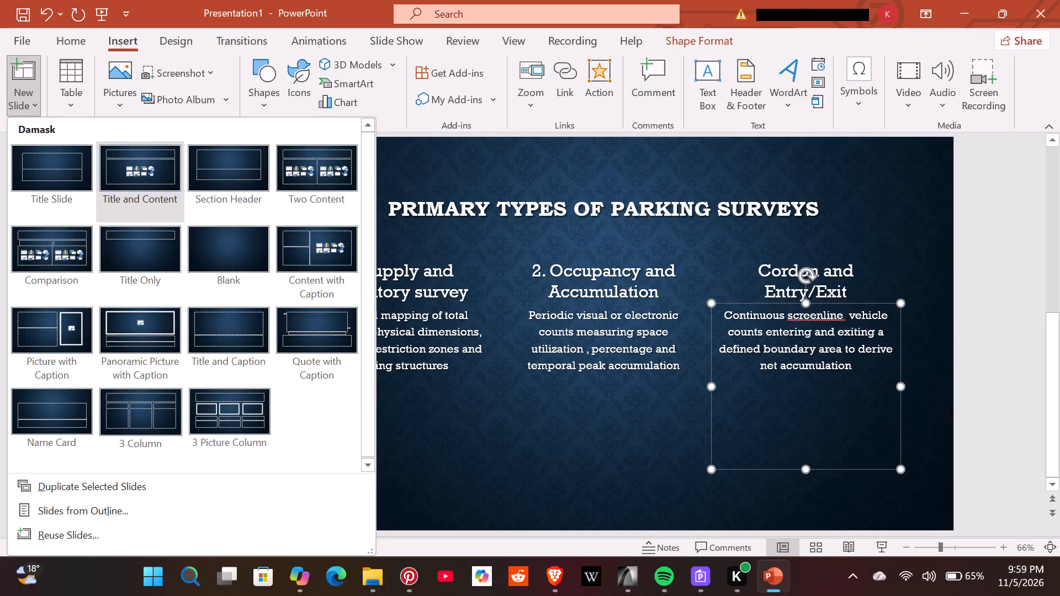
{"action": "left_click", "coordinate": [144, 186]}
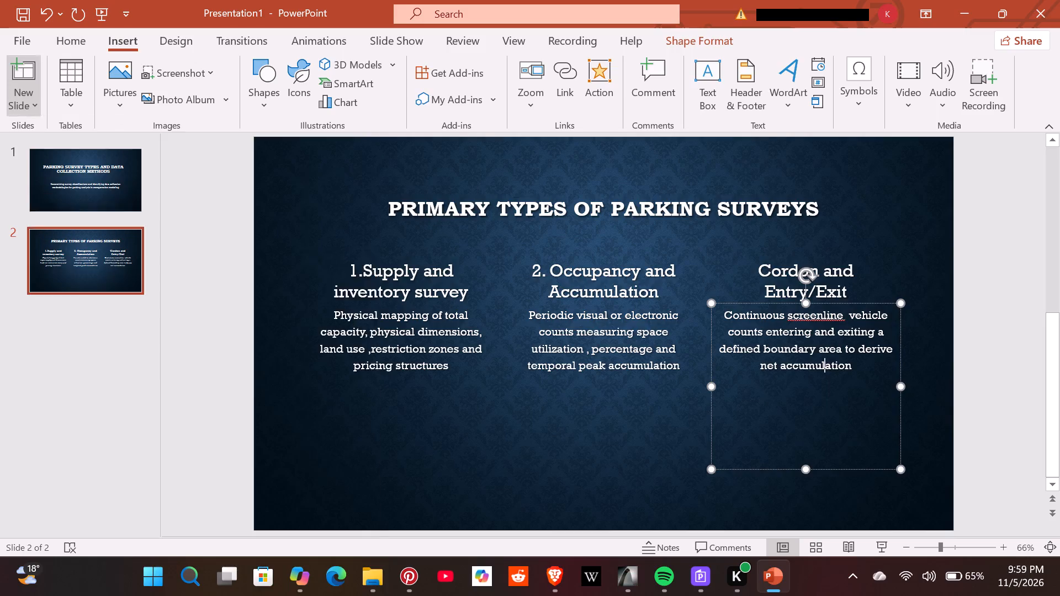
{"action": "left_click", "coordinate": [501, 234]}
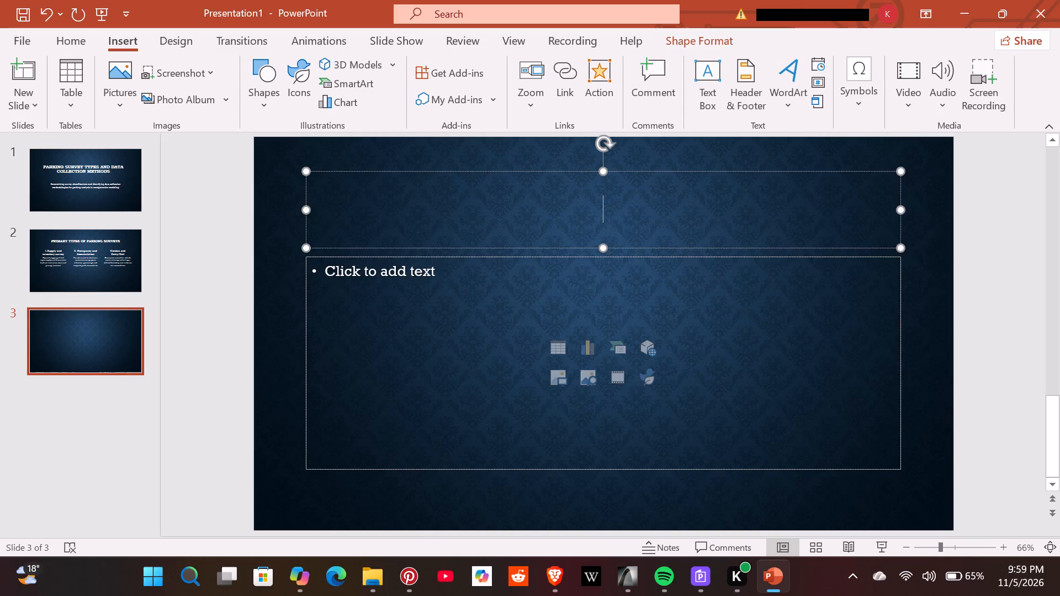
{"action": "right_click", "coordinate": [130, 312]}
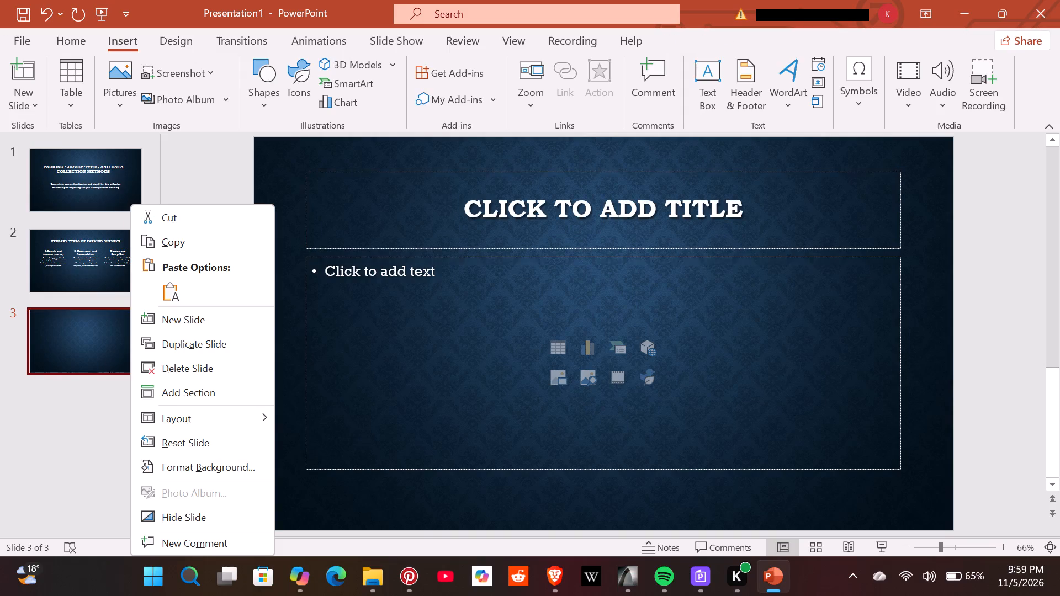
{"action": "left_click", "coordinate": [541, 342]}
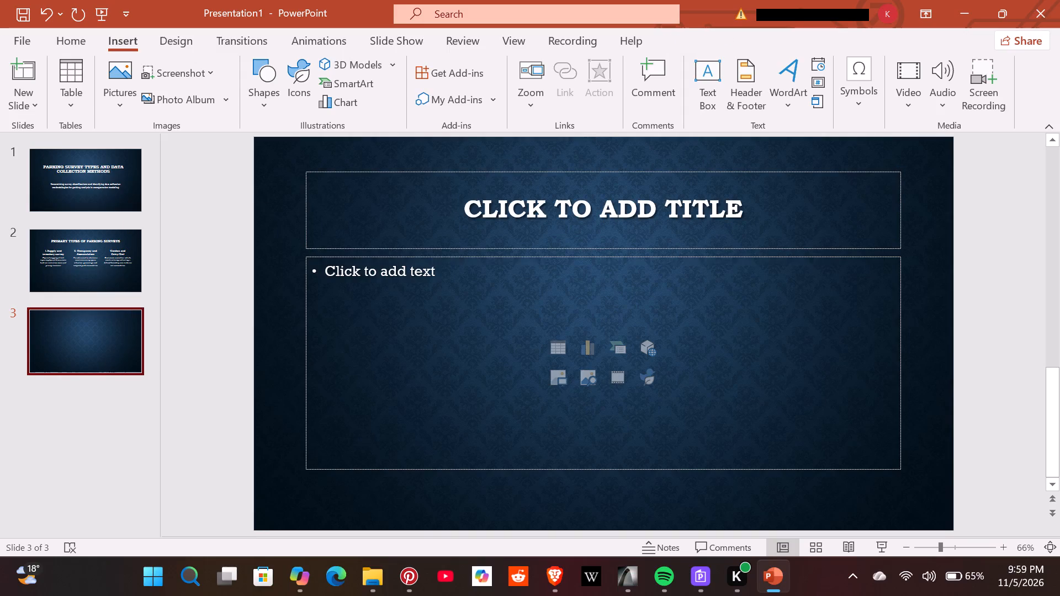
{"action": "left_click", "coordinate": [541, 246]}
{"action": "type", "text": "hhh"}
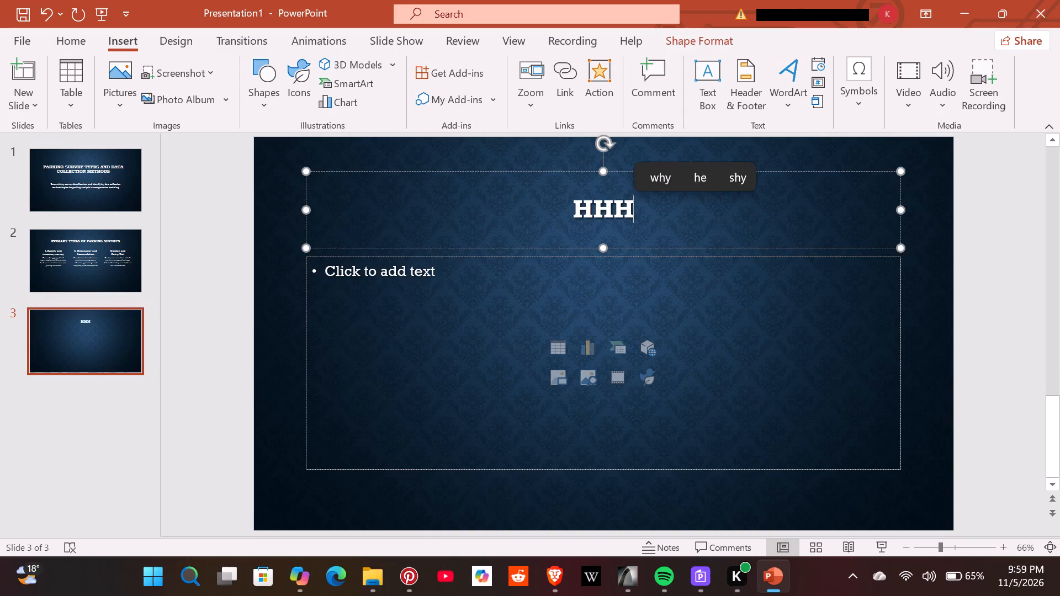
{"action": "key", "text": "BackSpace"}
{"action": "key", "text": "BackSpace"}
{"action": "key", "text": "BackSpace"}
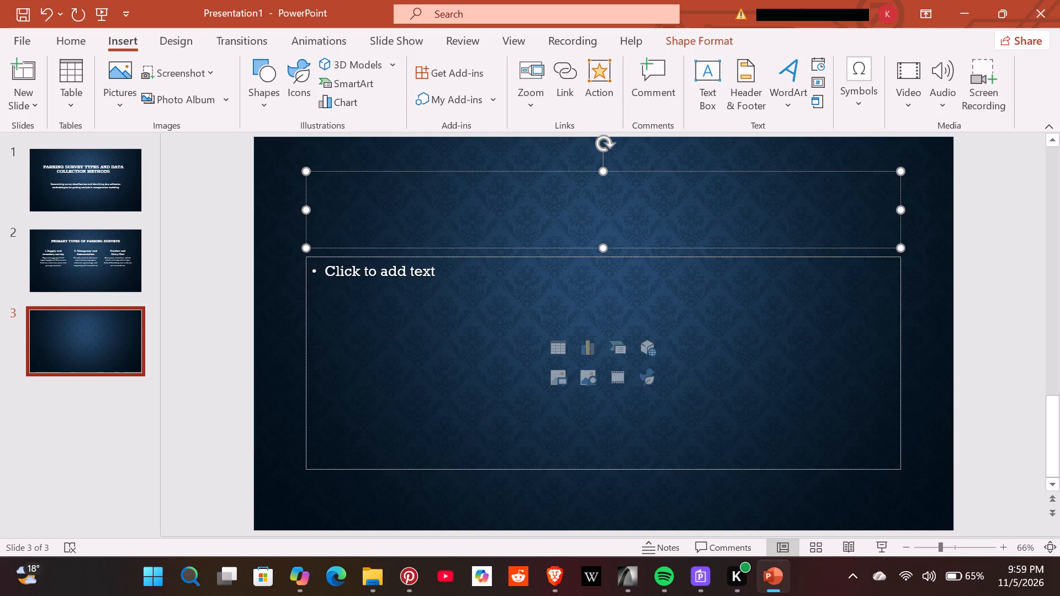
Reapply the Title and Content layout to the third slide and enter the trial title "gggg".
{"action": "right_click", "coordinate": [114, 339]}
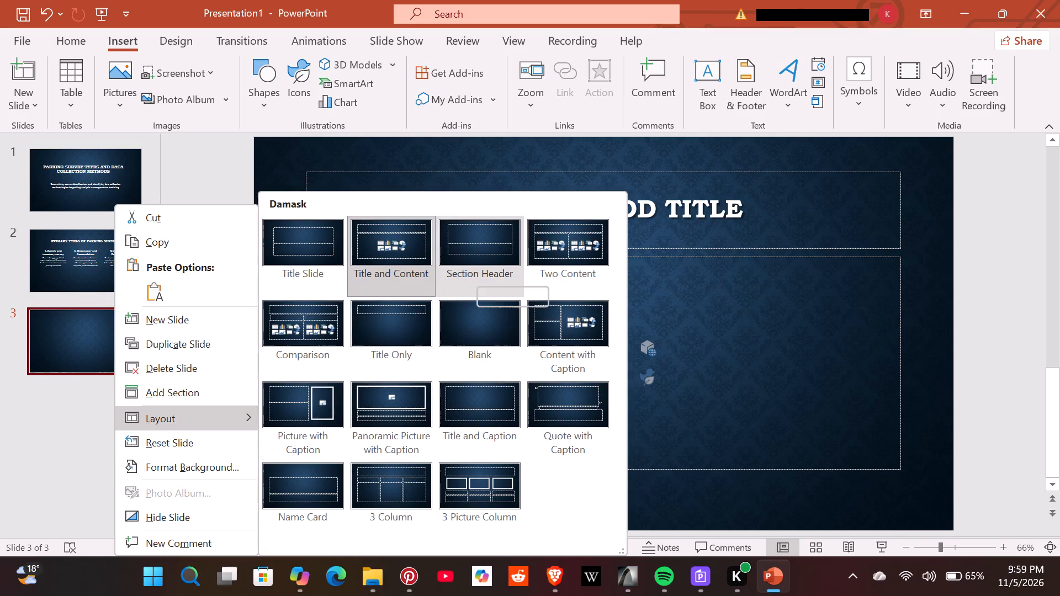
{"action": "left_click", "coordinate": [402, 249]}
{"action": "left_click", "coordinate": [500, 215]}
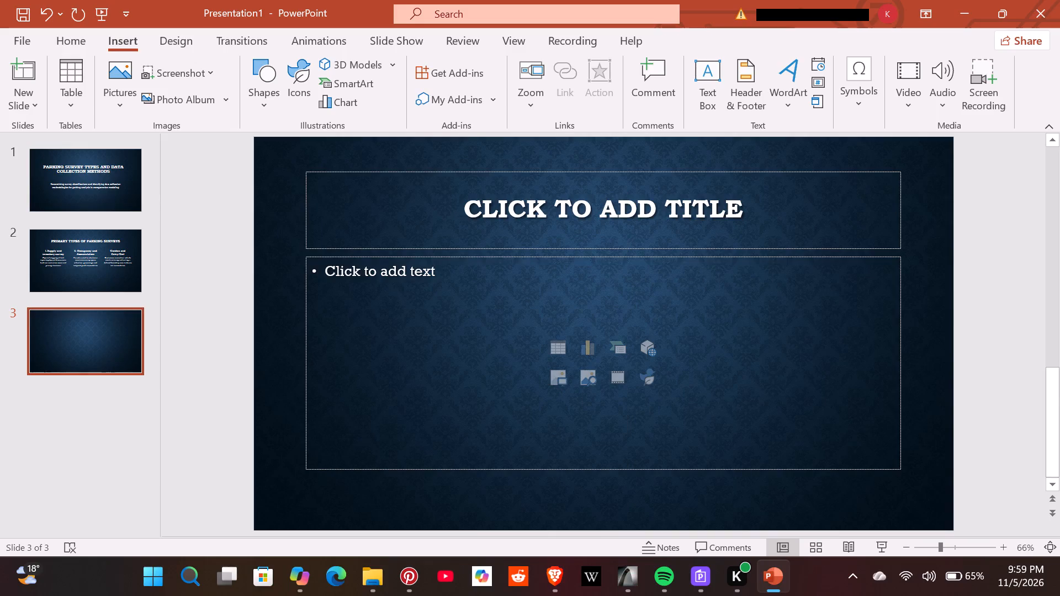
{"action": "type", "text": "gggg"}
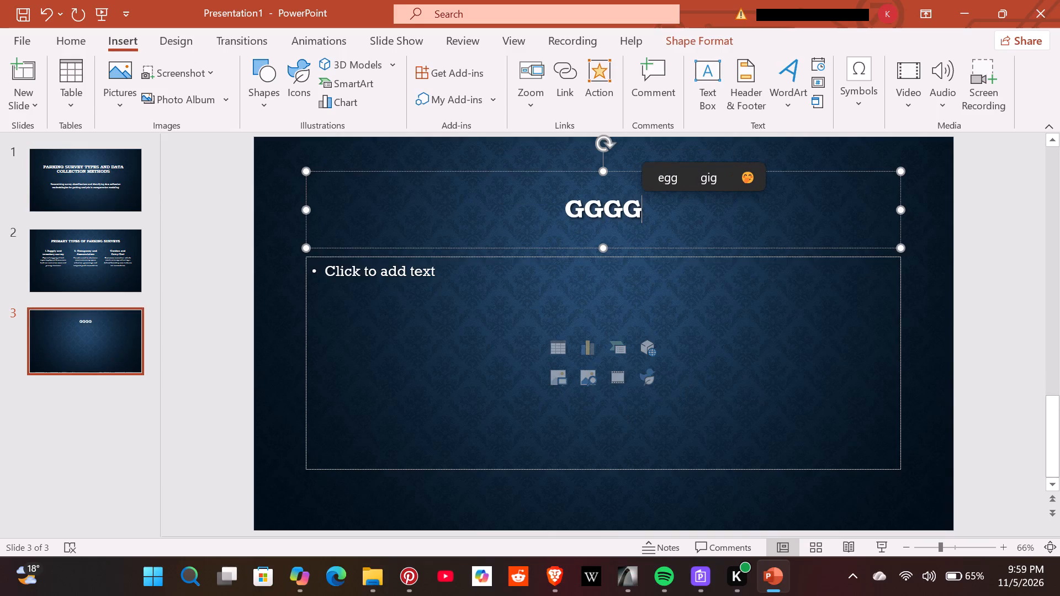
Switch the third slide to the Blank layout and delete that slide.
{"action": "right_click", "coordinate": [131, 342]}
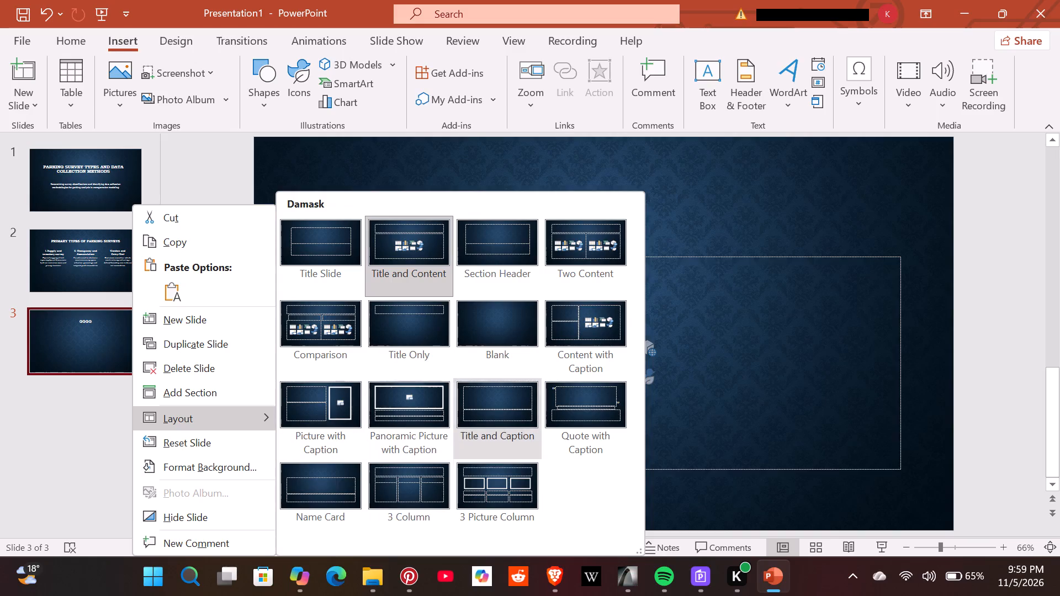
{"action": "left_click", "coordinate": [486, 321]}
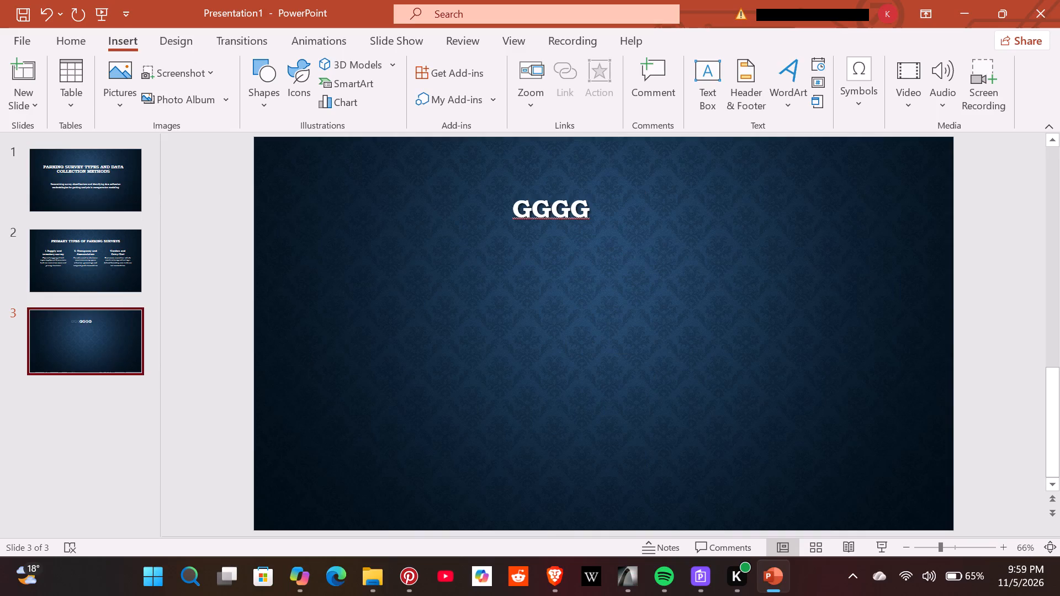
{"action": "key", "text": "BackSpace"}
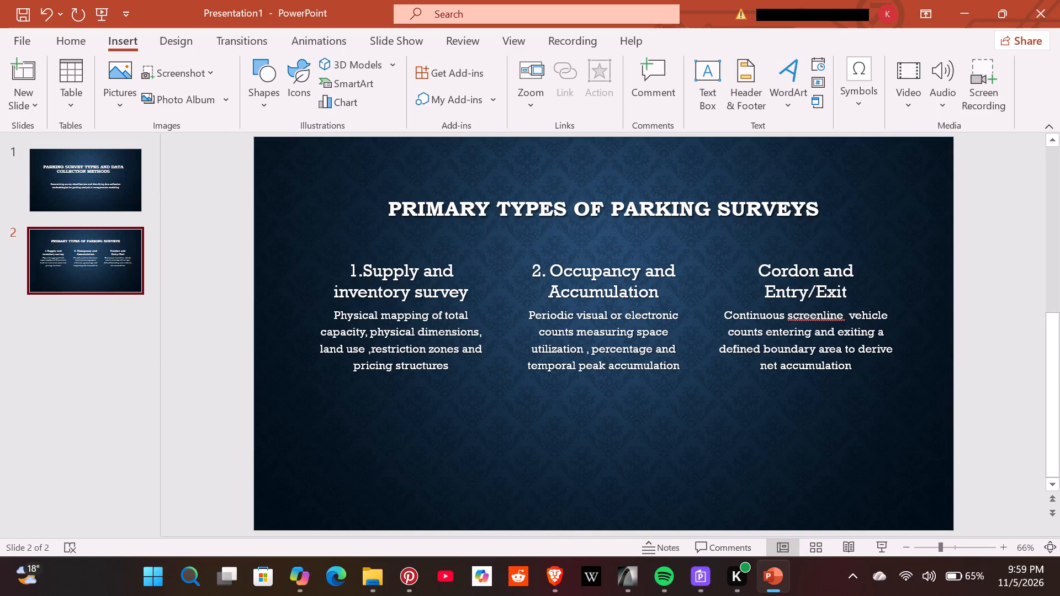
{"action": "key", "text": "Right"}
Insert a Blank slide after the second slide and change its layout to Two Content.
{"action": "left_click", "coordinate": [30, 109]}
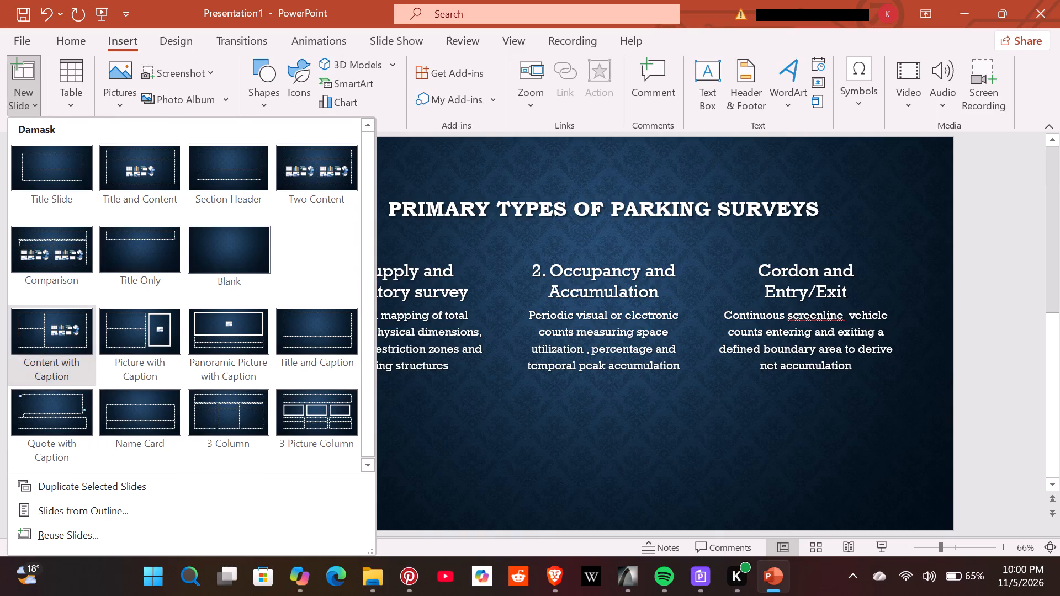
{"action": "left_click", "coordinate": [207, 257]}
{"action": "left_click", "coordinate": [476, 211]}
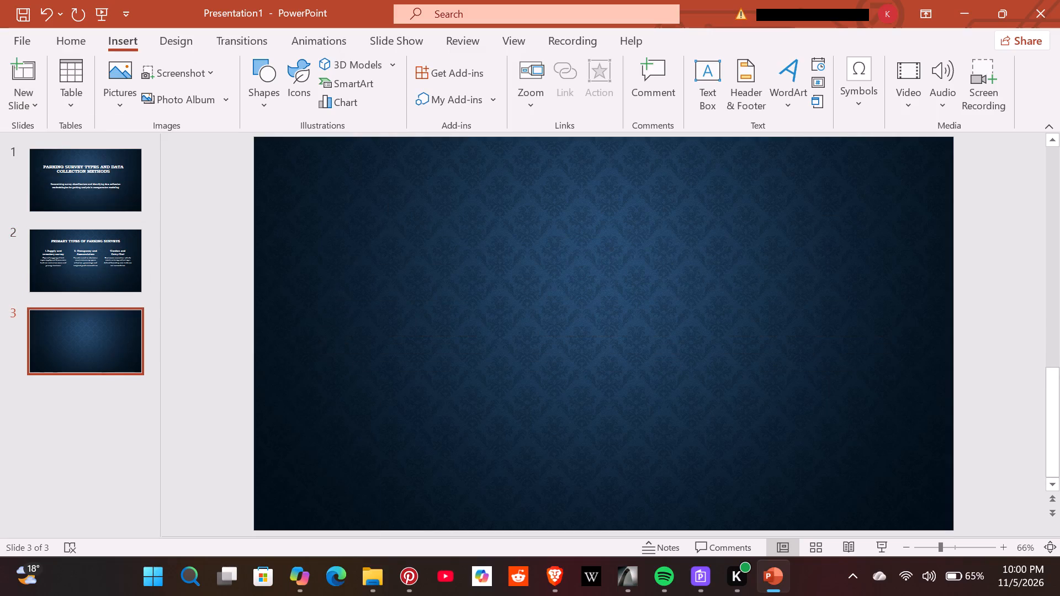
{"action": "left_click", "coordinate": [462, 241]}
{"action": "triple_click", "coordinate": [410, 273]}
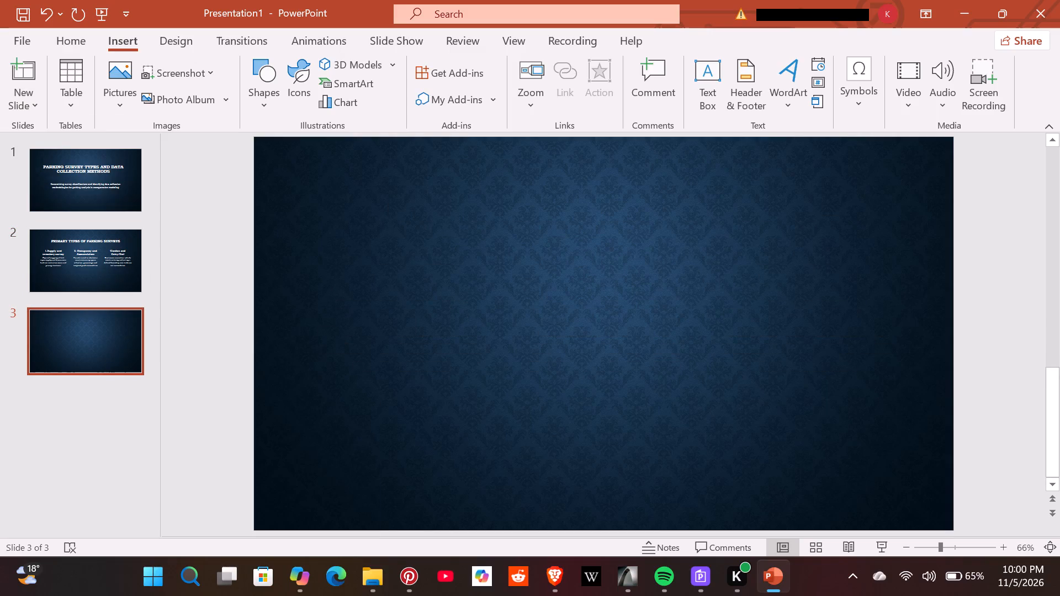
{"action": "triple_click", "coordinate": [410, 273]}
{"action": "right_click", "coordinate": [113, 347]}
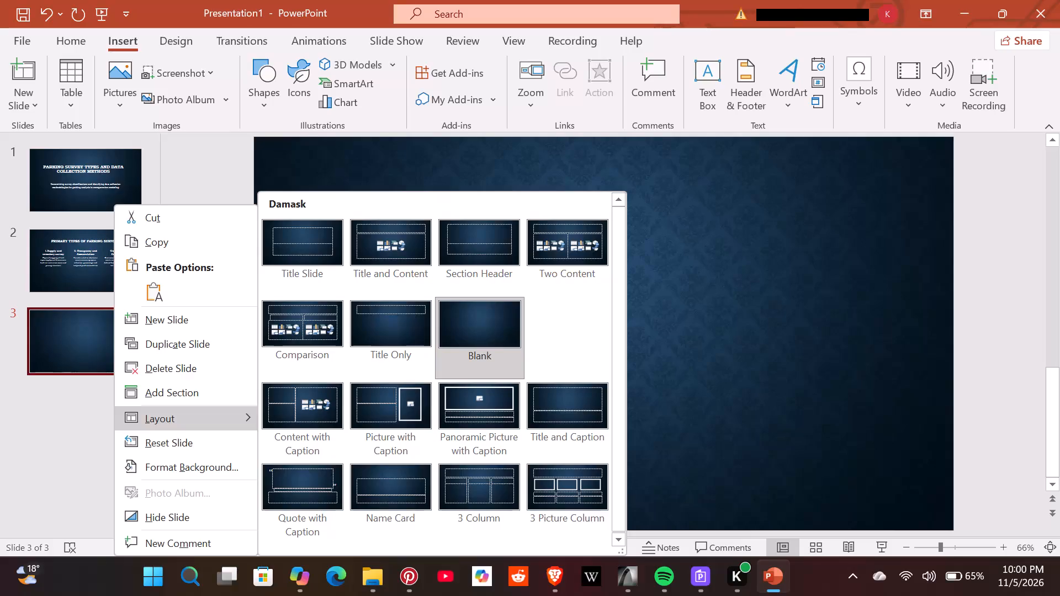
{"action": "left_click", "coordinate": [582, 264]}
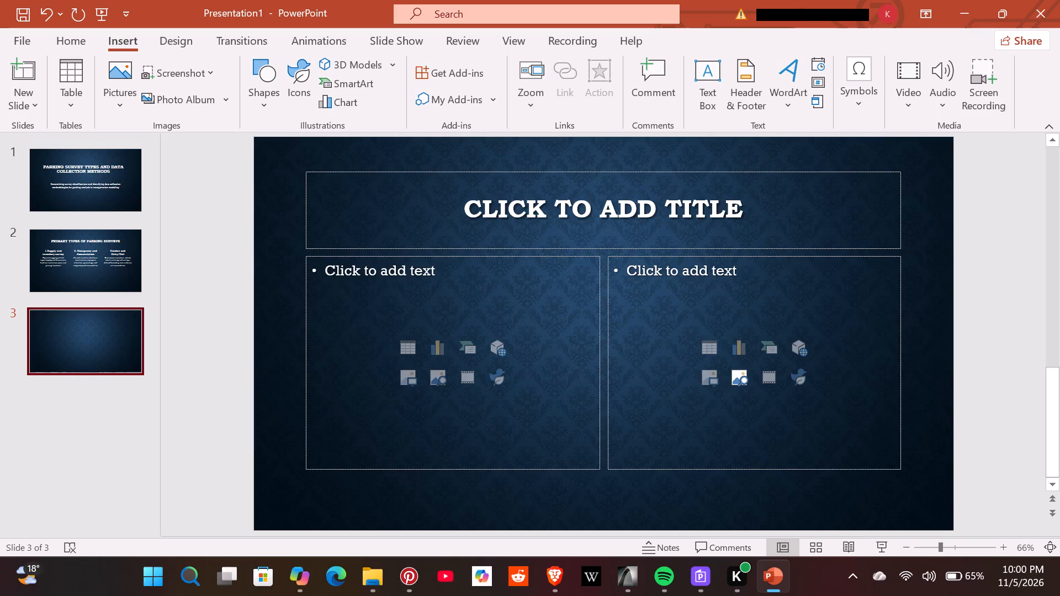
Set the font size of the third slide's empty title placeholder to 28.
{"action": "left_click", "coordinate": [495, 237]}
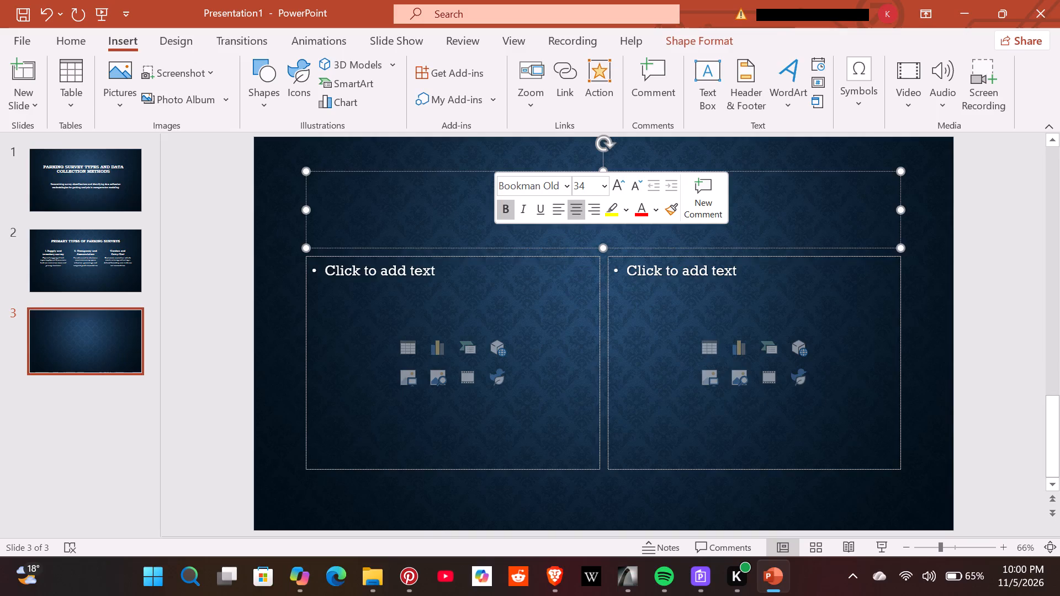
{"action": "left_click", "coordinate": [605, 187]}
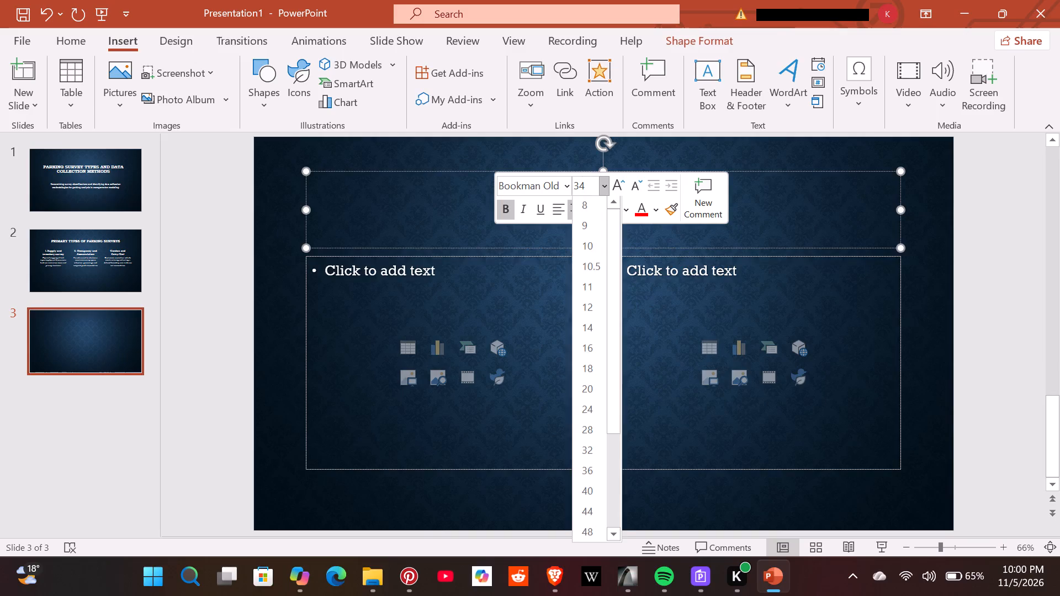
{"action": "left_click", "coordinate": [585, 427]}
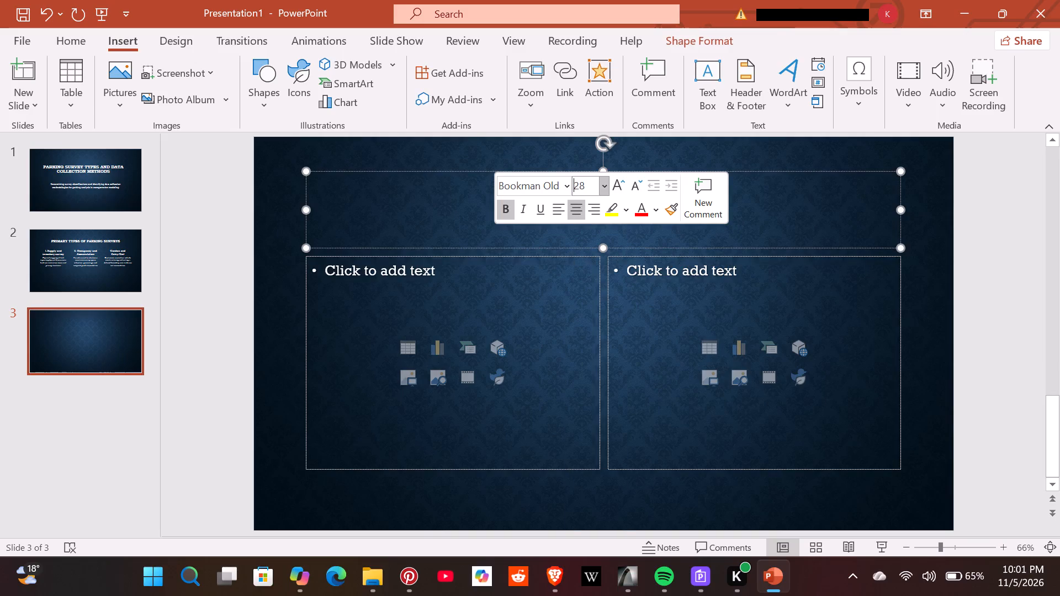
{"action": "key", "text": "m"}
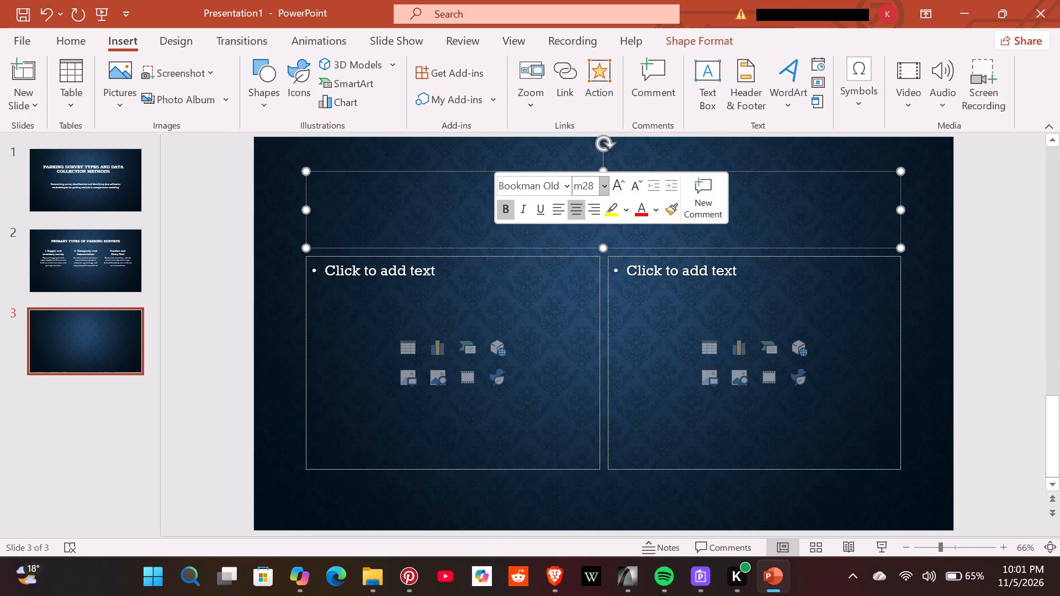
Remove the bullet from the third slide's first content placeholder.
{"action": "left_click", "coordinate": [574, 389]}
{"action": "key", "text": "BackSpace"}
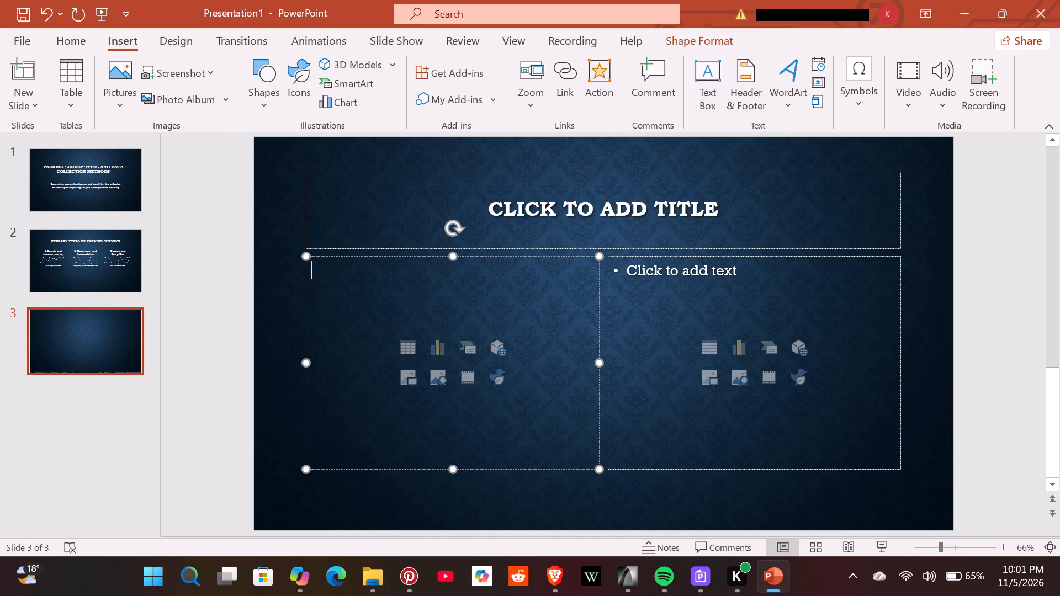
Enter "Methods of data collection" as the third slide's title.
{"action": "left_click", "coordinate": [563, 223]}
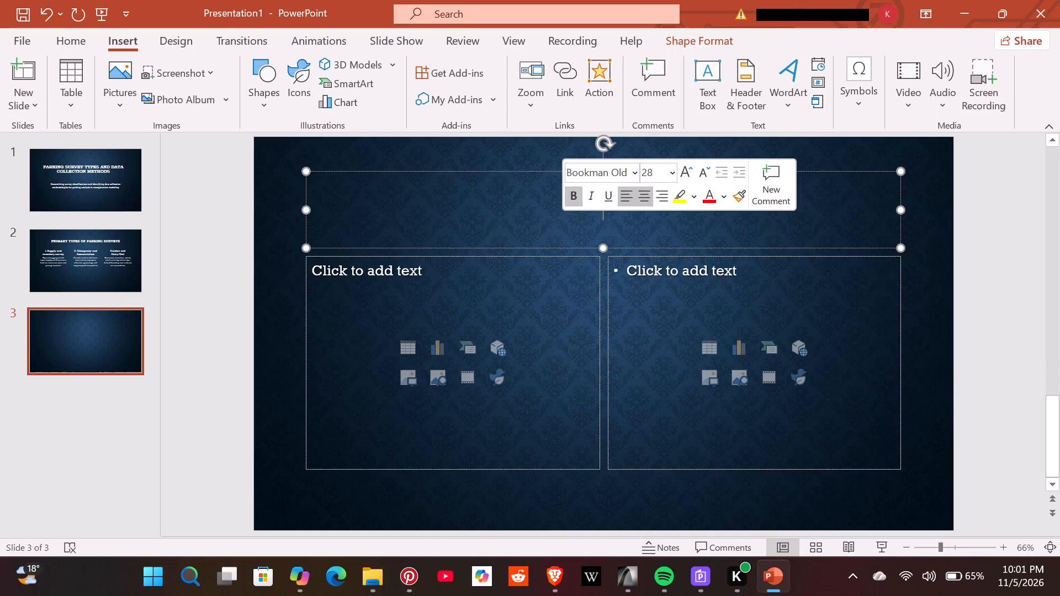
{"action": "left_click", "coordinate": [481, 194]}
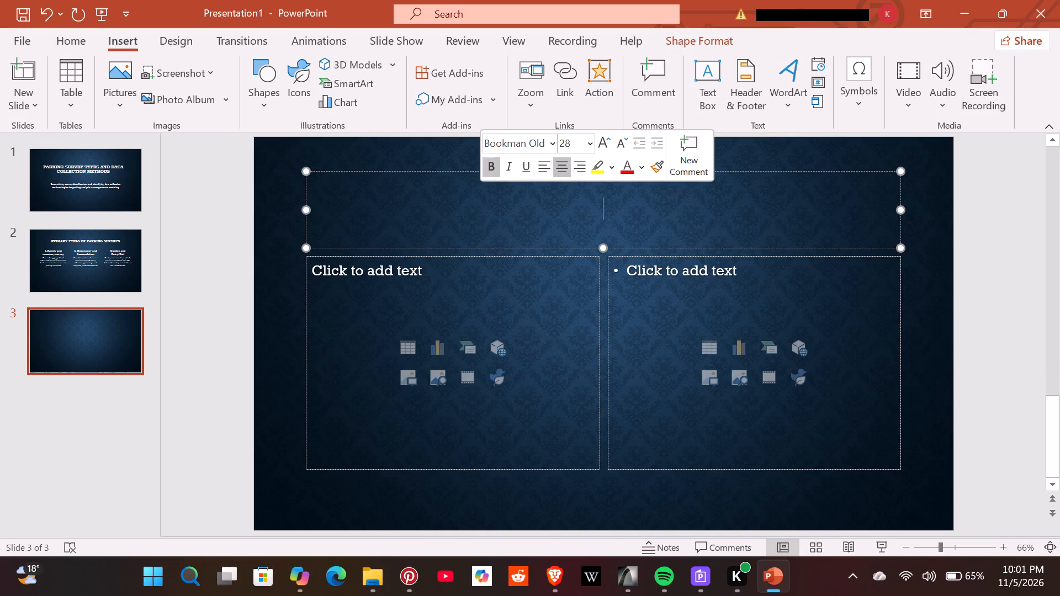
{"action": "key", "text": "m"}
{"action": "type", "text": "etho"}
{"action": "type", "text": "ds of"}
{"action": "key", "text": "space"}
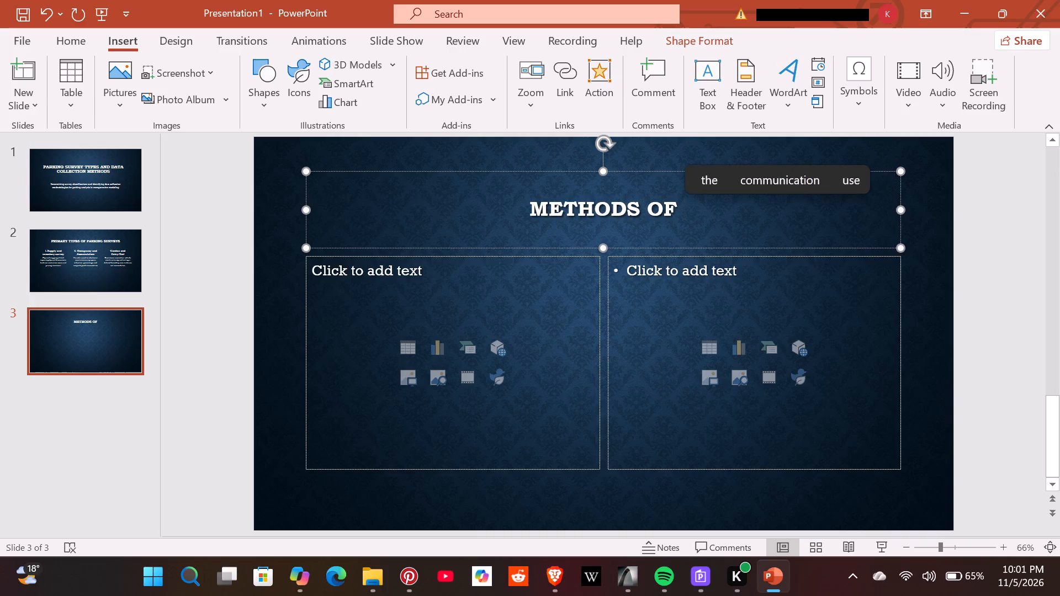
{"action": "type", "text": "data collection"}
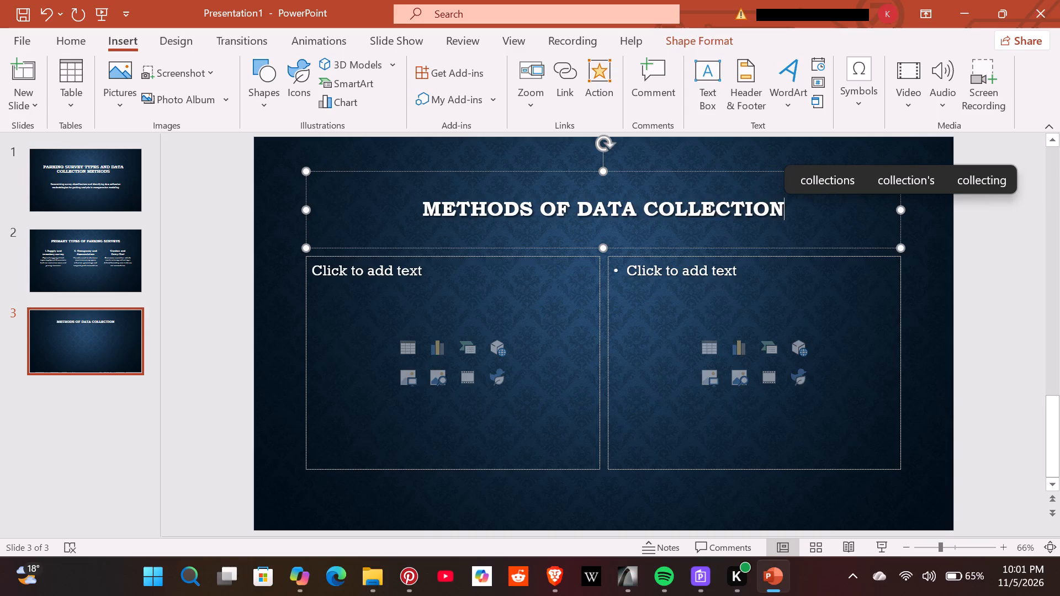
Enter "Manual and Field methods" as the heading in the third slide's first content placeholder.
{"action": "left_click", "coordinate": [409, 309]}
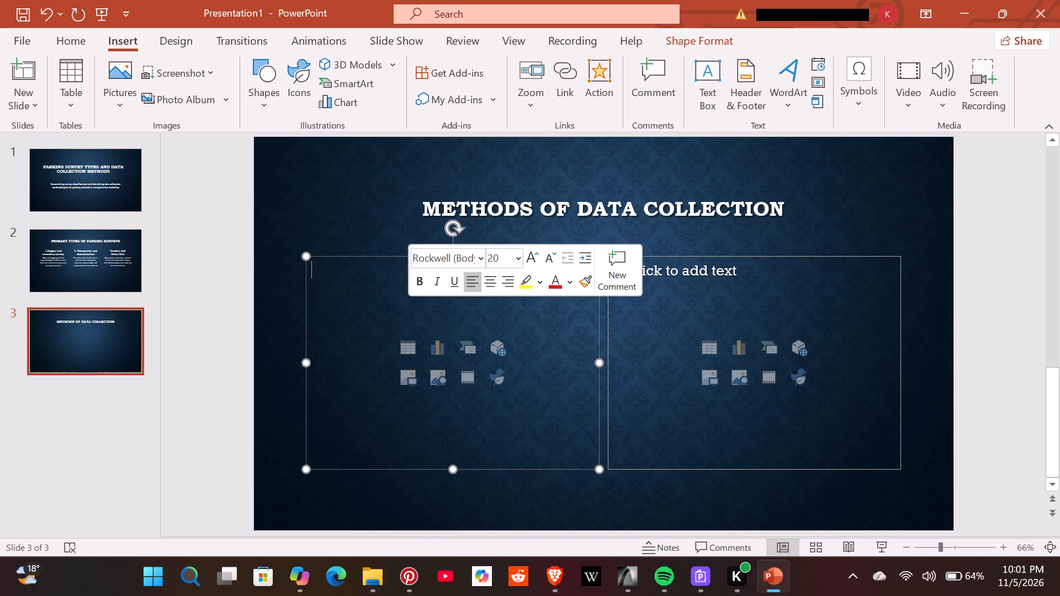
{"action": "key", "text": "m"}
{"action": "key", "text": "BackSpace"}
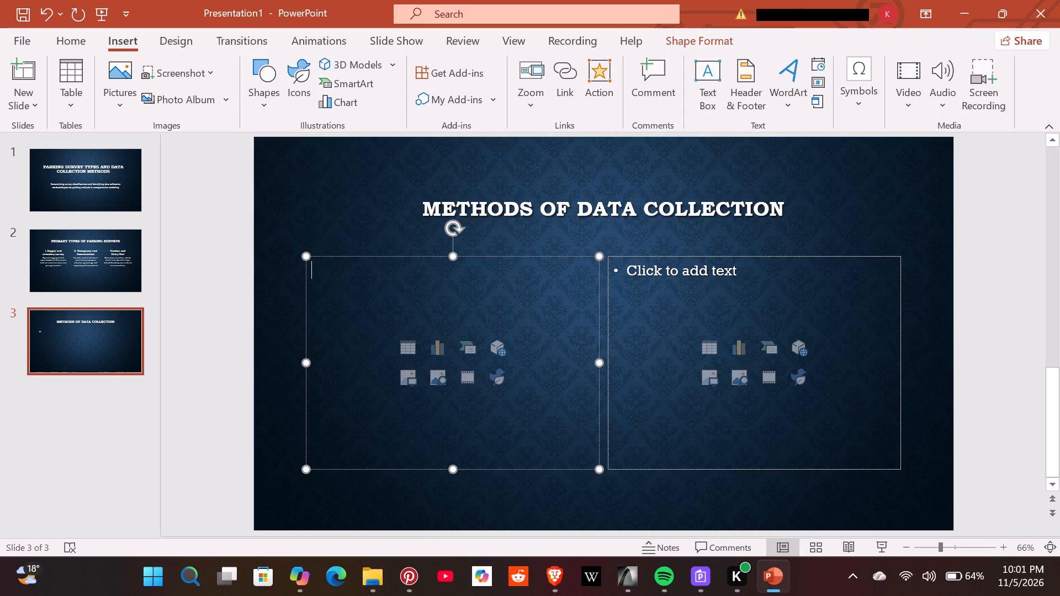
{"action": "key", "text": "m"}
{"action": "type", "text": "anual and"}
{"action": "key", "text": "space"}
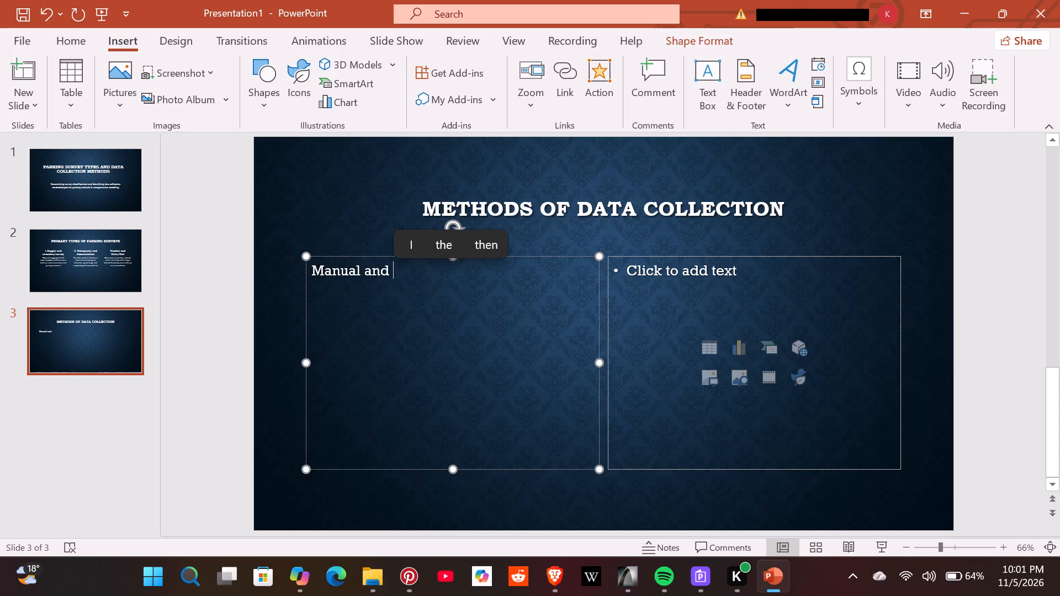
{"action": "key", "text": "f"}
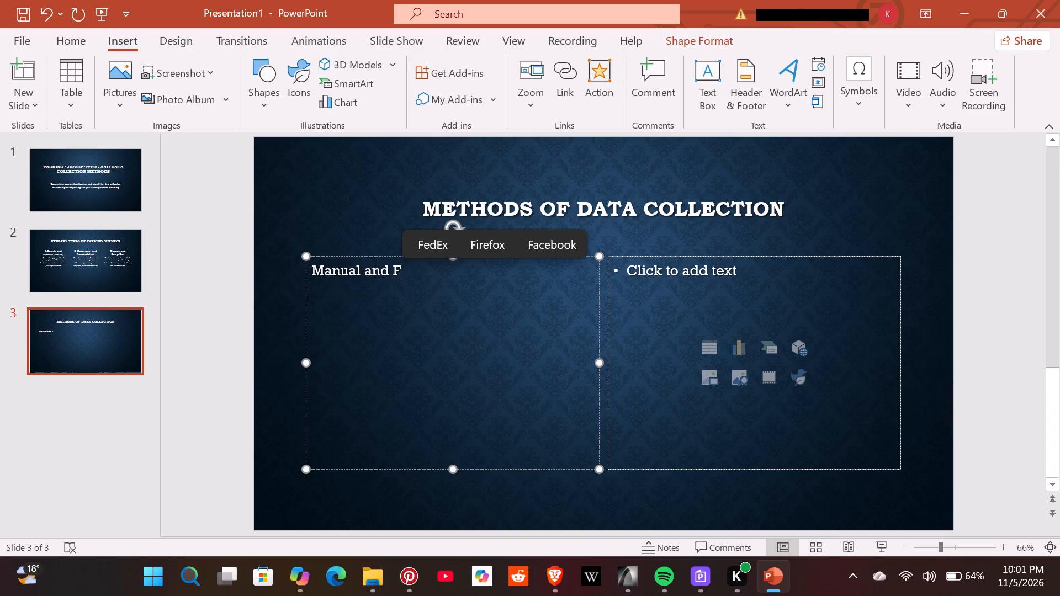
{"action": "type", "text": "ield methods"}
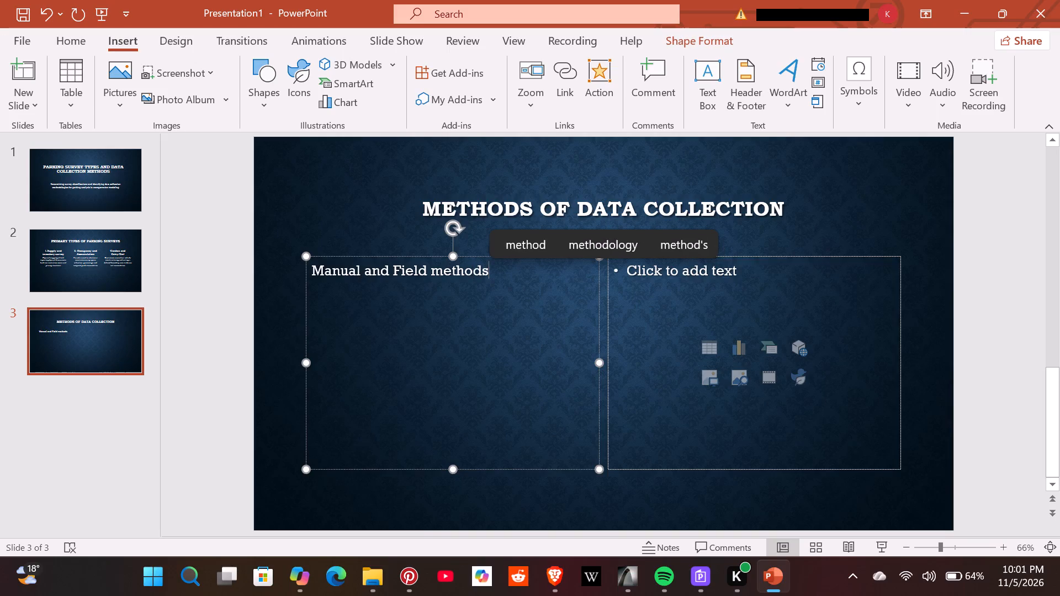
Start a bulleted line below the "Manual and Field methods" heading.
{"action": "key", "text": "Return"}
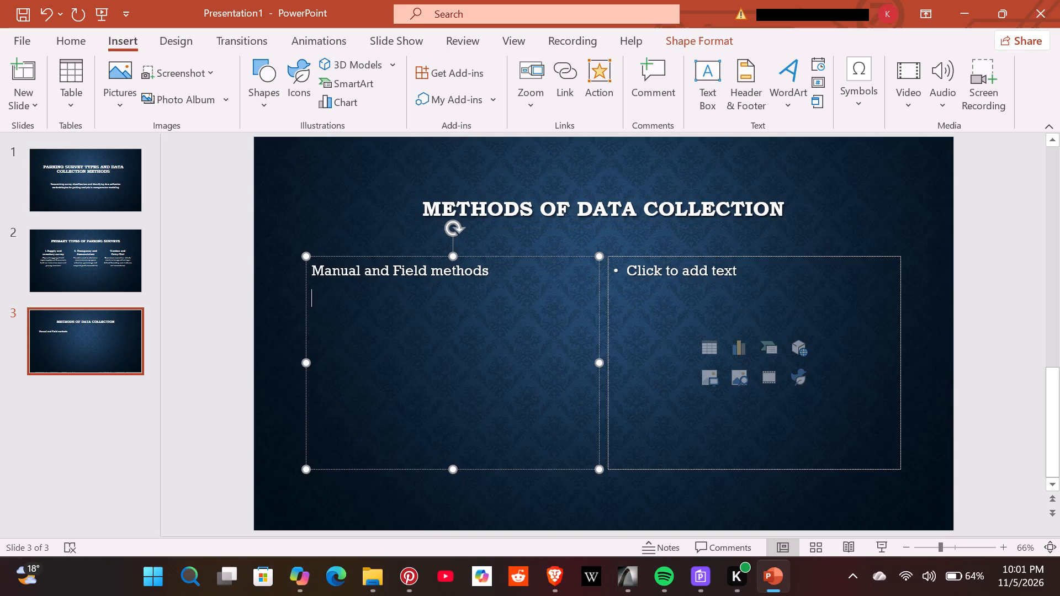
{"action": "right_click", "coordinate": [454, 328]}
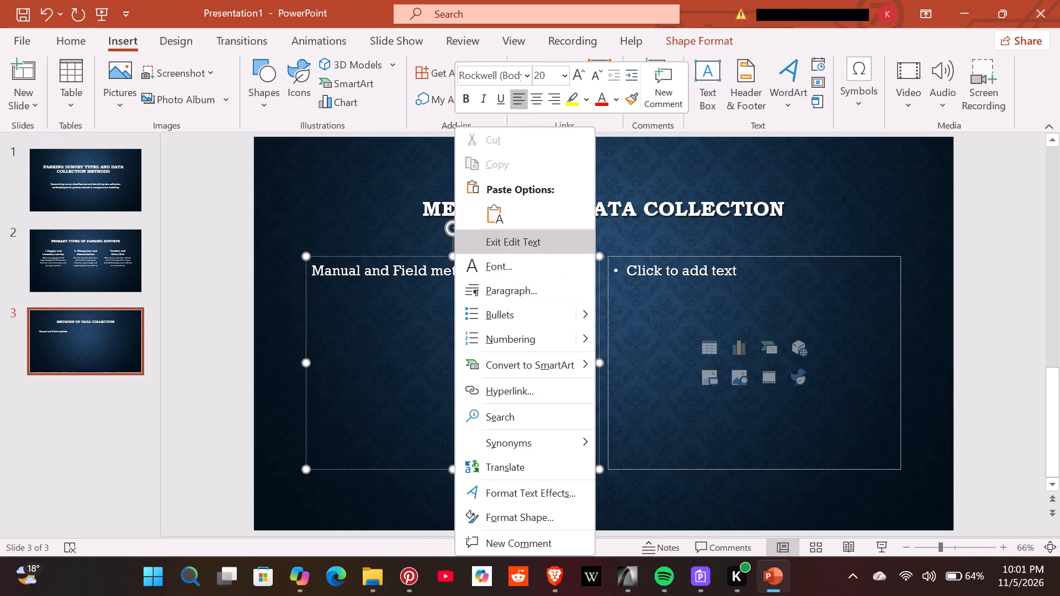
{"action": "left_click", "coordinate": [517, 318]}
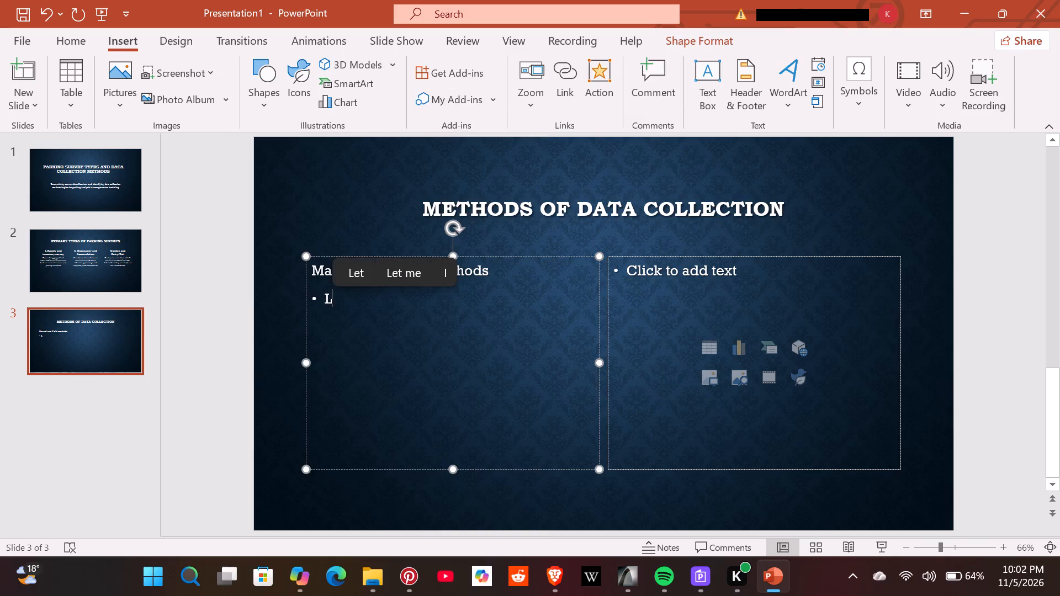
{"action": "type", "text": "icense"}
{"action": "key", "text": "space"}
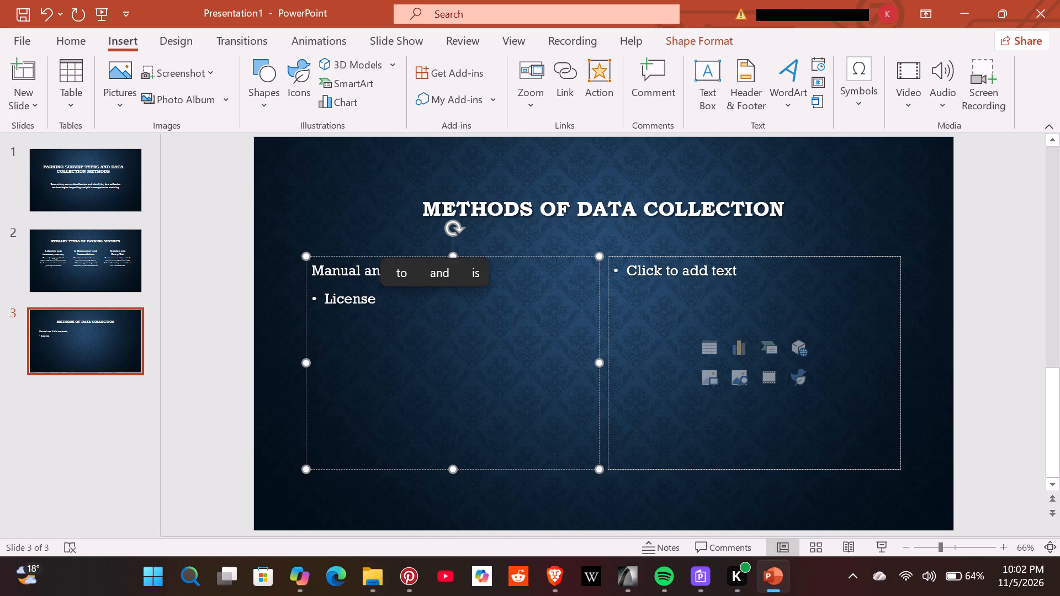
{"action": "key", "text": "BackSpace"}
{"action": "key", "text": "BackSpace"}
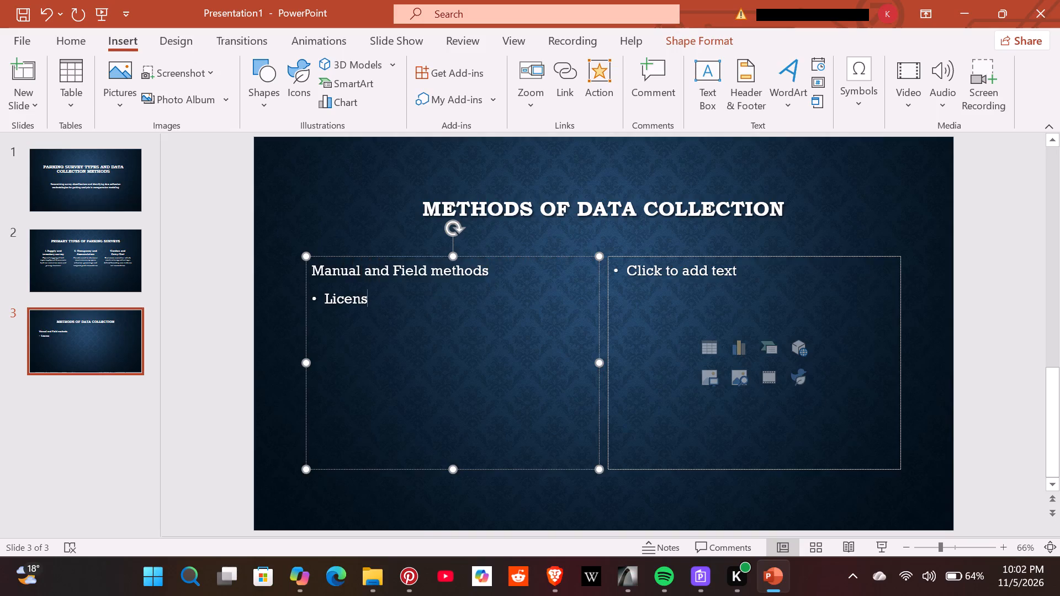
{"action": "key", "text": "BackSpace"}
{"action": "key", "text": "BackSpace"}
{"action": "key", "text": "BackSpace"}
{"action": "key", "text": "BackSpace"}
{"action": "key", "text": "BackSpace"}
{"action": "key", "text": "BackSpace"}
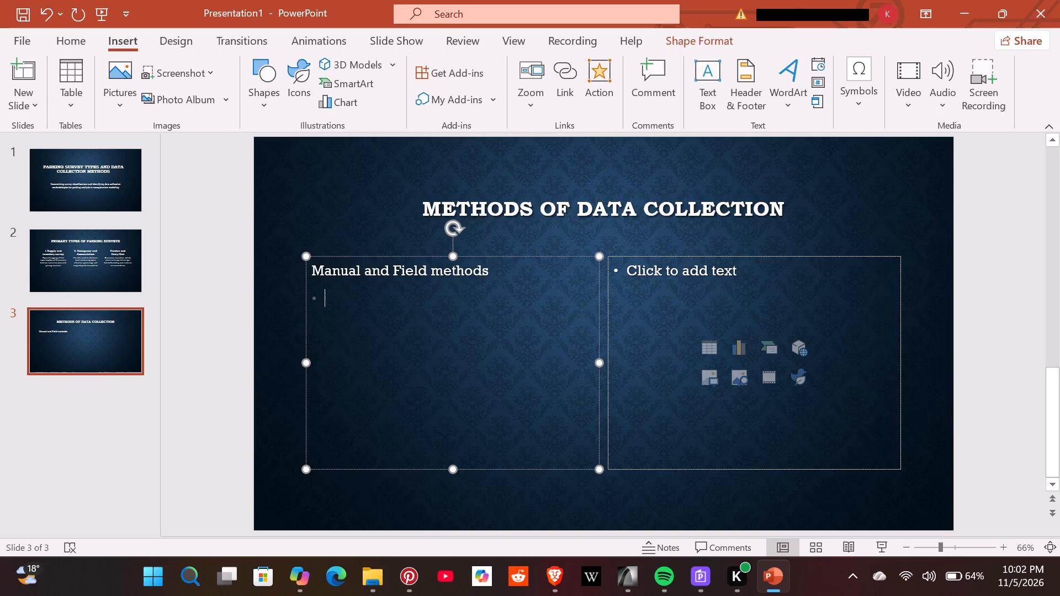
Set the font size of the empty bulleted line to 16.
{"action": "right_click", "coordinate": [460, 356]}
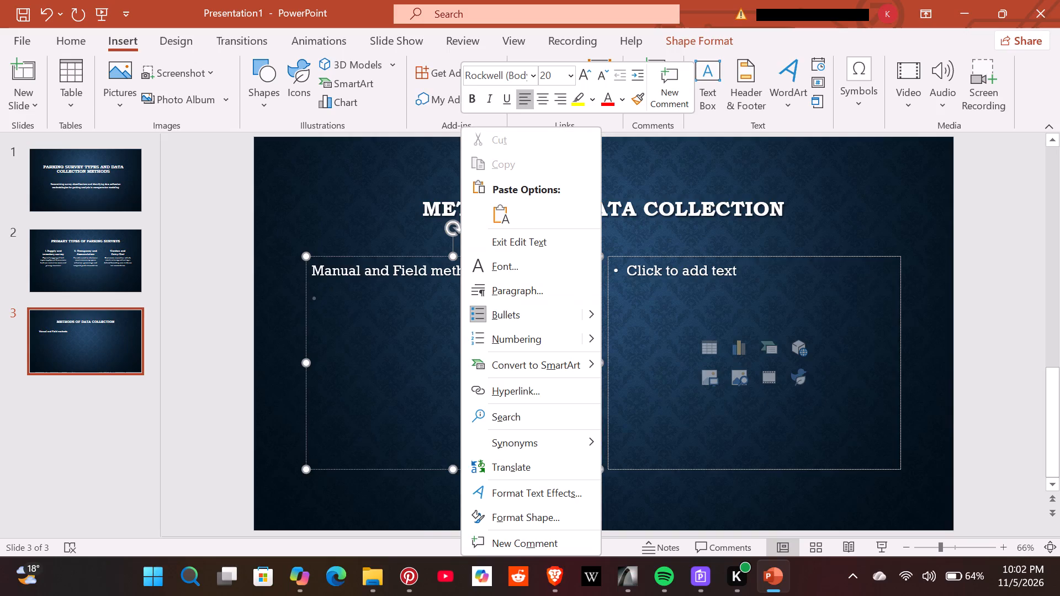
{"action": "left_click", "coordinate": [573, 73]}
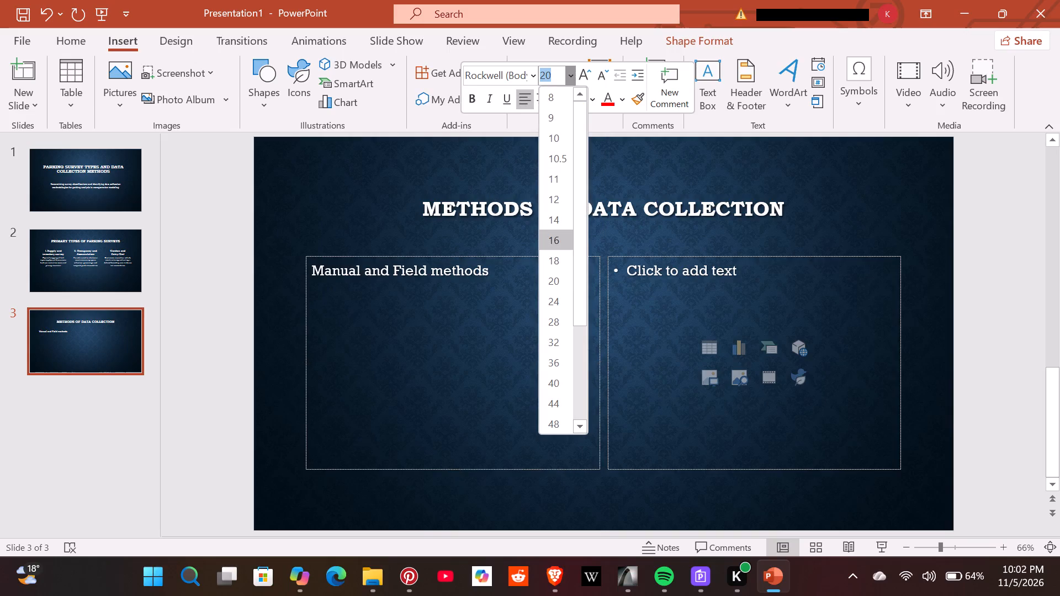
{"action": "left_click", "coordinate": [558, 247]}
Enter "License plate patrols:" as the first bullet's label under "Manual and Field methods".
{"action": "left_click", "coordinate": [393, 308]}
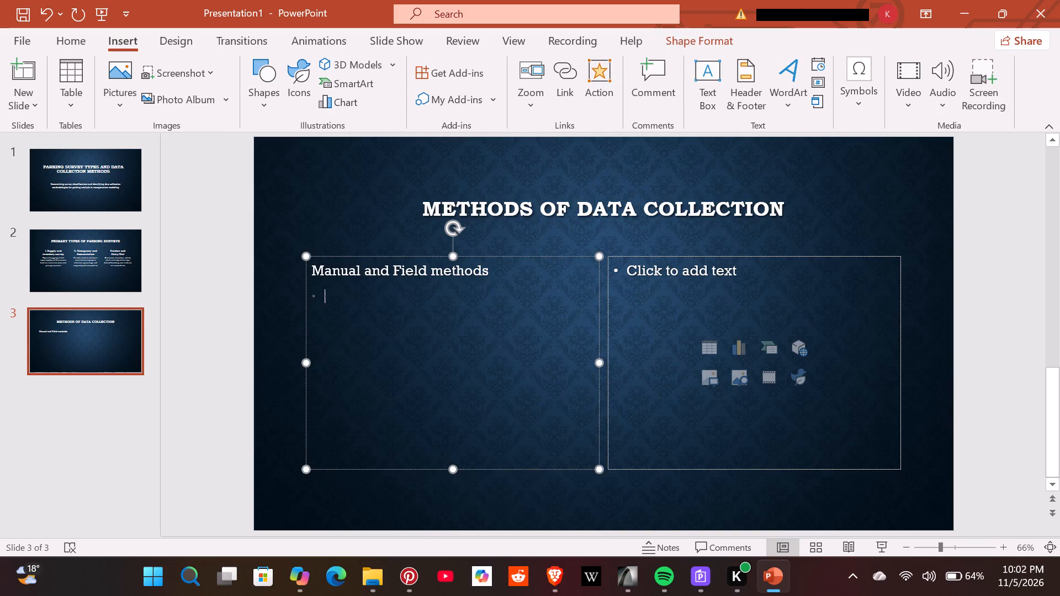
{"action": "key", "text": "l"}
{"action": "key", "text": "BackSpace"}
{"action": "type", "text": "ice"}
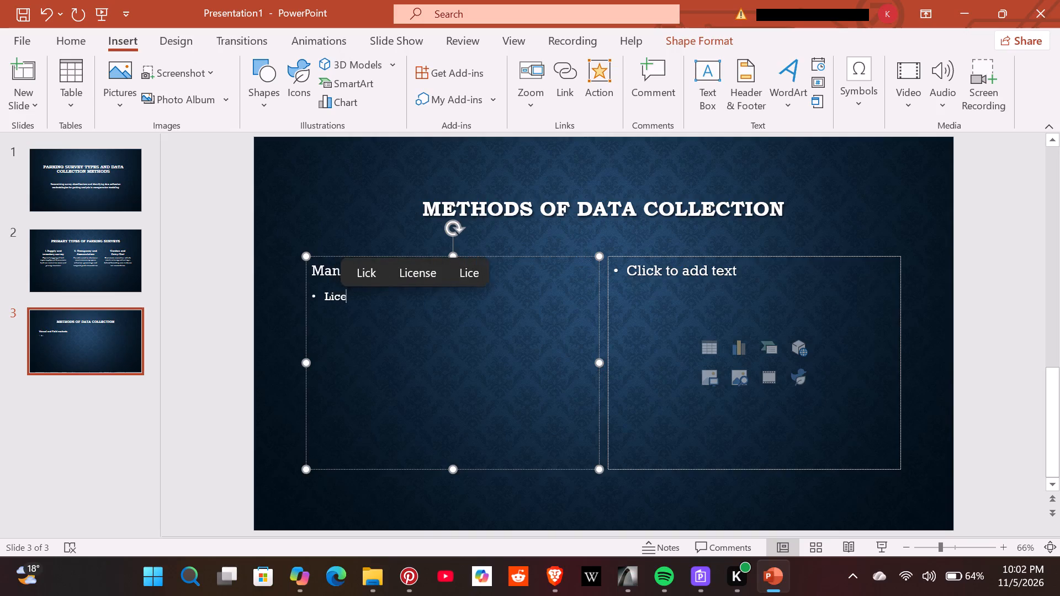
{"action": "type", "text": "nse"}
{"action": "key", "text": "space"}
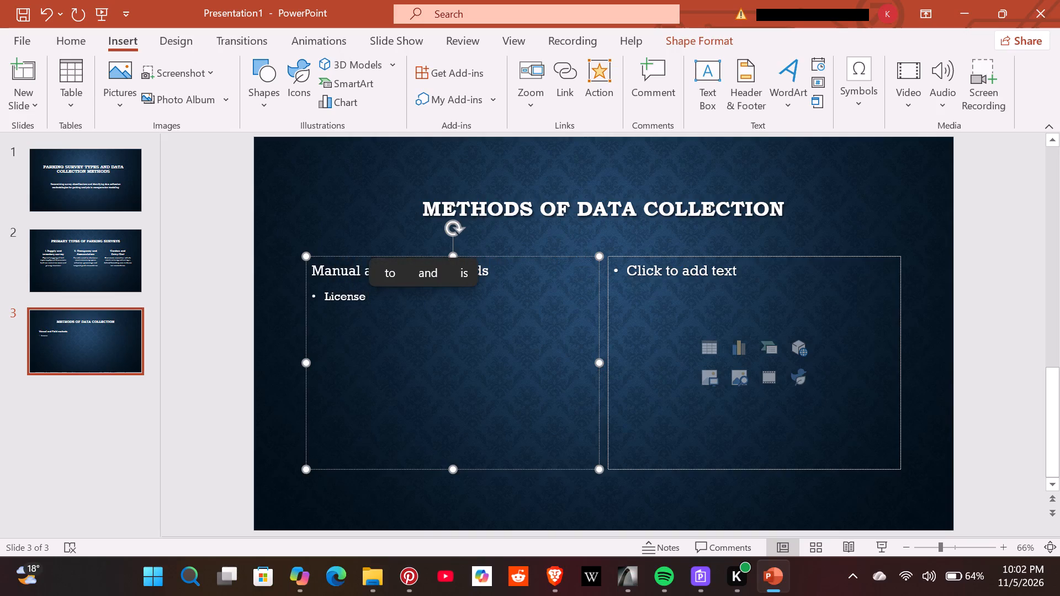
{"action": "type", "text": "plate"}
{"action": "key", "text": "space"}
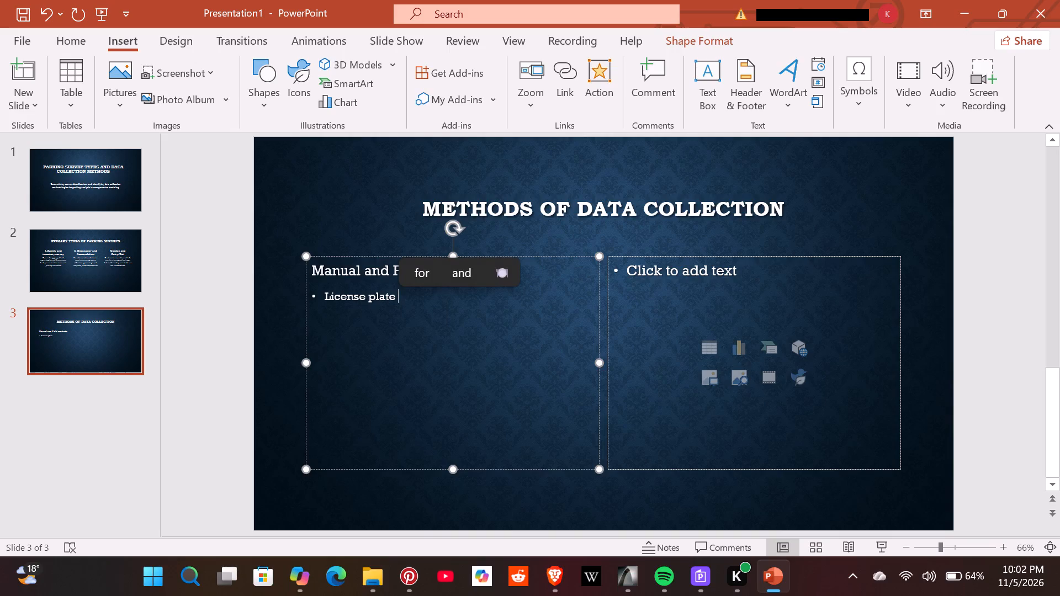
{"action": "type", "text": "patrols"}
{"action": "key", "text": "space"}
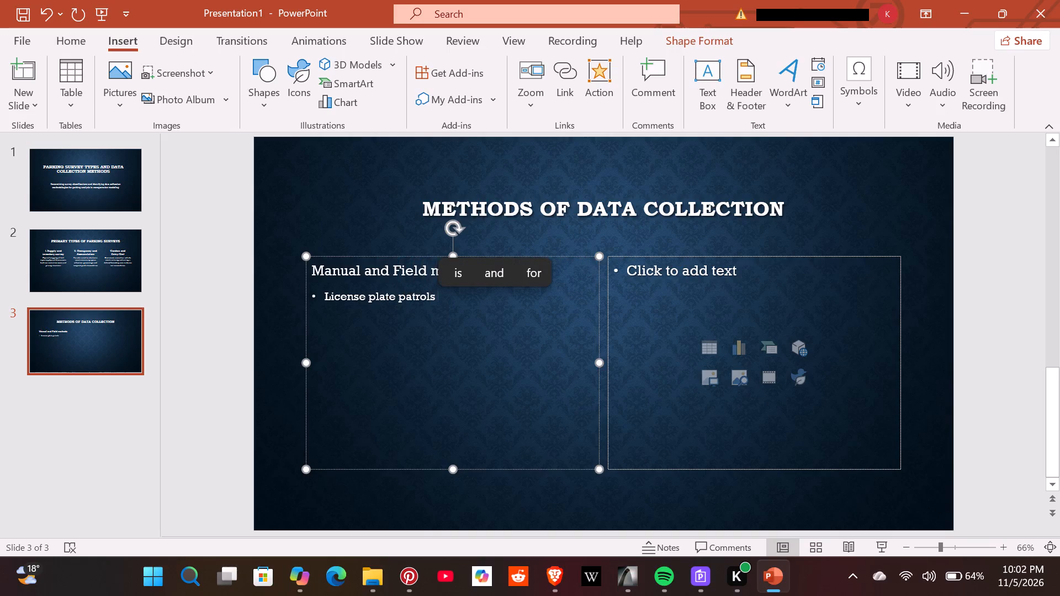
{"action": "key", "text": "BackSpace"}
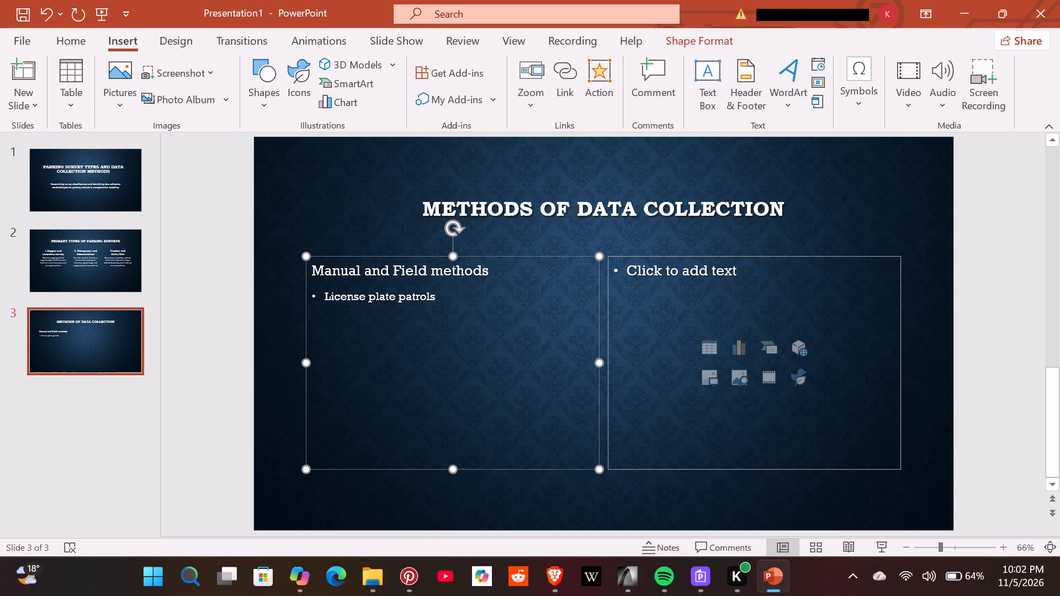
{"action": "key", "text": "shift+colon"}
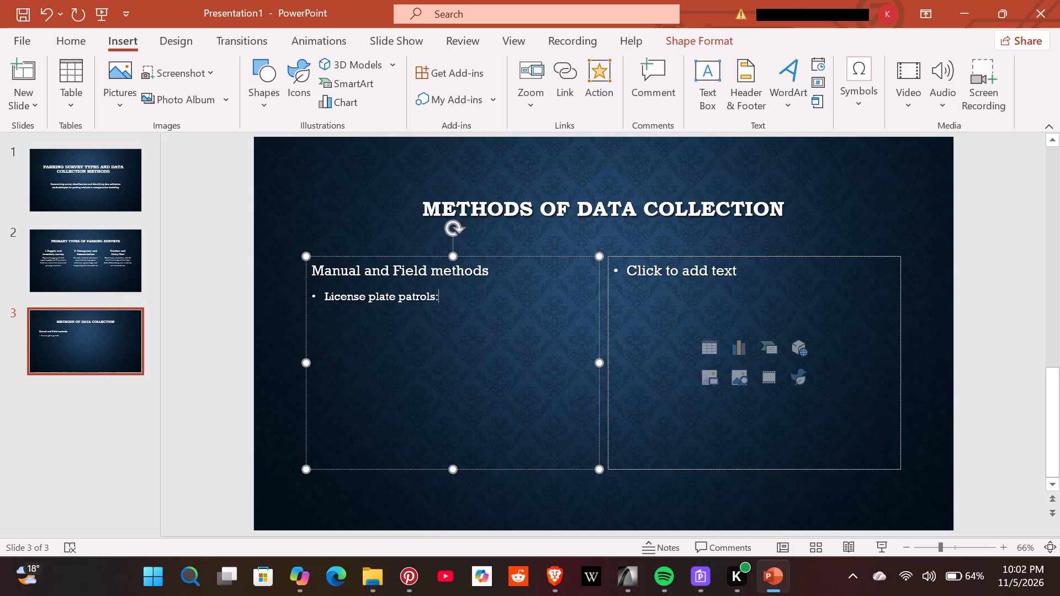
Complete the first bullet with the description "Field enumeration record registration numbers manually at set time intervals".
{"action": "key", "text": "space"}
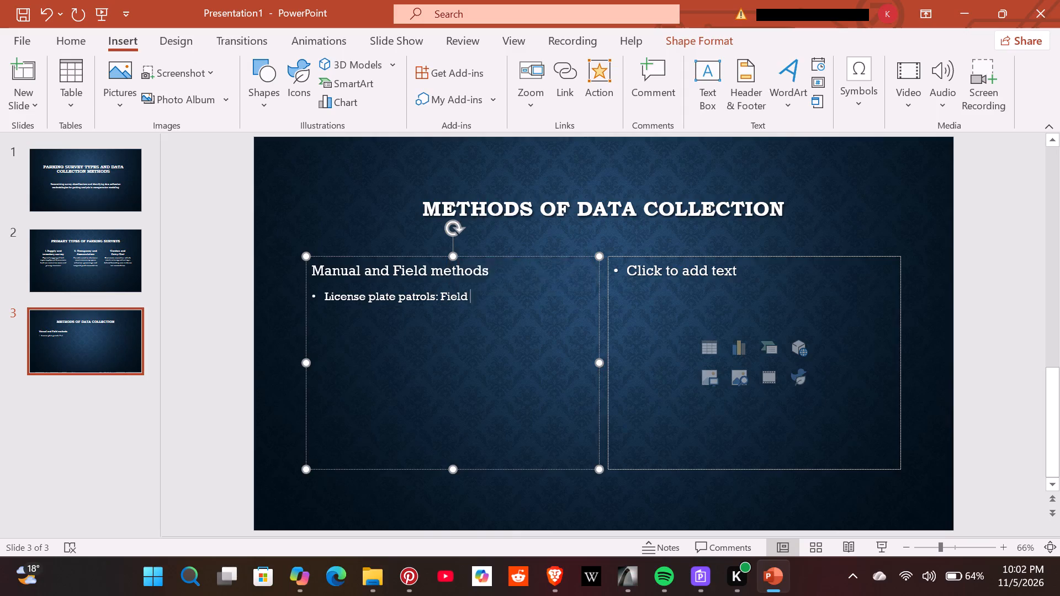
{"action": "type", "text": "enumaratin"}
{"action": "key", "text": "space"}
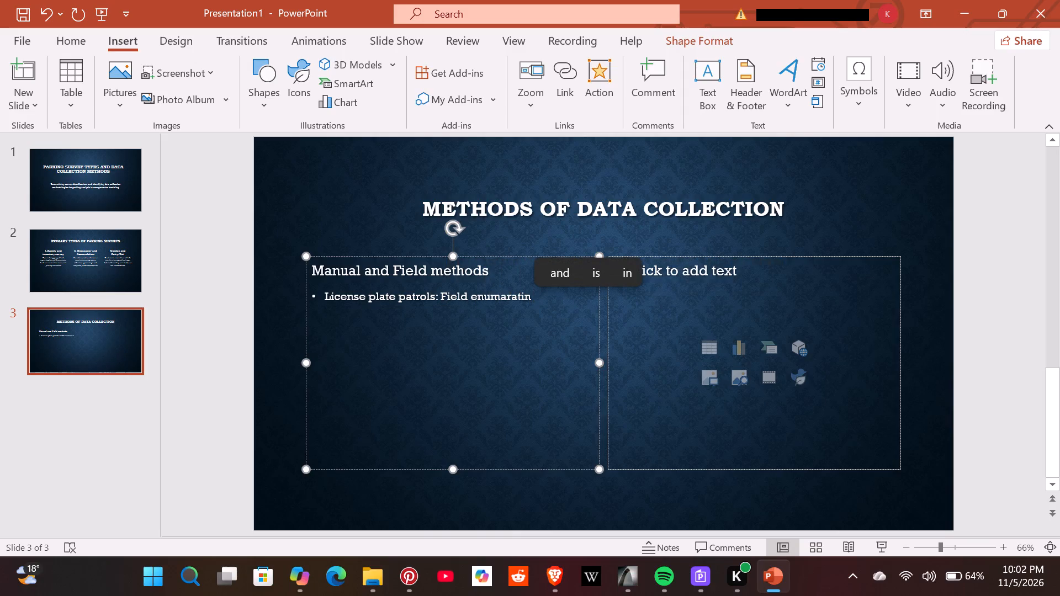
{"action": "key", "text": "BackSpace"}
{"action": "key", "text": "BackSpace"}
{"action": "key", "text": "BackSpace"}
{"action": "type", "text": "ion"}
{"action": "key", "text": "space"}
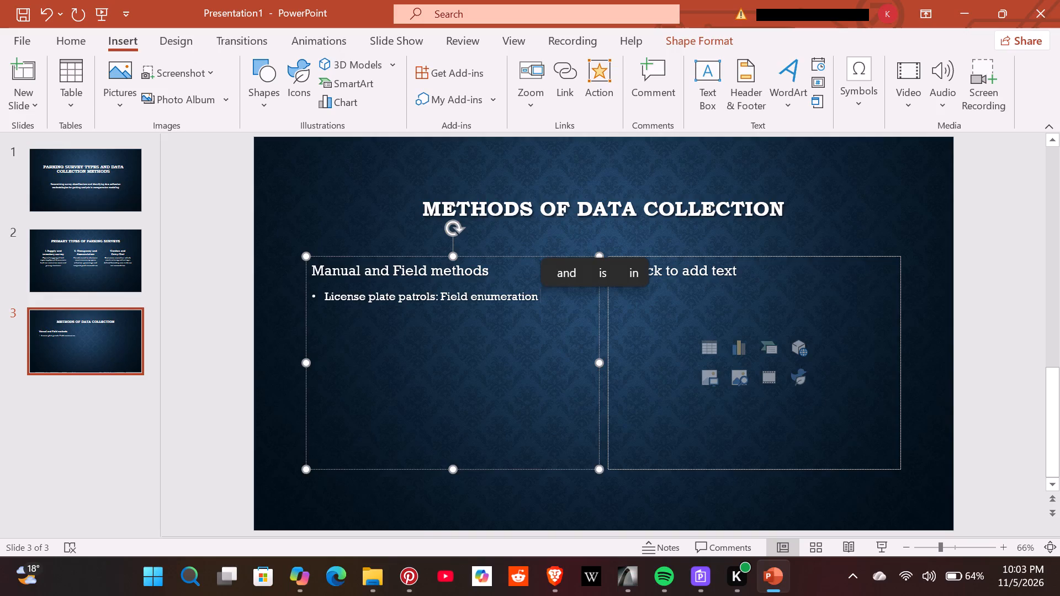
{"action": "type", "text": "record registration"}
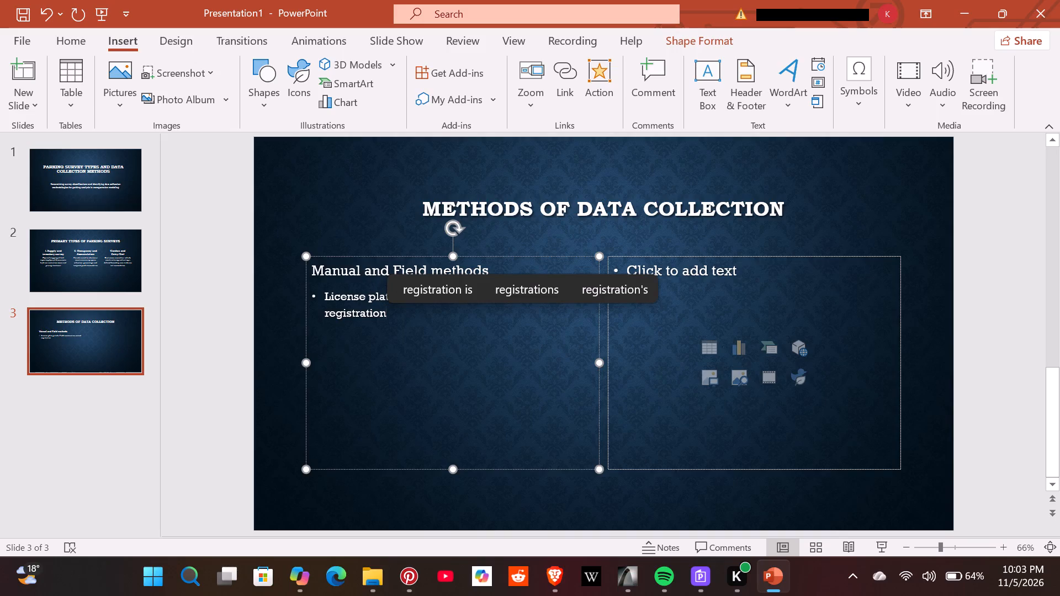
{"action": "key", "text": "space"}
{"action": "type", "text": "numbers"}
{"action": "key", "text": "space"}
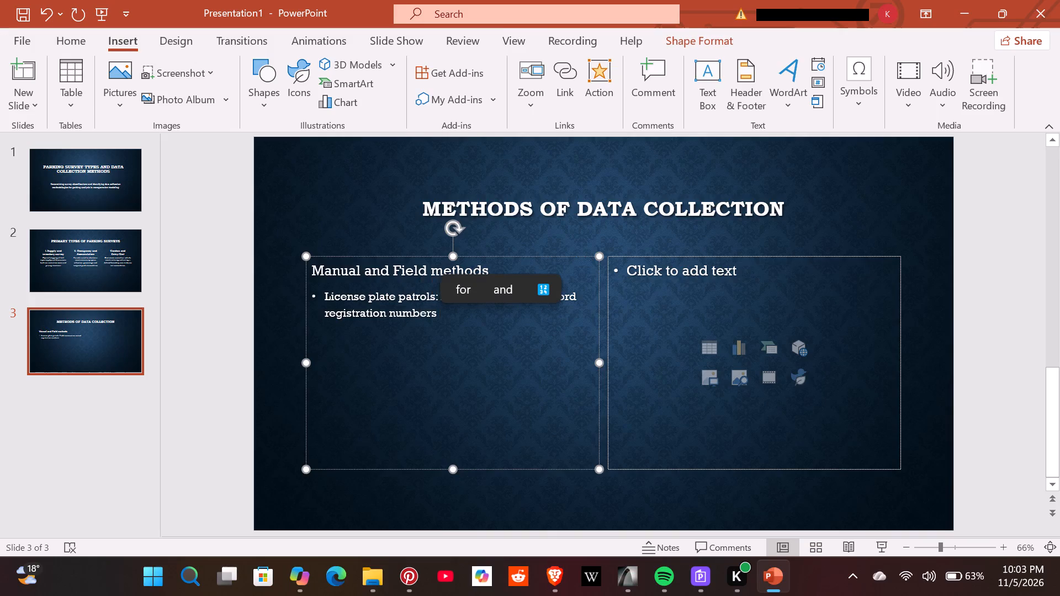
{"action": "type", "text": "manually"}
{"action": "key", "text": "space"}
{"action": "type", "text": "at setb"}
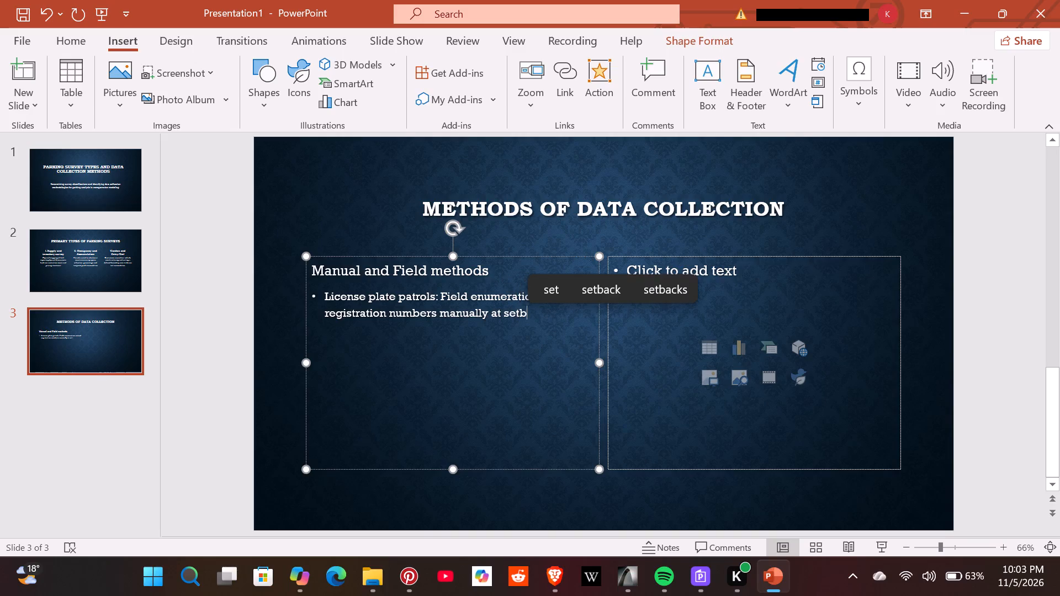
{"action": "key", "text": "BackSpace"}
{"action": "key", "text": "space"}
{"action": "type", "text": "time intervals"}
Add a second bullet under "Manual and Field methods" with the label "Manual entry/ Exit counts:".
{"action": "key", "text": "Return"}
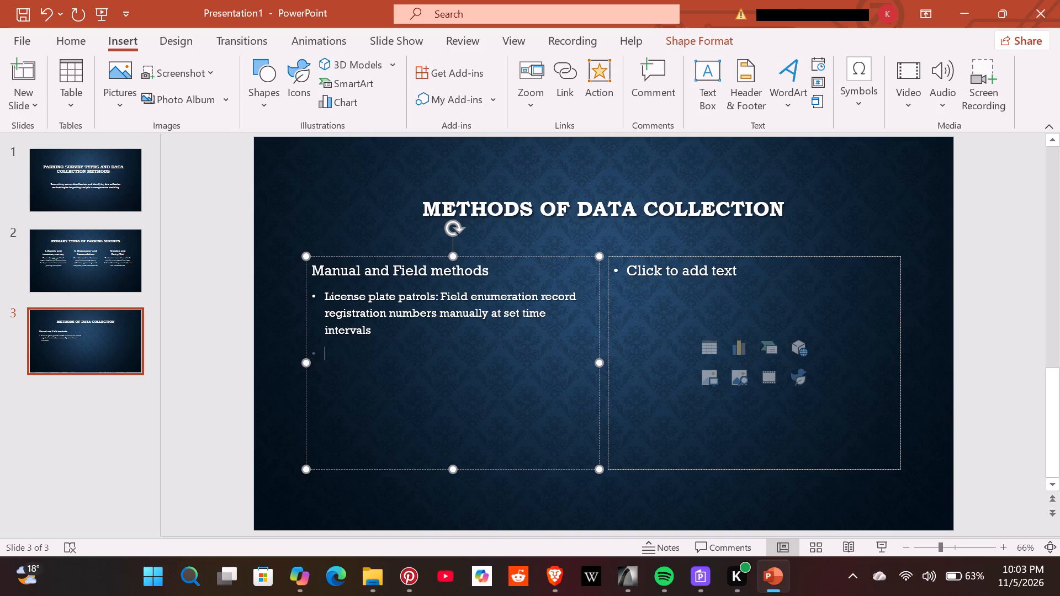
{"action": "key", "text": "m"}
{"action": "type", "text": "anual entry"}
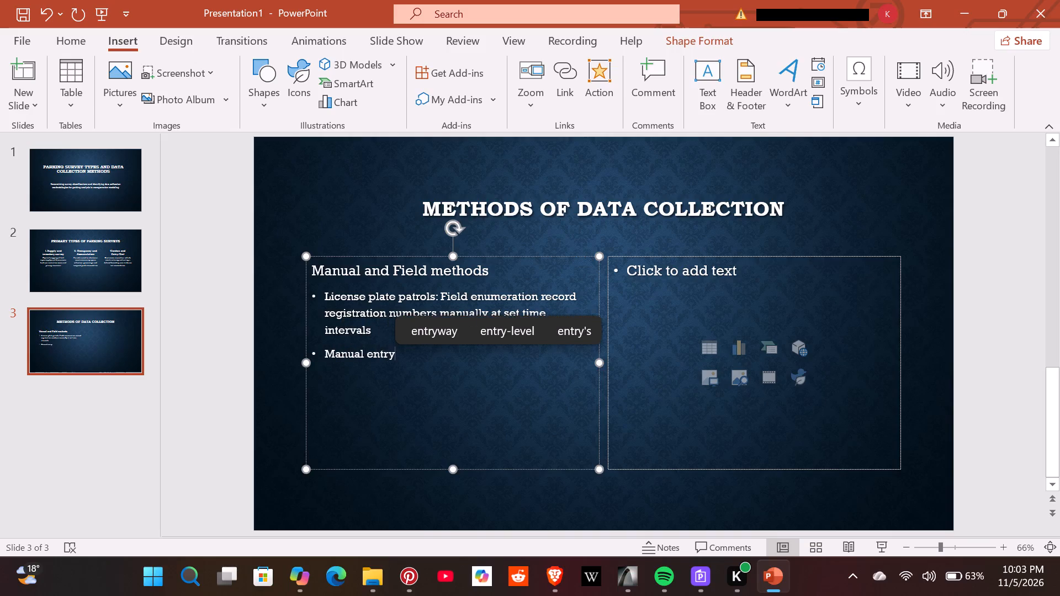
{"action": "key", "text": "slash"}
{"action": "key", "text": "space"}
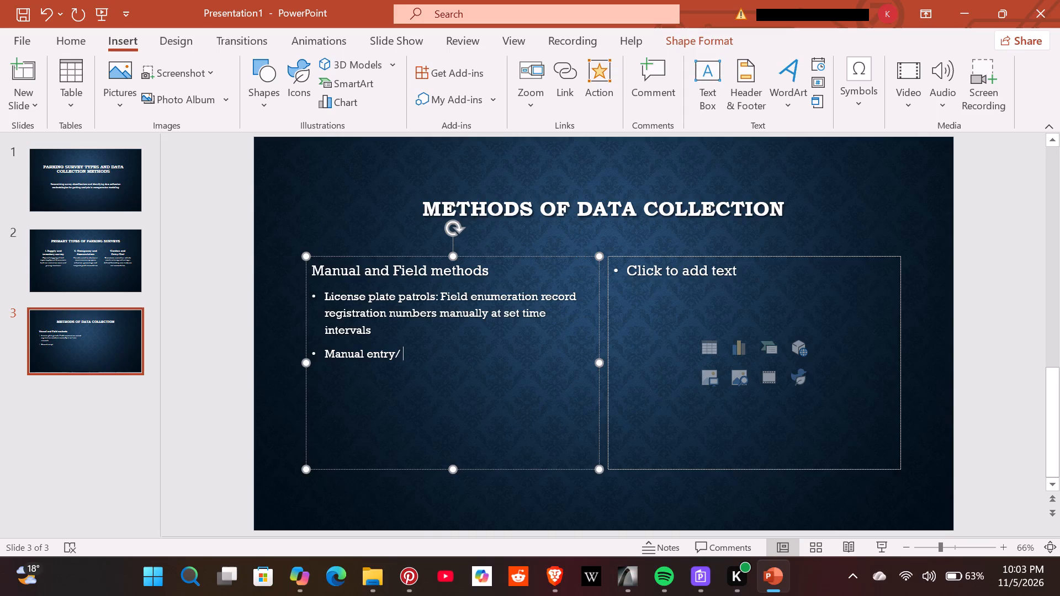
{"action": "key", "text": "e"}
{"action": "type", "text": "xit counts"}
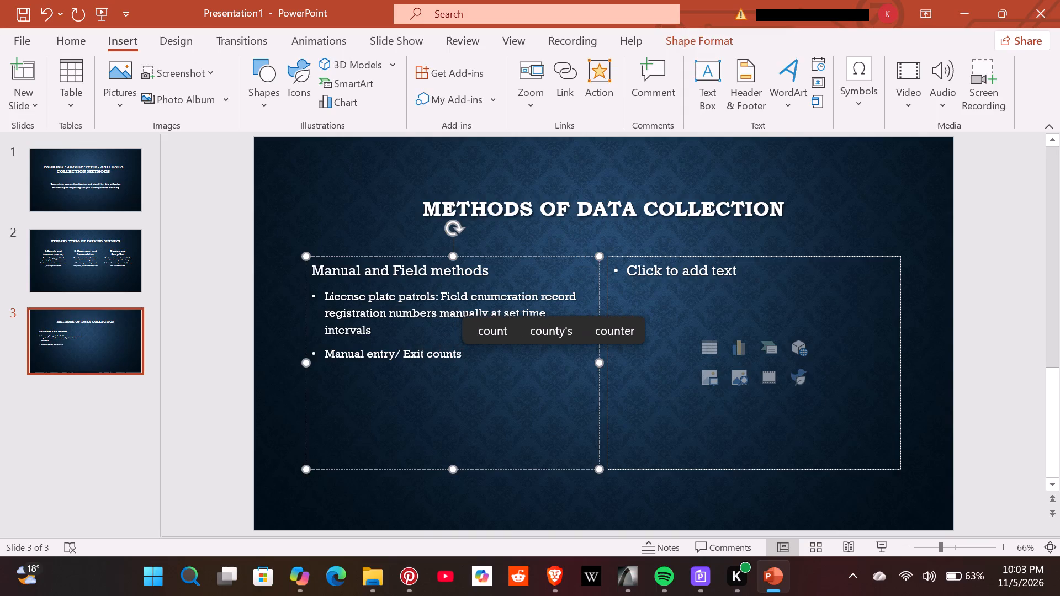
{"action": "type", "text": ":"}
{"action": "key", "text": "space"}
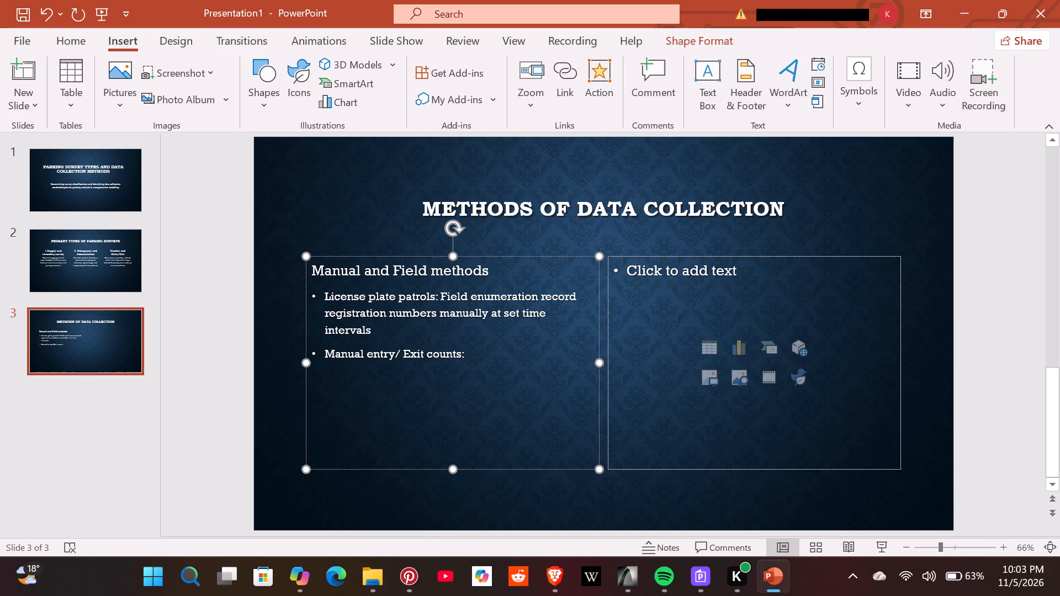
Complete the second bullet with the description "Personell tally vehicles at access points using mechanical tally counters".
{"action": "key", "text": "p"}
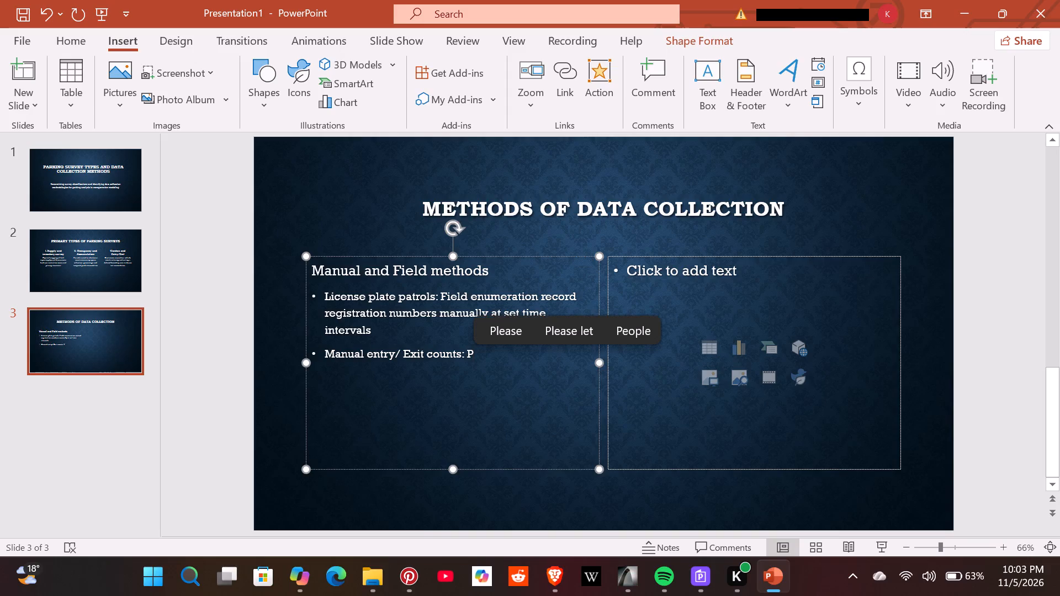
{"action": "type", "text": "ersonell"}
{"action": "key", "text": "space"}
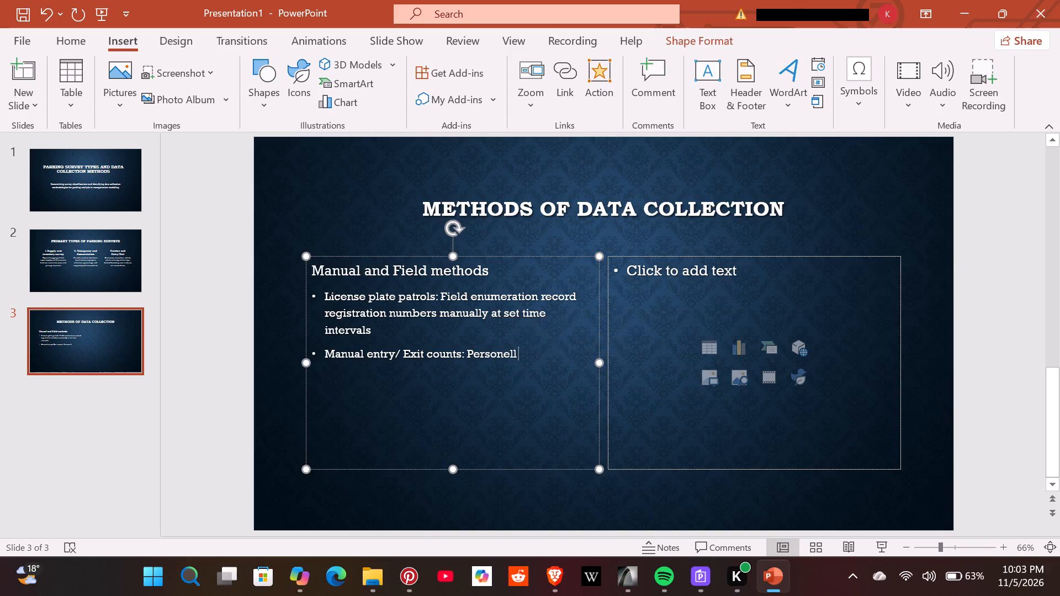
{"action": "type", "text": "tally vehicles"}
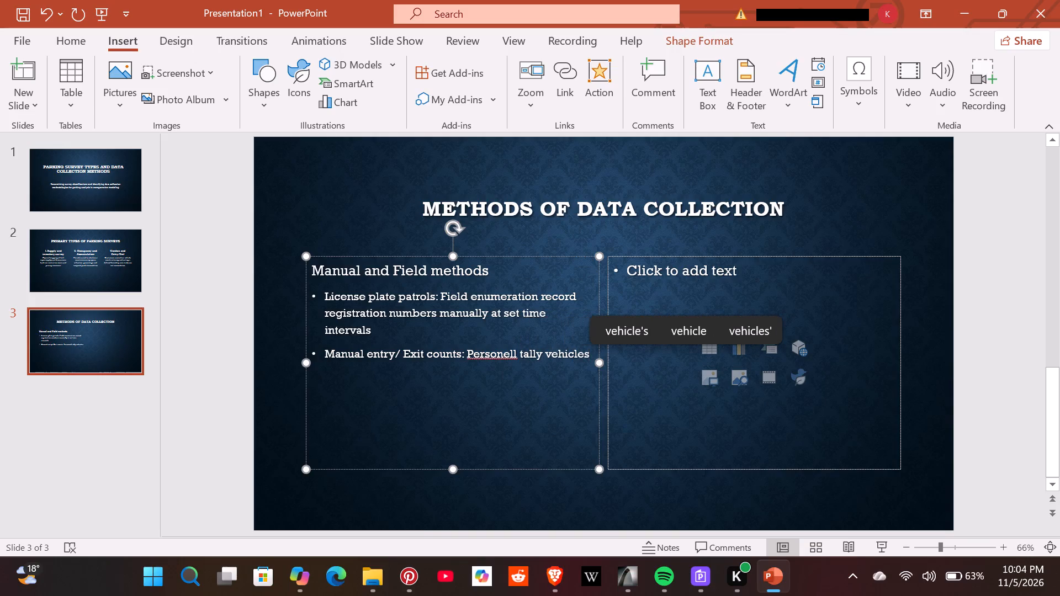
{"action": "key", "text": "space"}
{"action": "type", "text": "at access"}
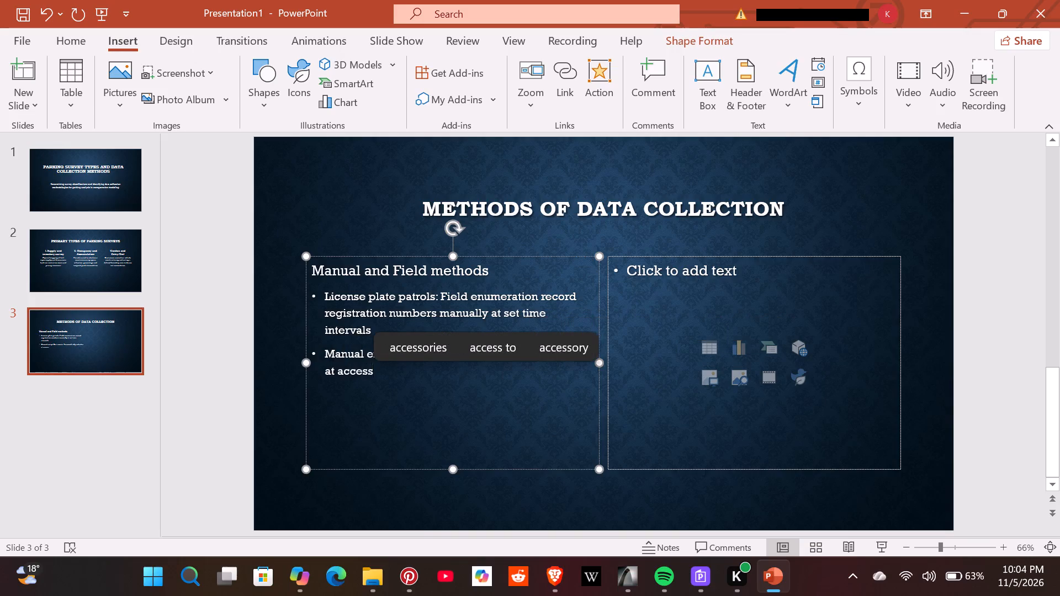
{"action": "key", "text": "space"}
{"action": "type", "text": "points"}
{"action": "key", "text": "space"}
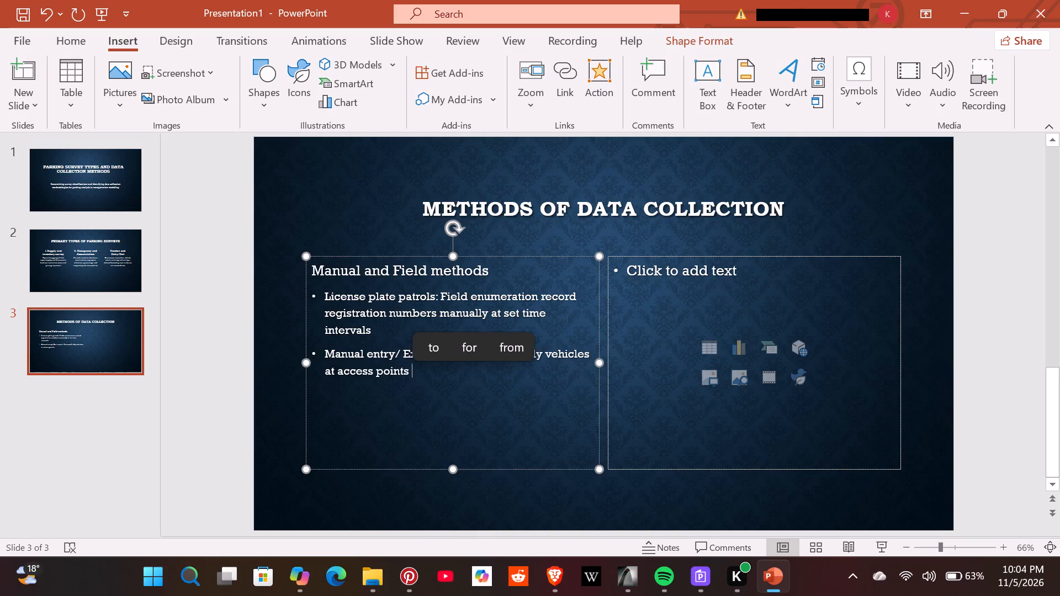
{"action": "type", "text": "using mechanical"}
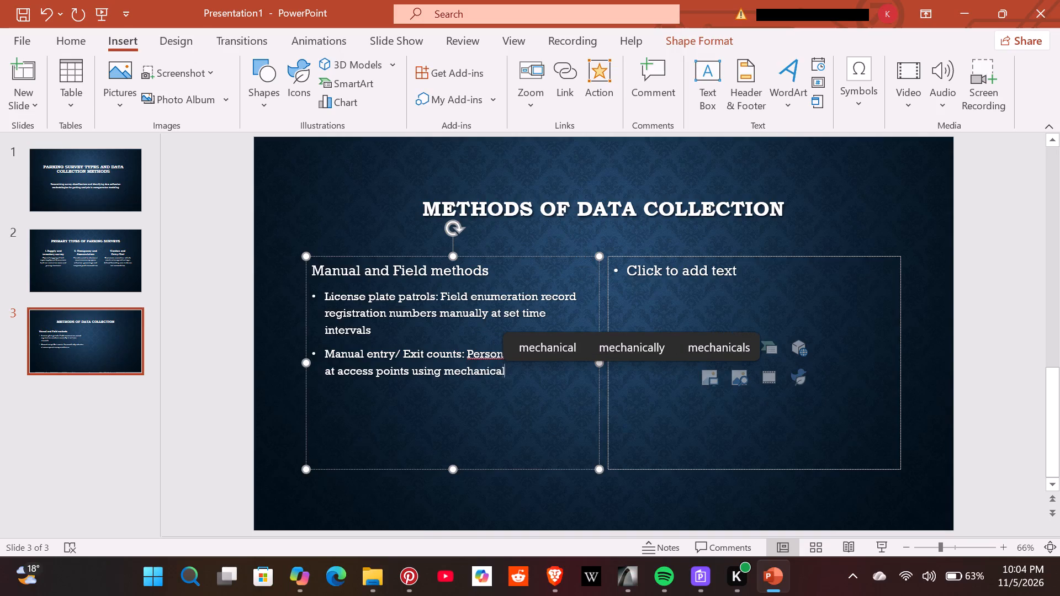
{"action": "key", "text": "space"}
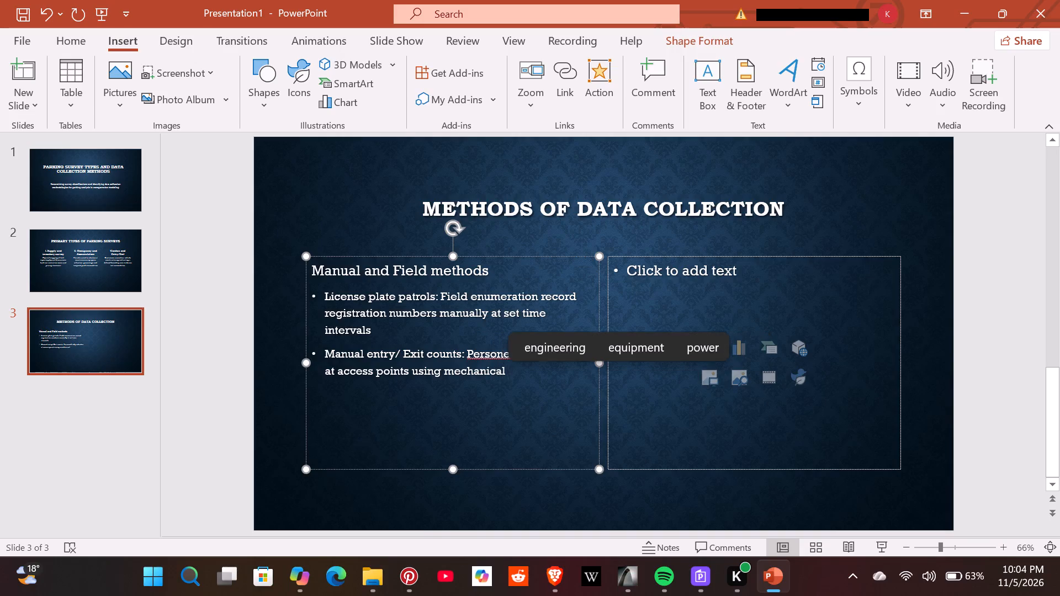
{"action": "type", "text": "tally counters"}
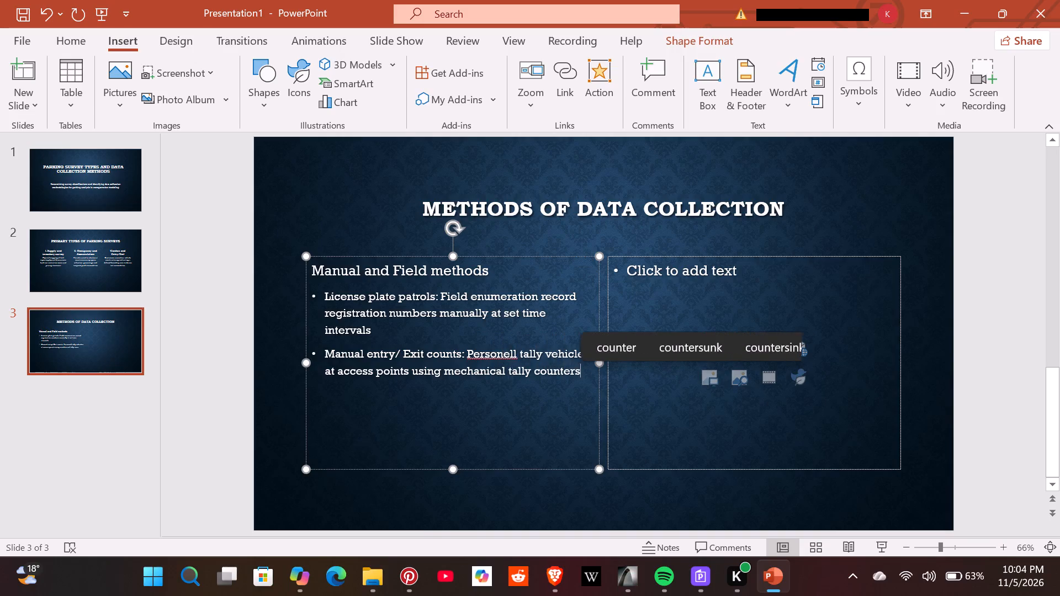
Add a third bullet under "Manual and Field methods" with the label "Driver questionnaire surveys:".
{"action": "key", "text": "Return"}
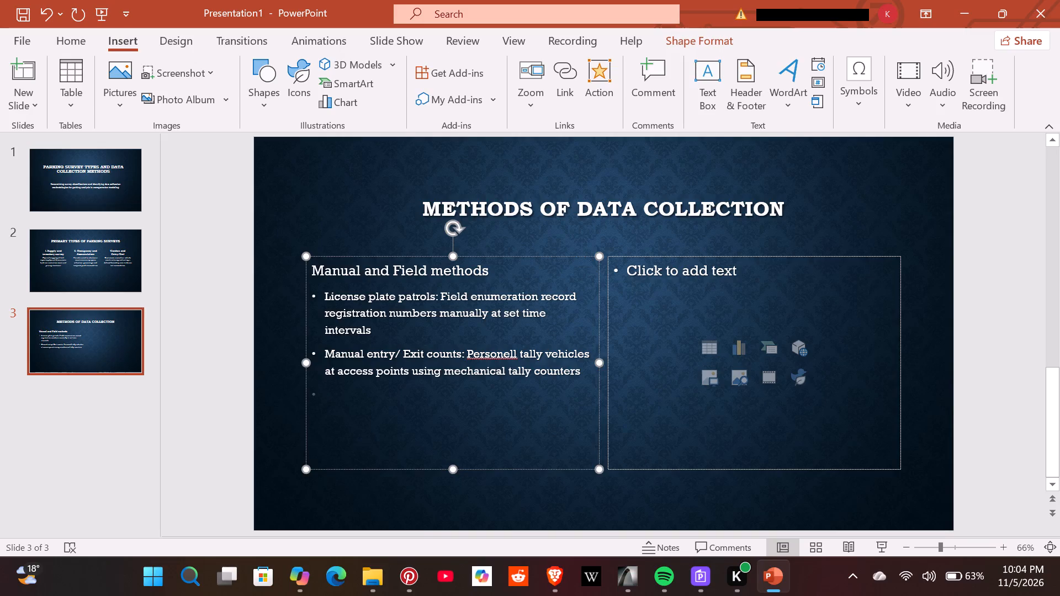
{"action": "key", "text": "d"}
{"action": "type", "text": "river"}
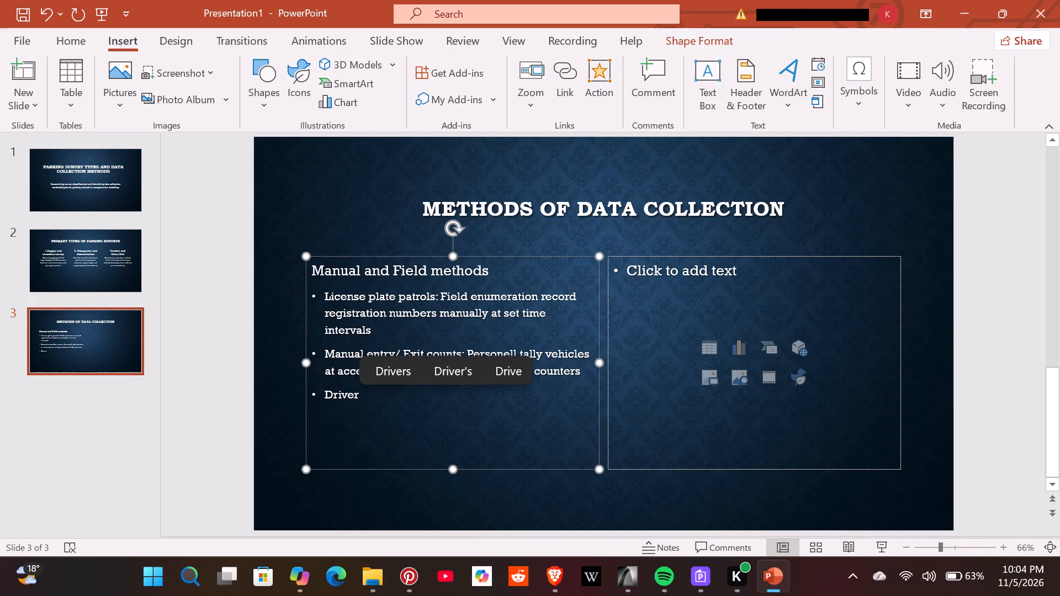
{"action": "key", "text": "space"}
{"action": "type", "text": "questionnare"}
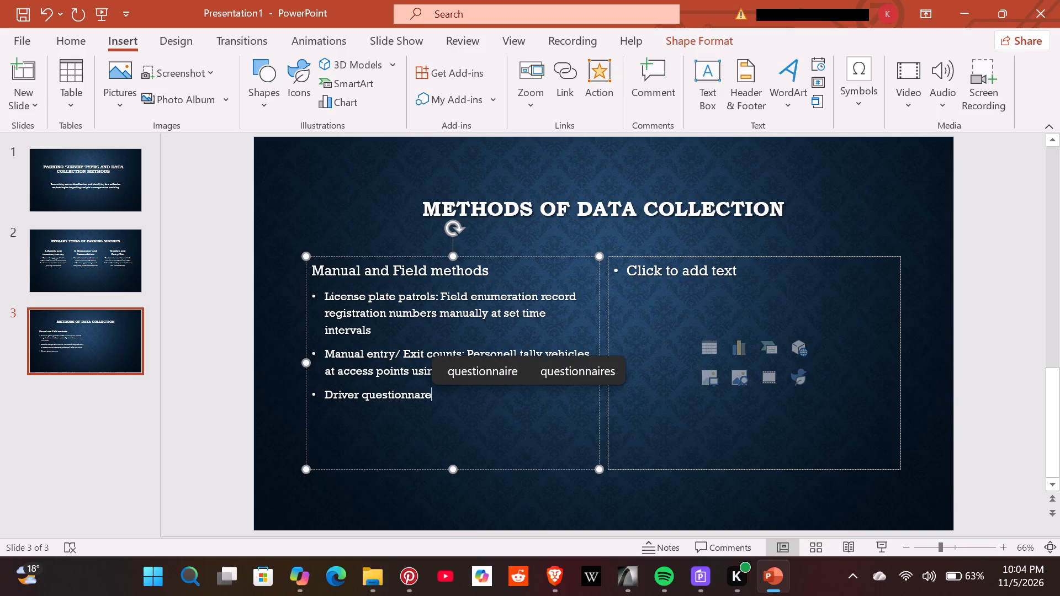
{"action": "left_click", "coordinate": [483, 371]}
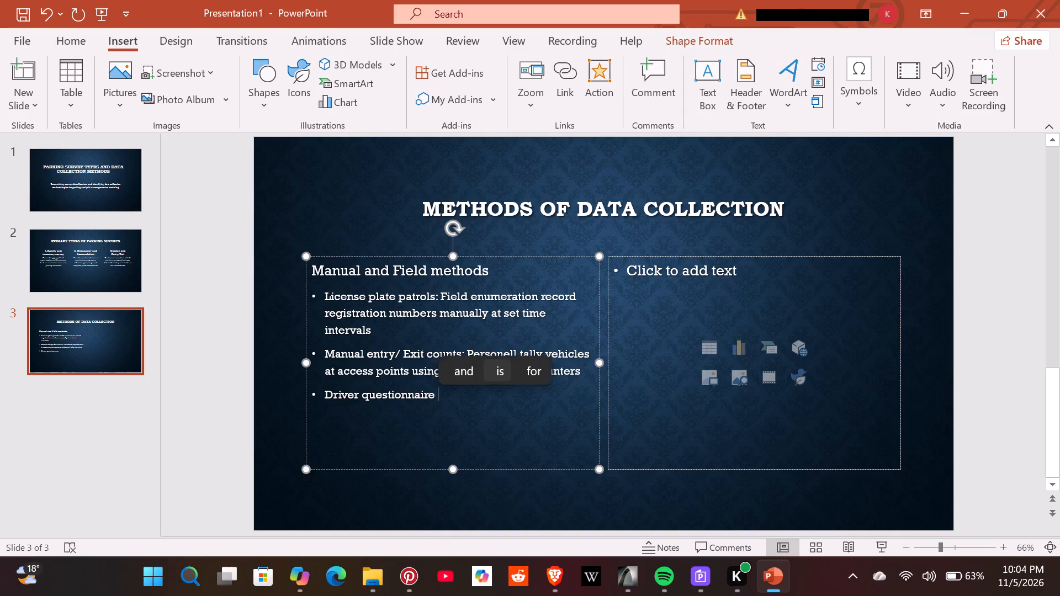
{"action": "type", "text": "surveys"}
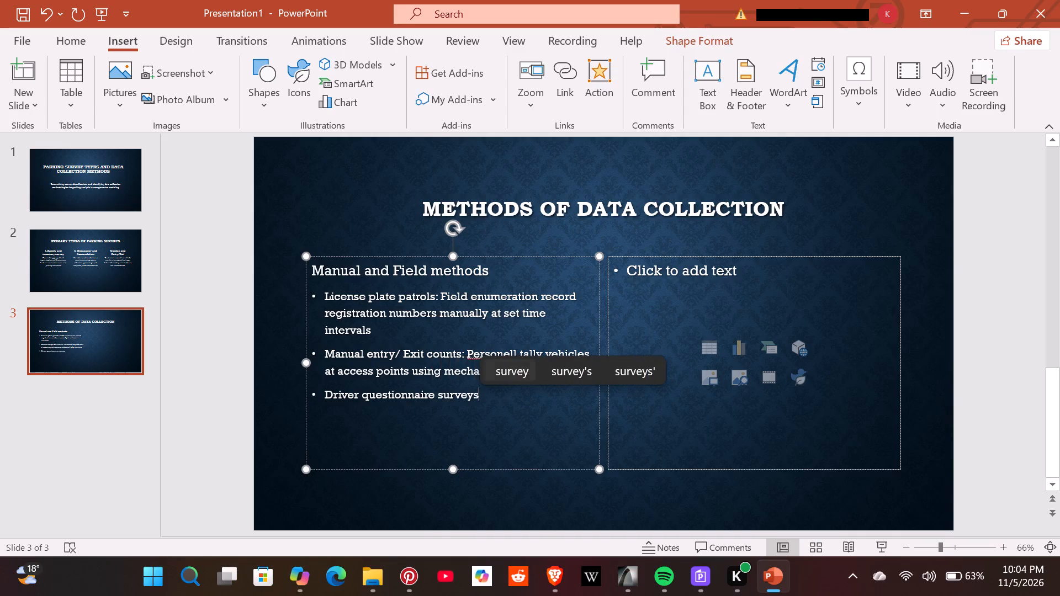
{"action": "type", "text": ":"}
{"action": "key", "text": "space"}
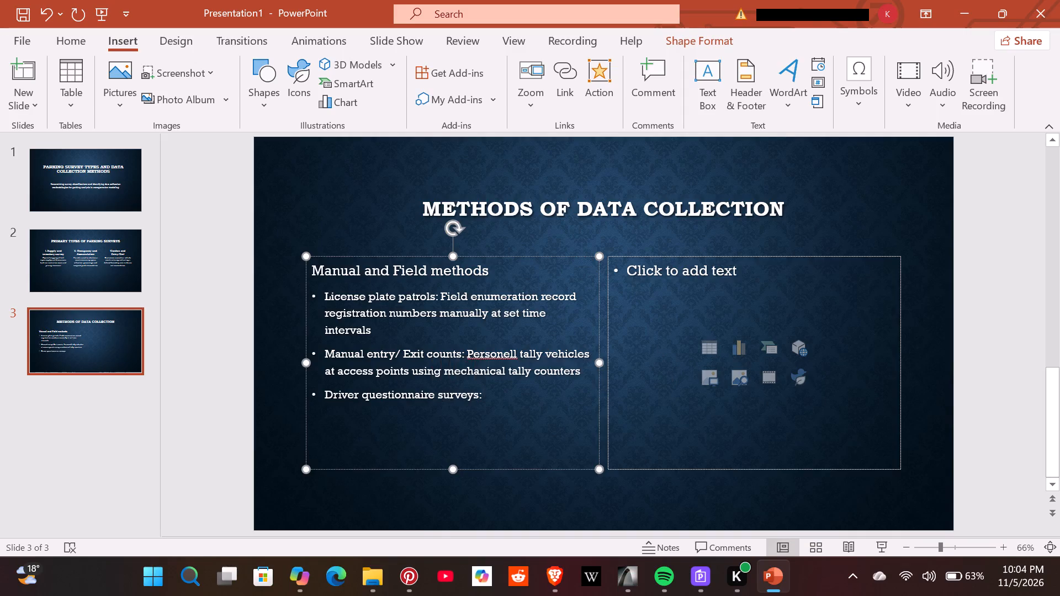
Complete the third bullet with the description "Intercept interviews collecting trip purpose, walking distance and origin".
{"action": "key", "text": "i"}
{"action": "type", "text": "ntercept"}
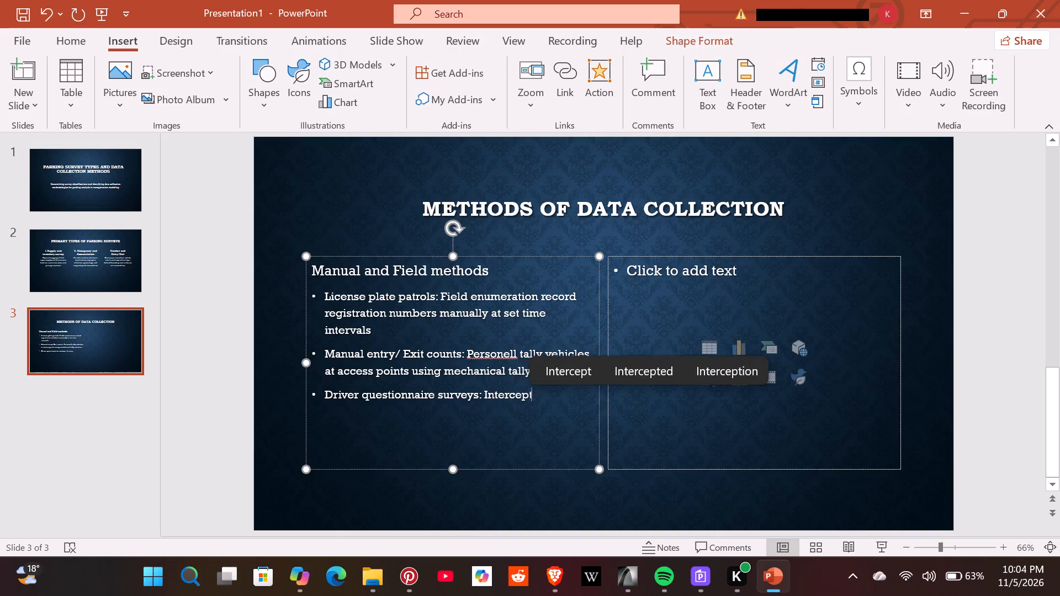
{"action": "key", "text": "space"}
{"action": "type", "text": "intervies"}
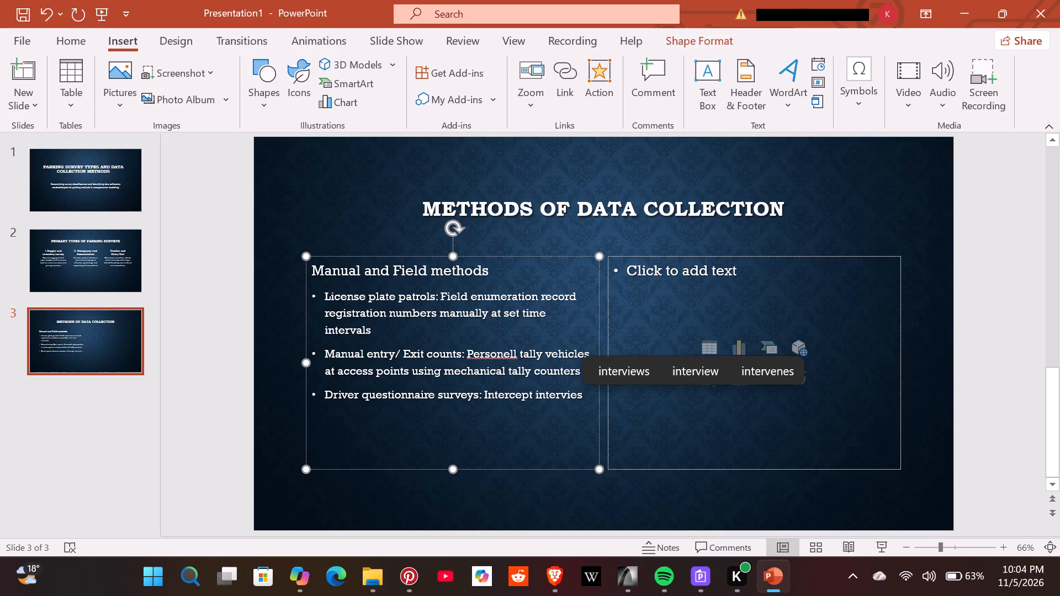
{"action": "left_click", "coordinate": [625, 378]}
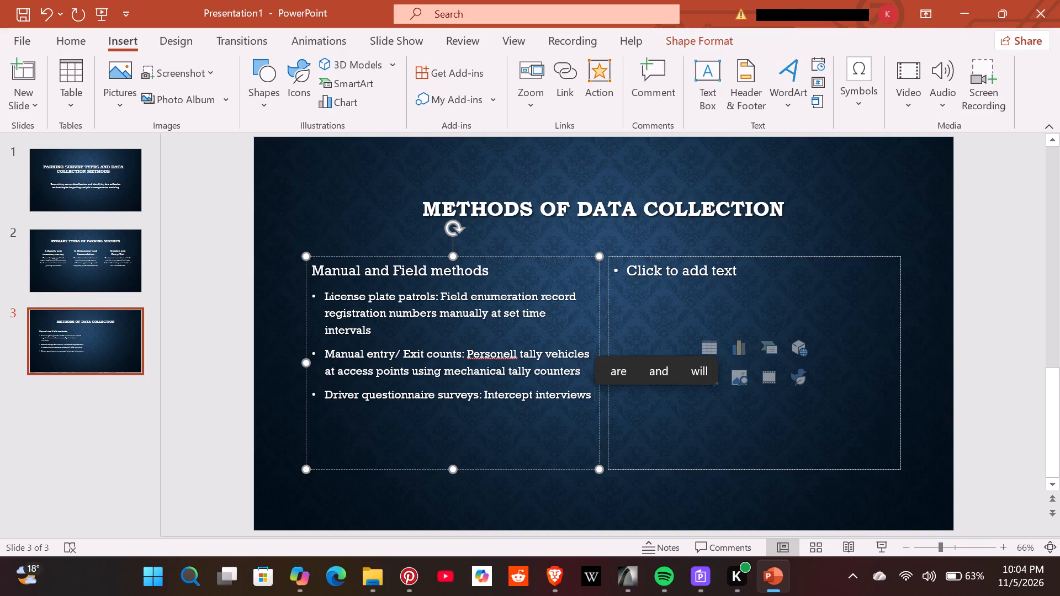
{"action": "type", "text": "collecting"}
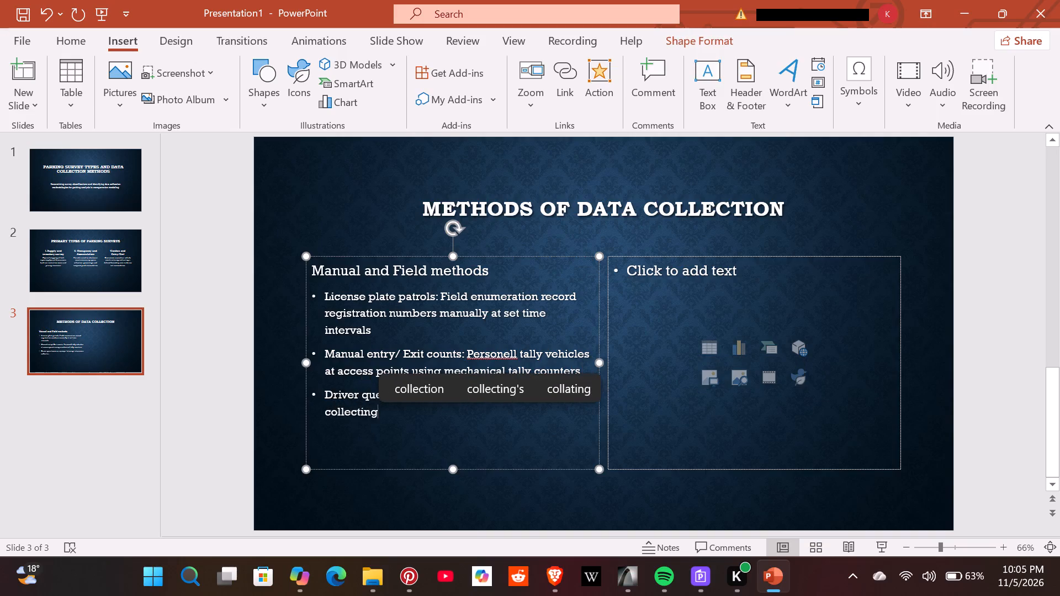
{"action": "key", "text": "space"}
{"action": "type", "text": "trip purp"}
{"action": "type", "text": "ose"}
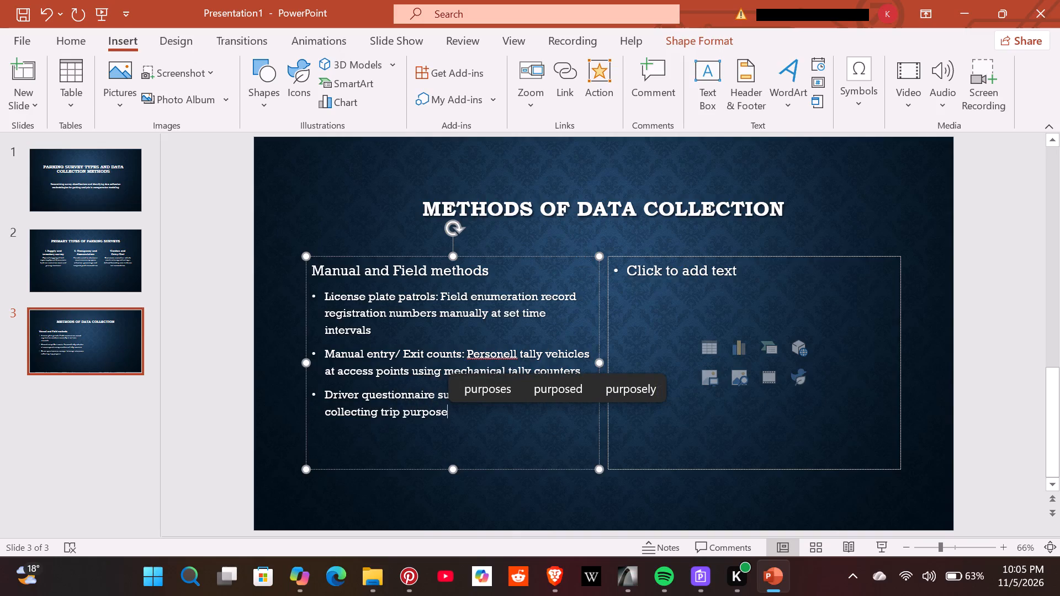
{"action": "key", "text": "comma"}
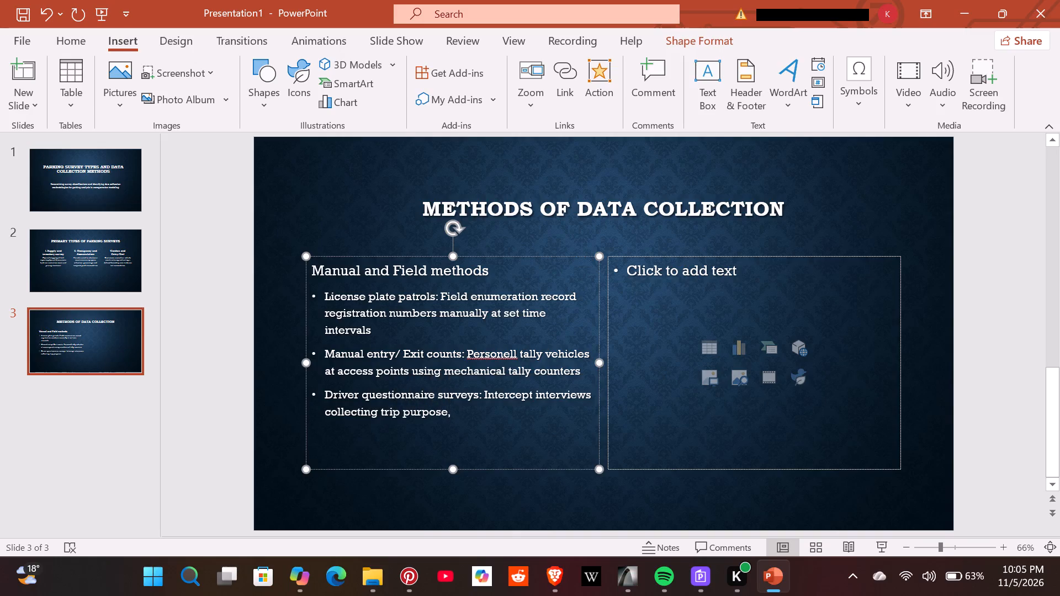
{"action": "key", "text": "space"}
{"action": "type", "text": "walking"}
{"action": "key", "text": "space"}
{"action": "type", "text": "distan"}
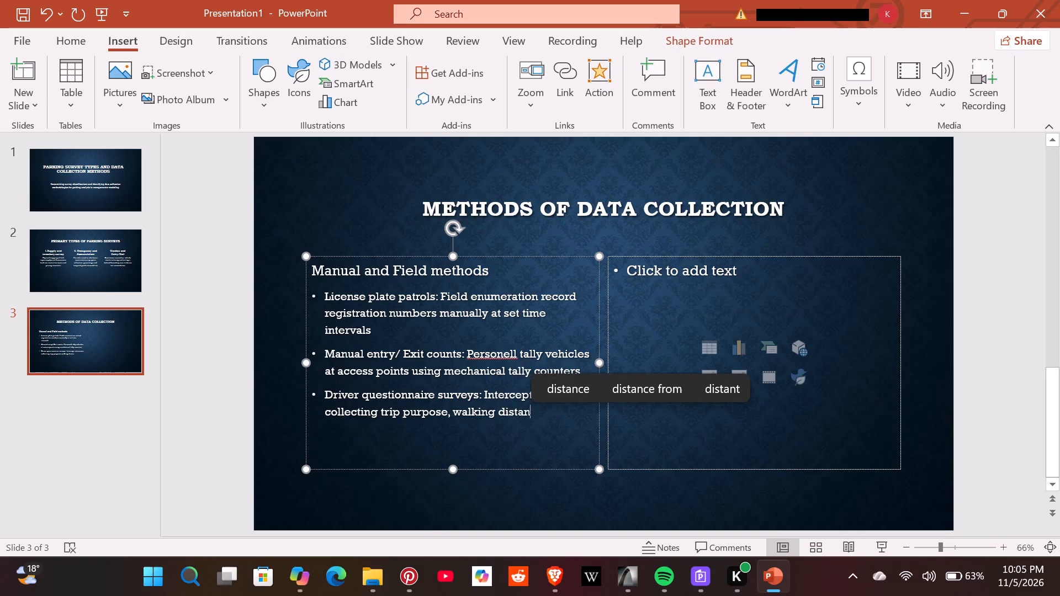
{"action": "type", "text": "ce and orif"}
{"action": "key", "text": "BackSpace"}
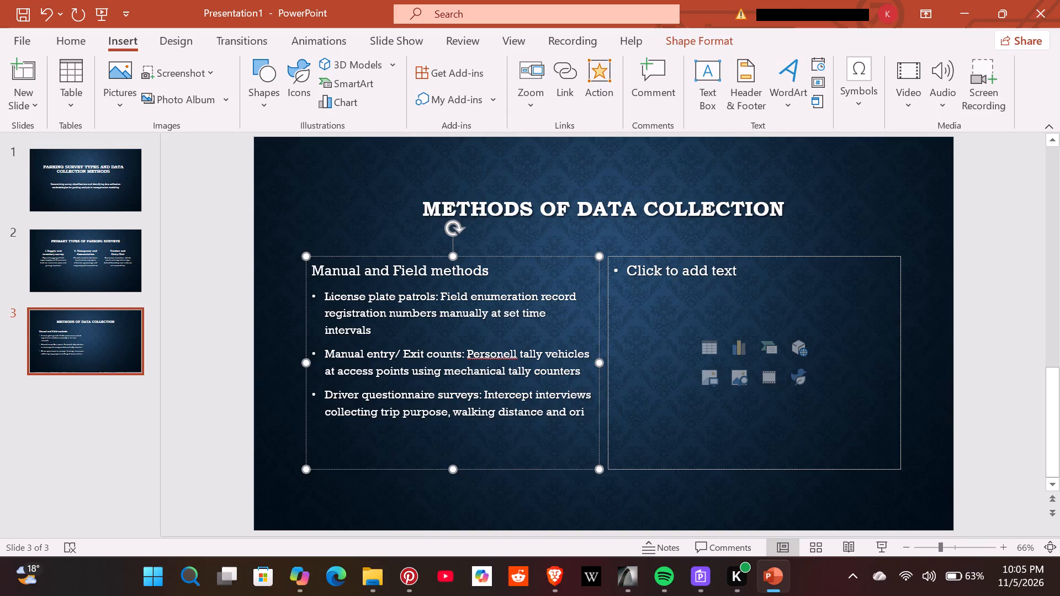
{"action": "type", "text": "gin"}
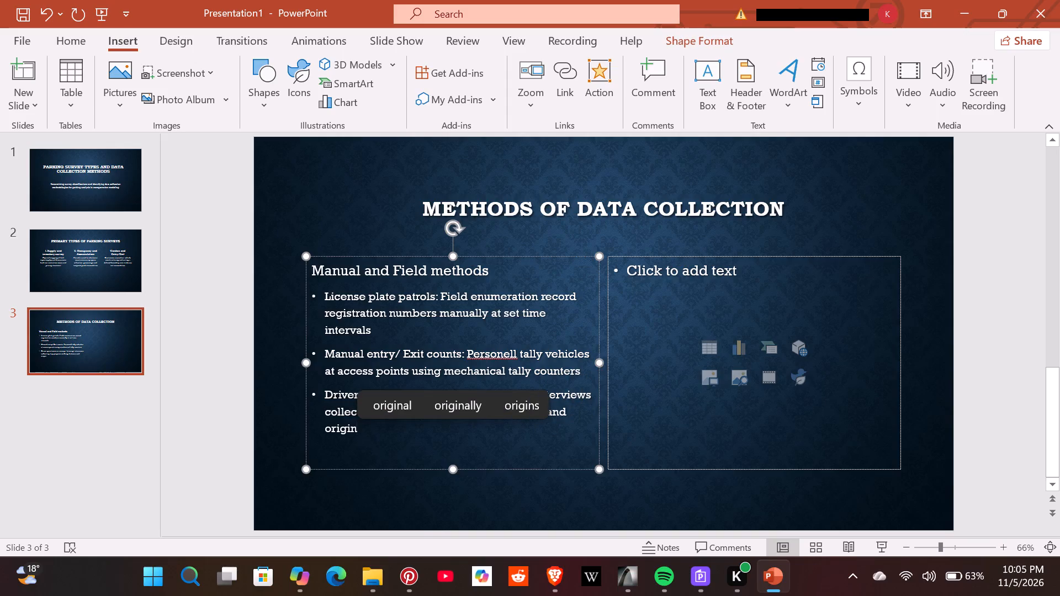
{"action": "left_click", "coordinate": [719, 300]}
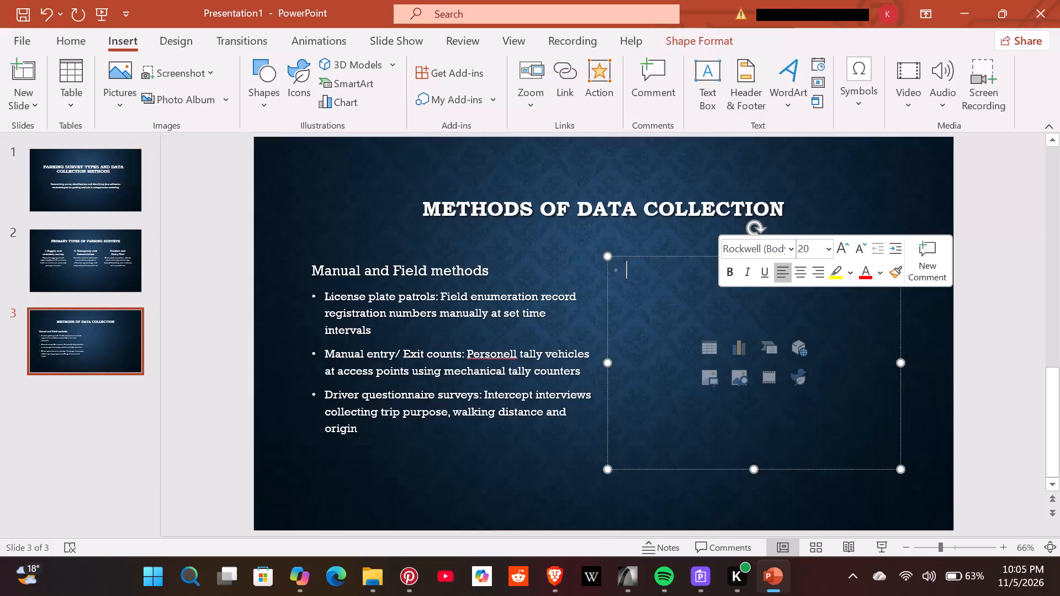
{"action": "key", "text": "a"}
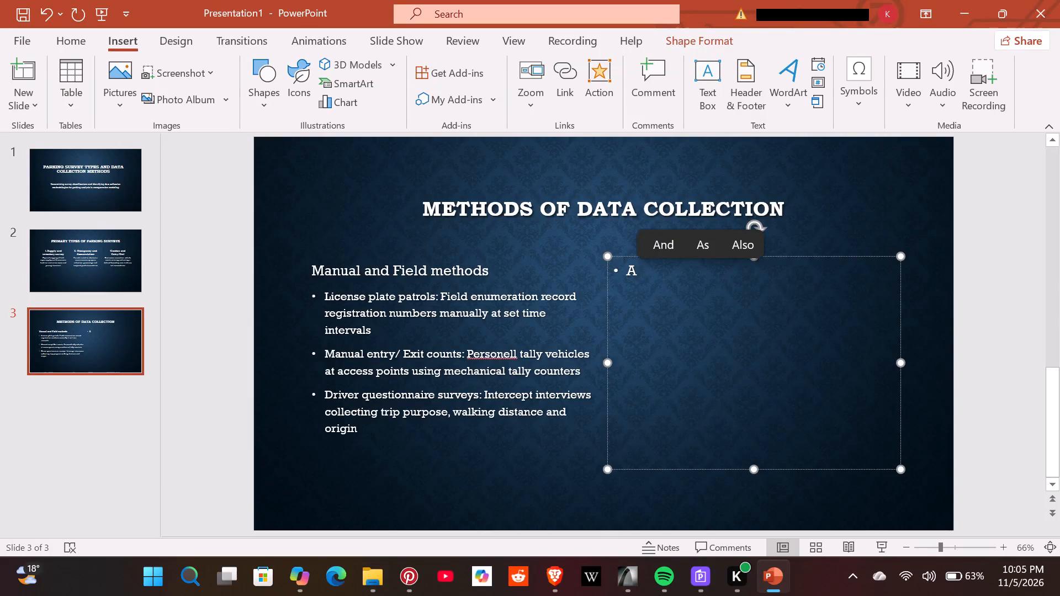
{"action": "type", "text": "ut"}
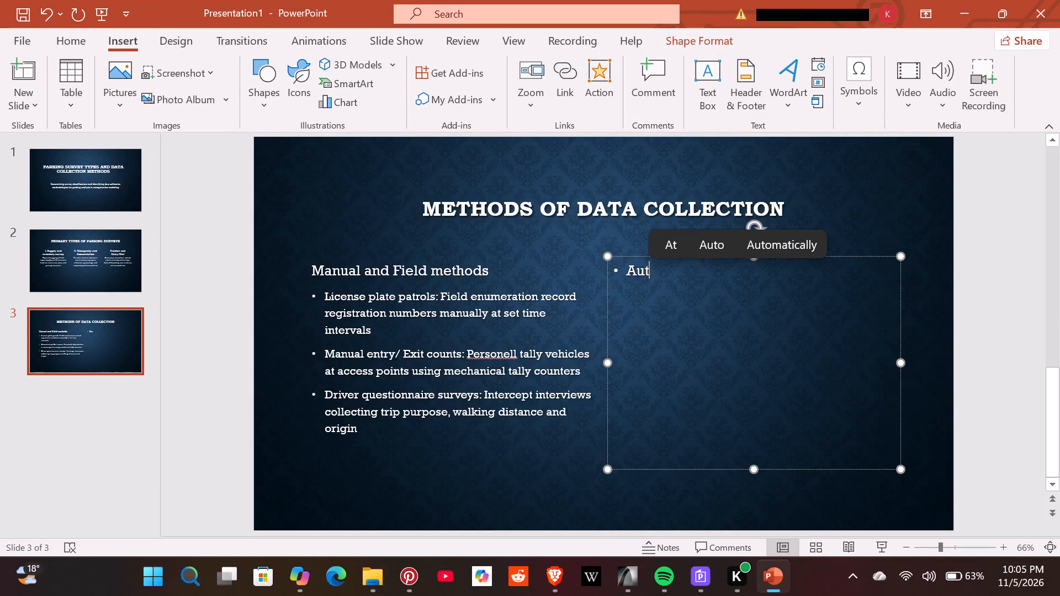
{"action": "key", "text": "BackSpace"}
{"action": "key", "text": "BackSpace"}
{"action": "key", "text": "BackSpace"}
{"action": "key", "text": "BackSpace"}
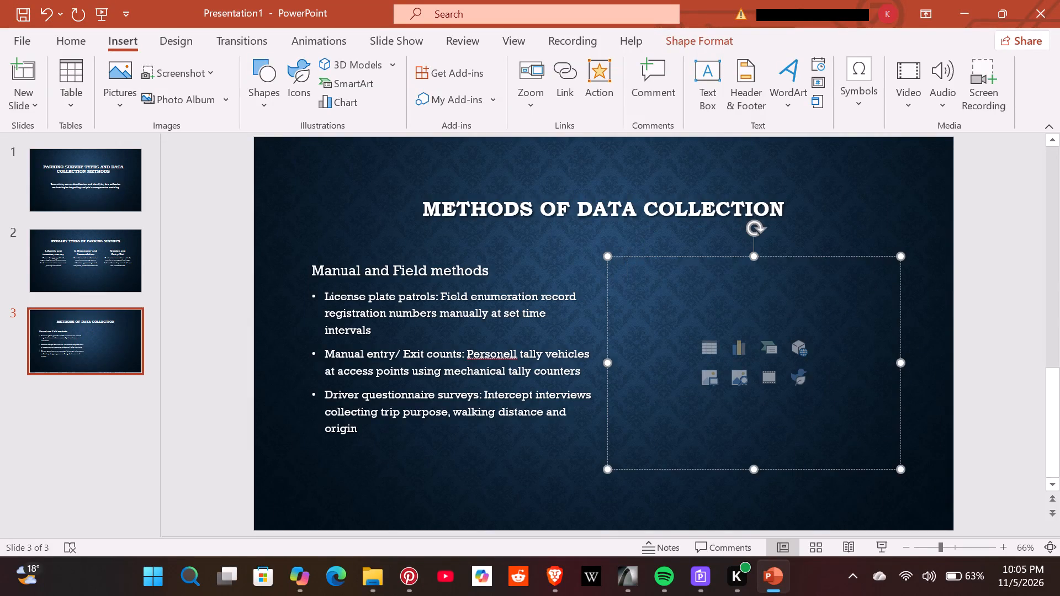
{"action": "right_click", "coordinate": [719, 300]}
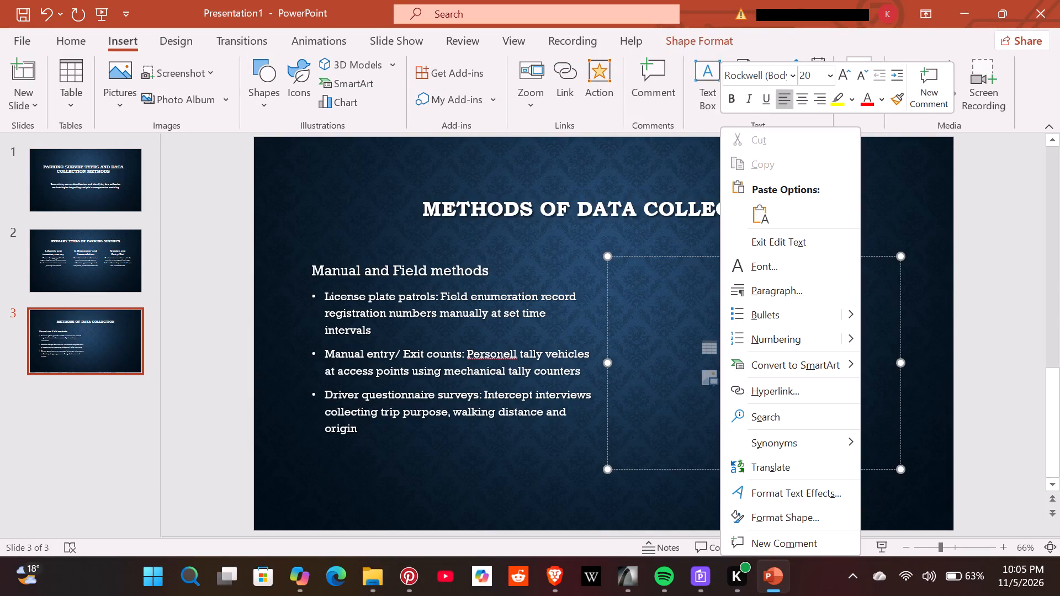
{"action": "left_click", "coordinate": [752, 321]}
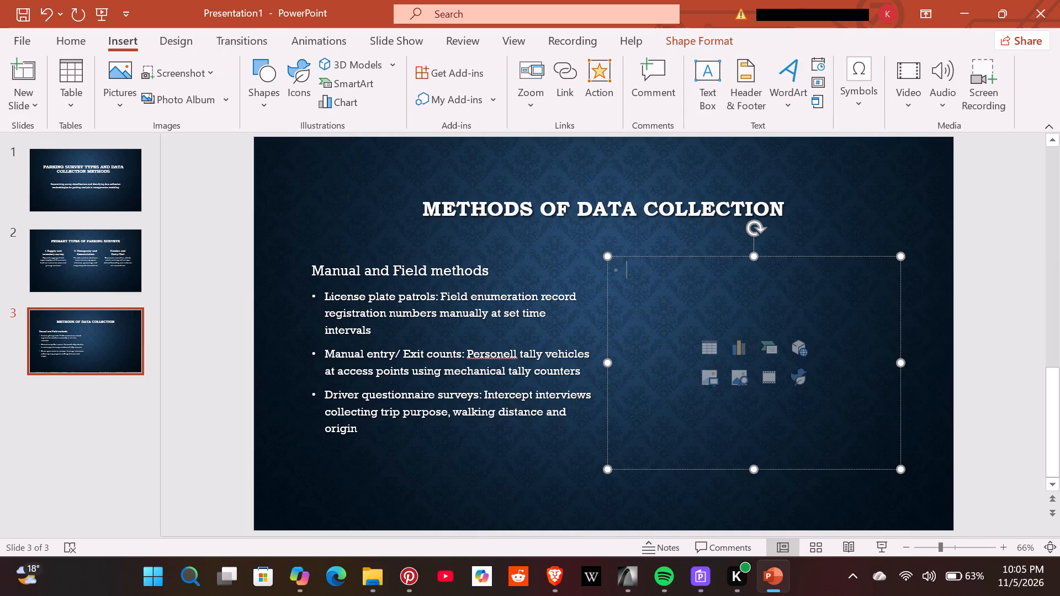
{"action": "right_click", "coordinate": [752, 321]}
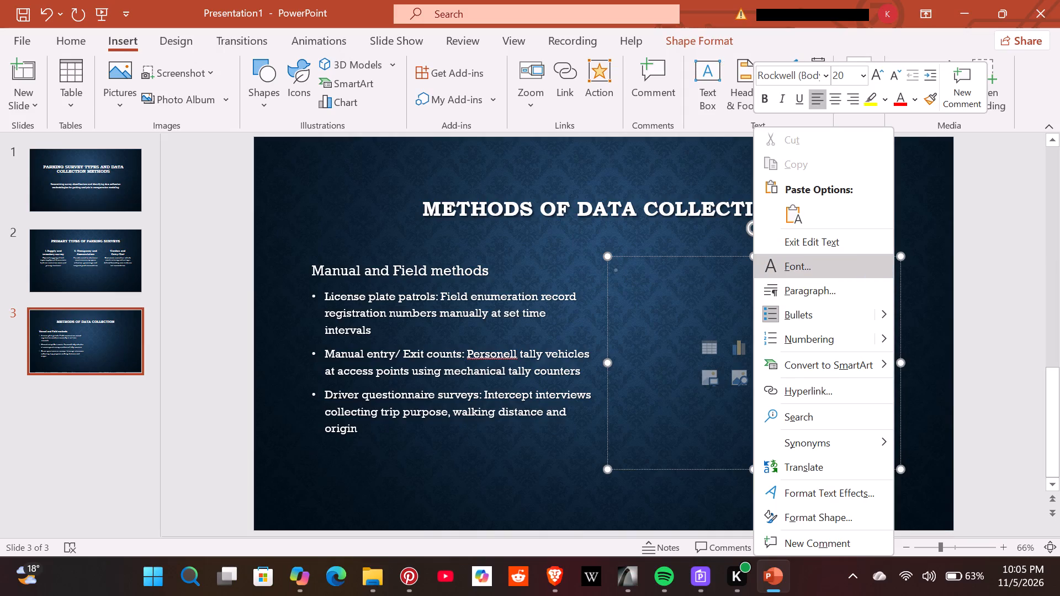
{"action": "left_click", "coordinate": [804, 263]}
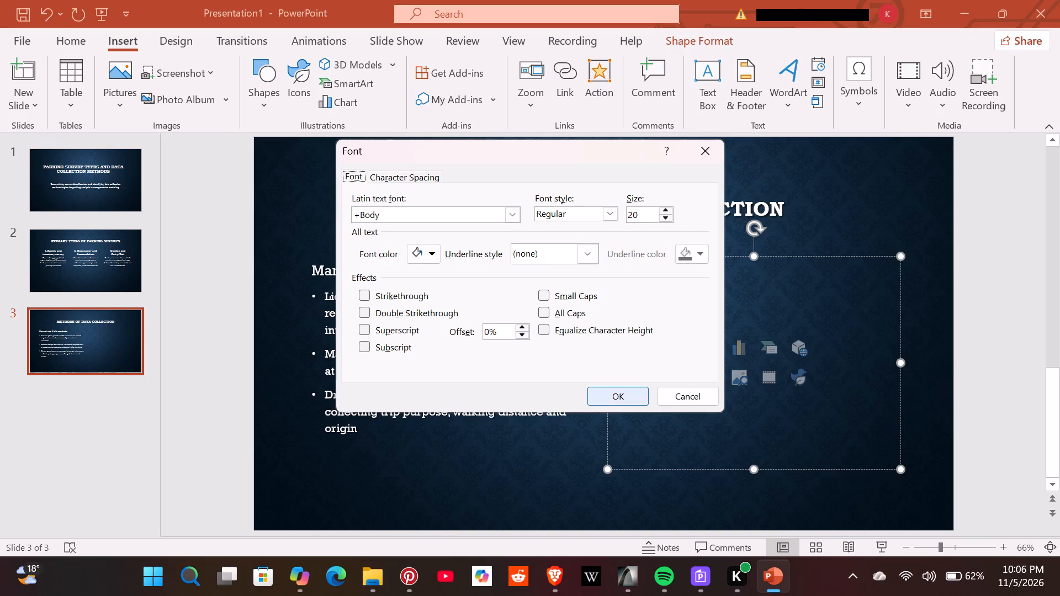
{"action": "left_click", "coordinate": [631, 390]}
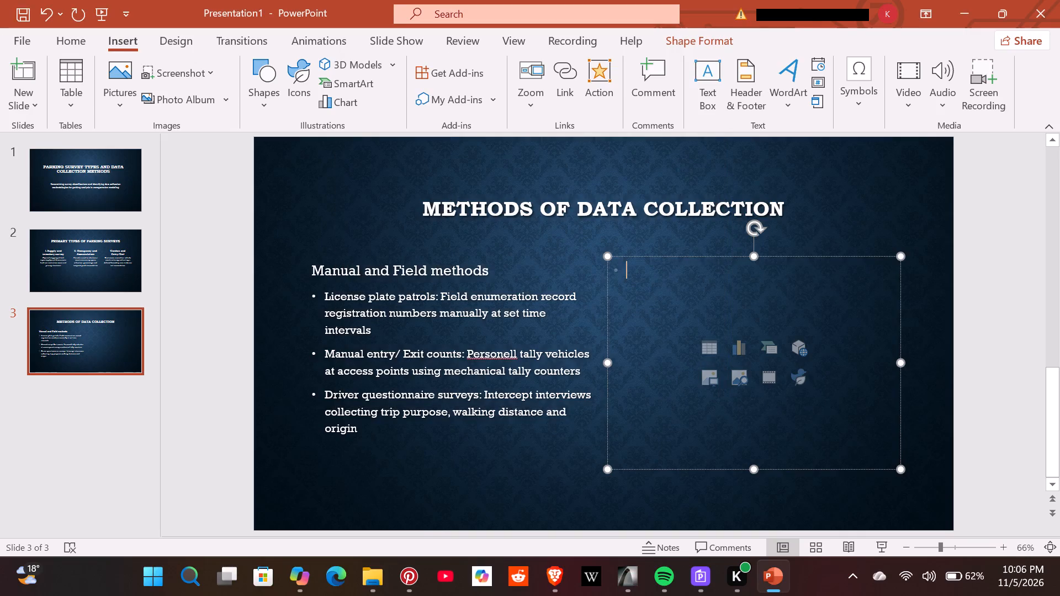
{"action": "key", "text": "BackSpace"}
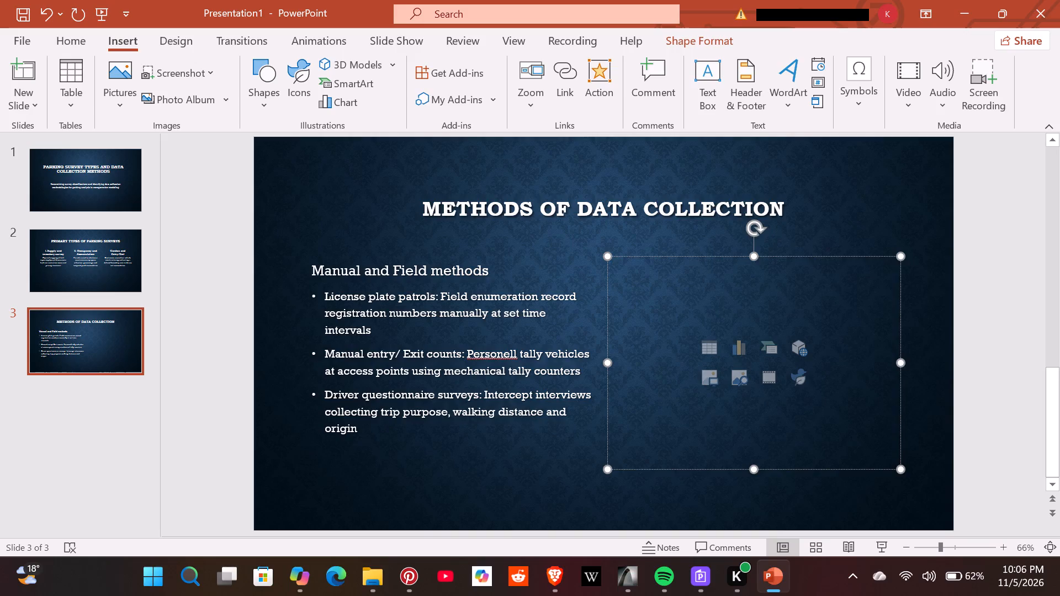
Enter the unbulleted heading "Automated and Sensor methods" in the empty second content placeholder of the data collection slide.
{"action": "key", "text": "a"}
{"action": "key", "text": "u"}
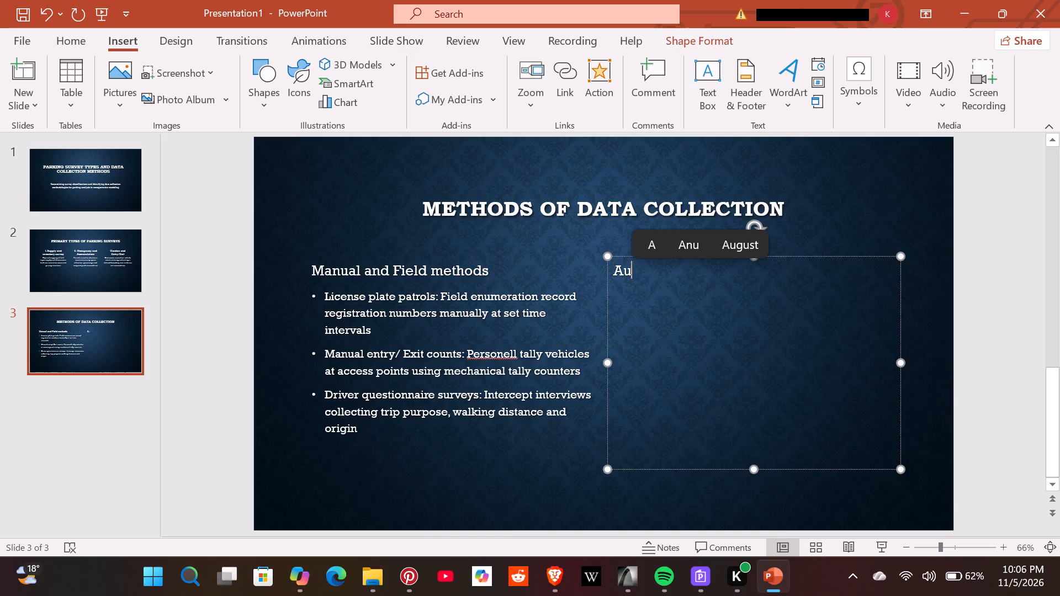
{"action": "type", "text": "to"}
{"action": "type", "text": "mate"}
{"action": "key", "text": "s"}
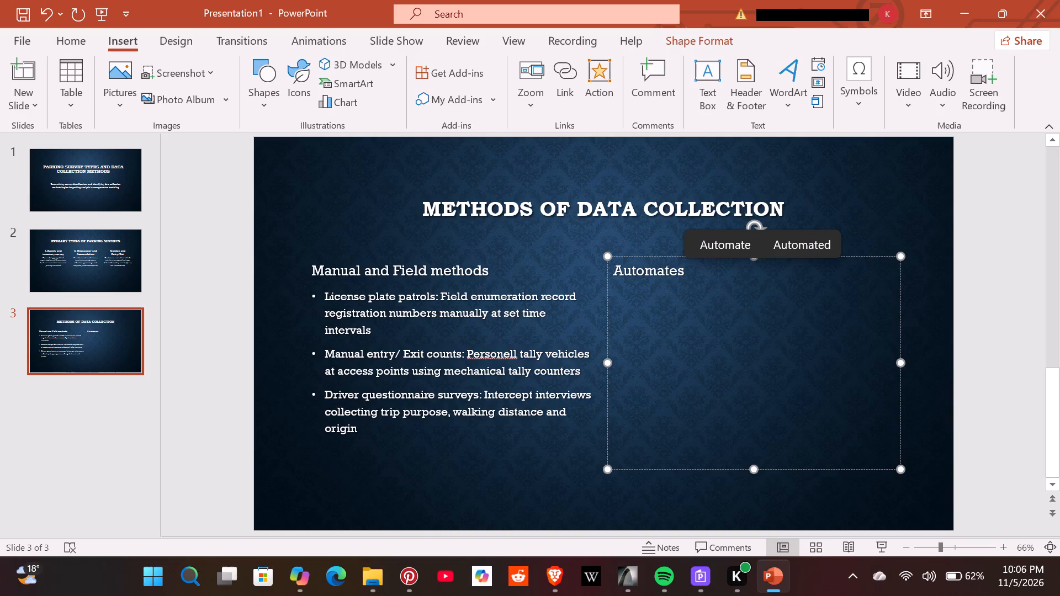
{"action": "key", "text": "BackSpace"}
{"action": "type", "text": "d"}
{"action": "key", "text": "space"}
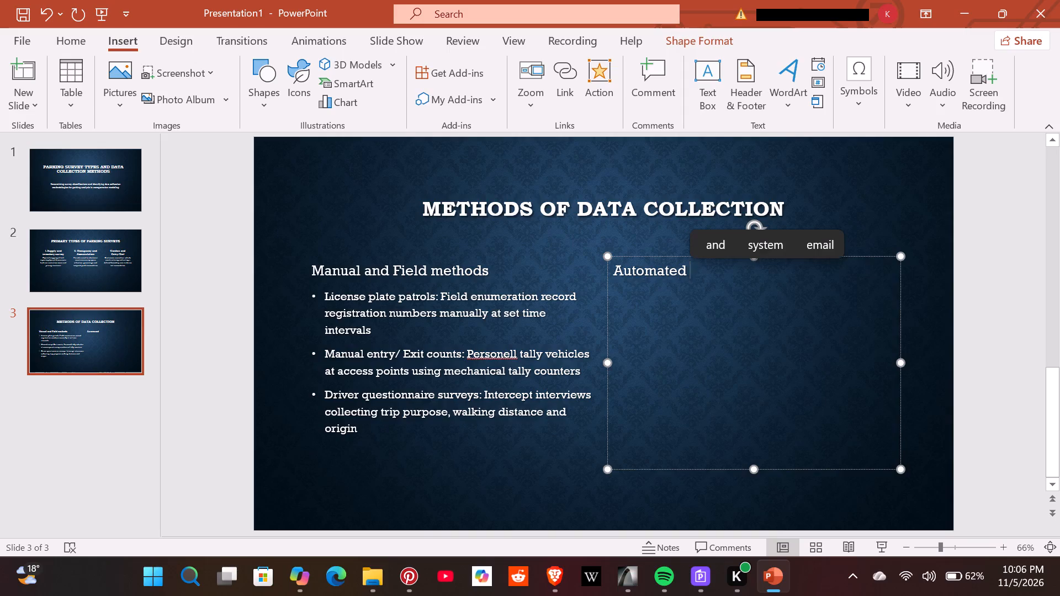
{"action": "type", "text": "and"}
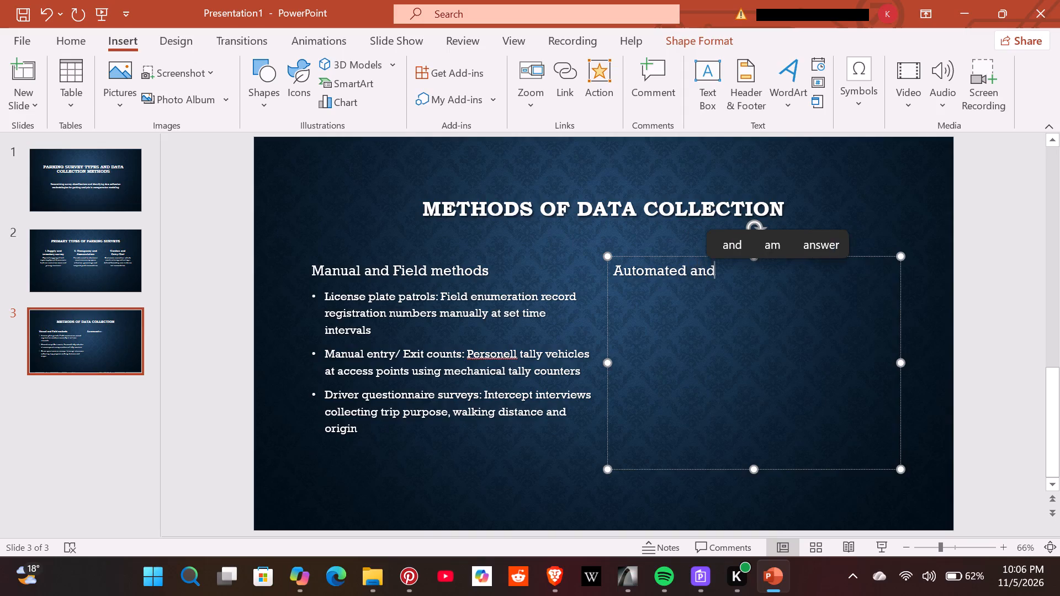
{"action": "key", "text": "space"}
{"action": "key", "text": "s"}
{"action": "type", "text": "ensor methods"}
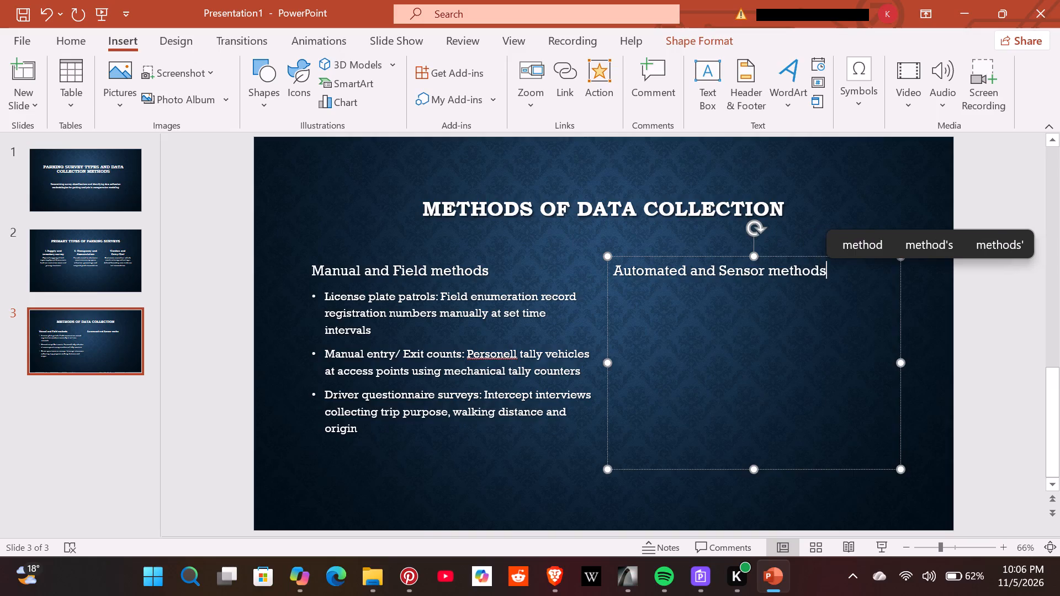
Start a bulleted line below the "Automated and Sensor methods" heading.
{"action": "key", "text": "Return"}
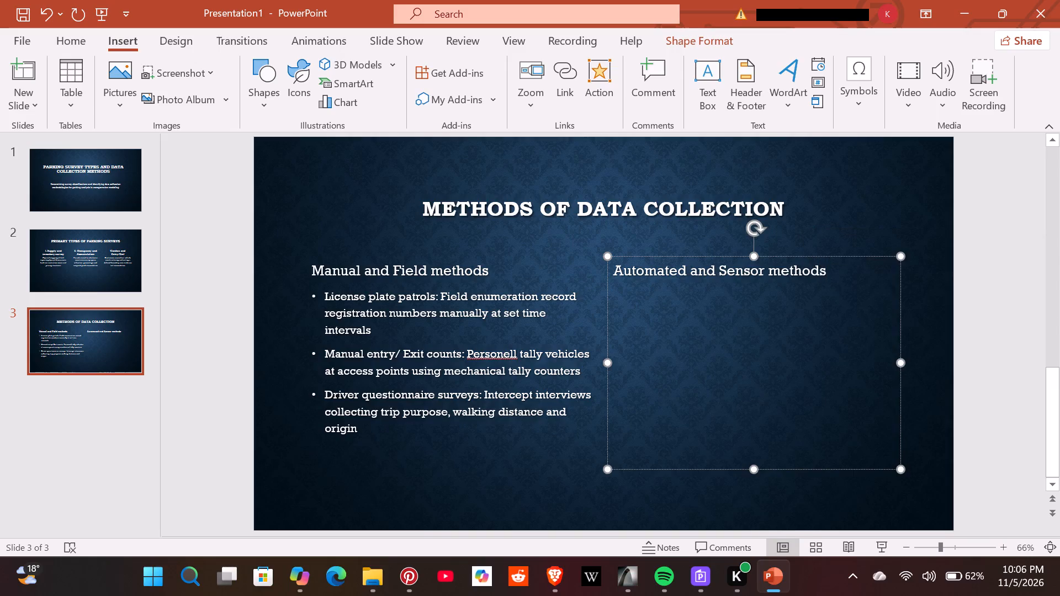
{"action": "right_click", "coordinate": [674, 297]}
{"action": "left_click", "coordinate": [706, 314]}
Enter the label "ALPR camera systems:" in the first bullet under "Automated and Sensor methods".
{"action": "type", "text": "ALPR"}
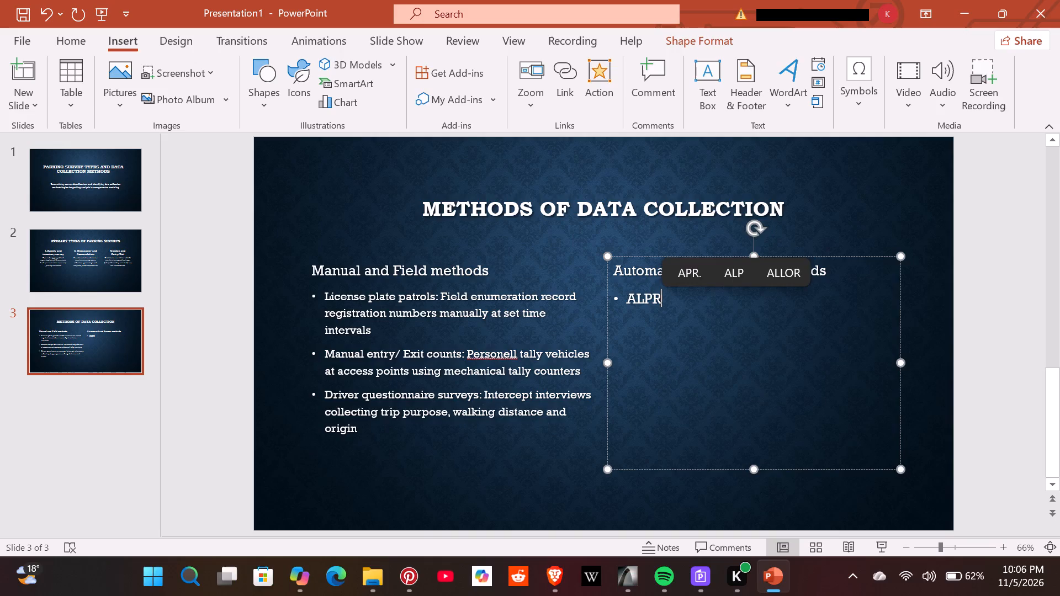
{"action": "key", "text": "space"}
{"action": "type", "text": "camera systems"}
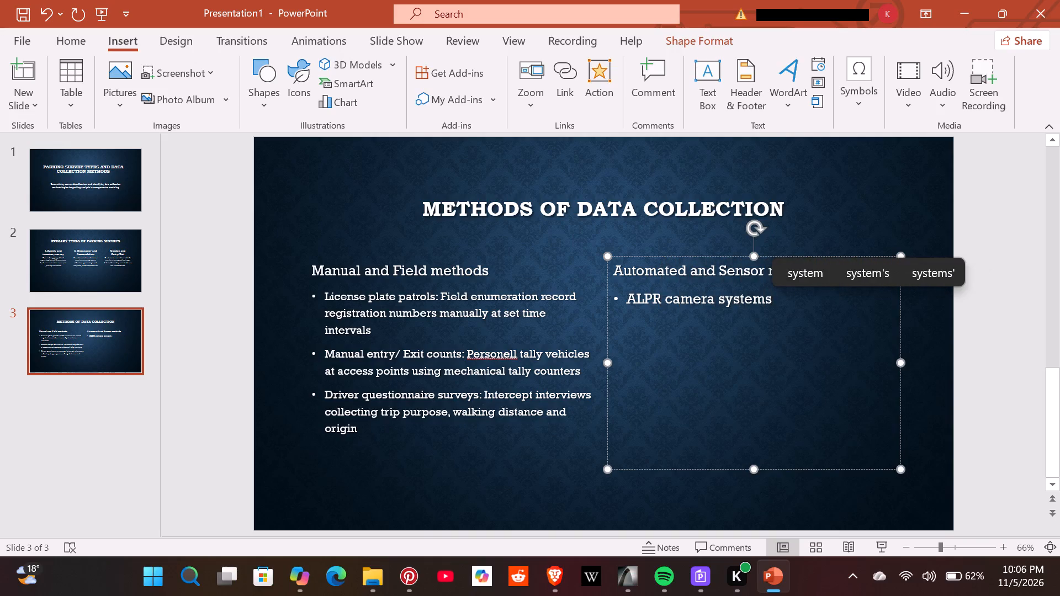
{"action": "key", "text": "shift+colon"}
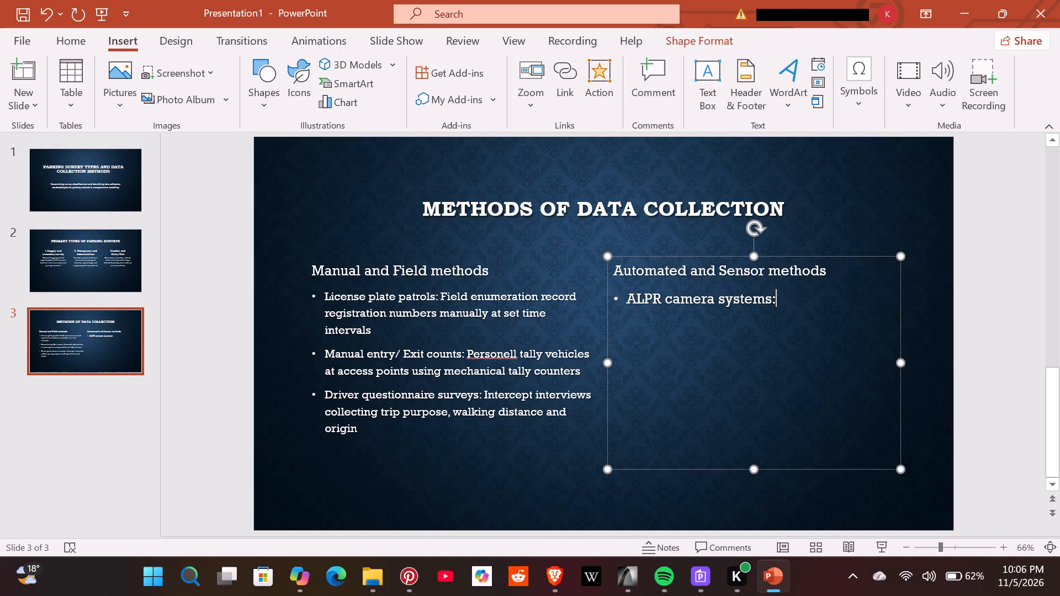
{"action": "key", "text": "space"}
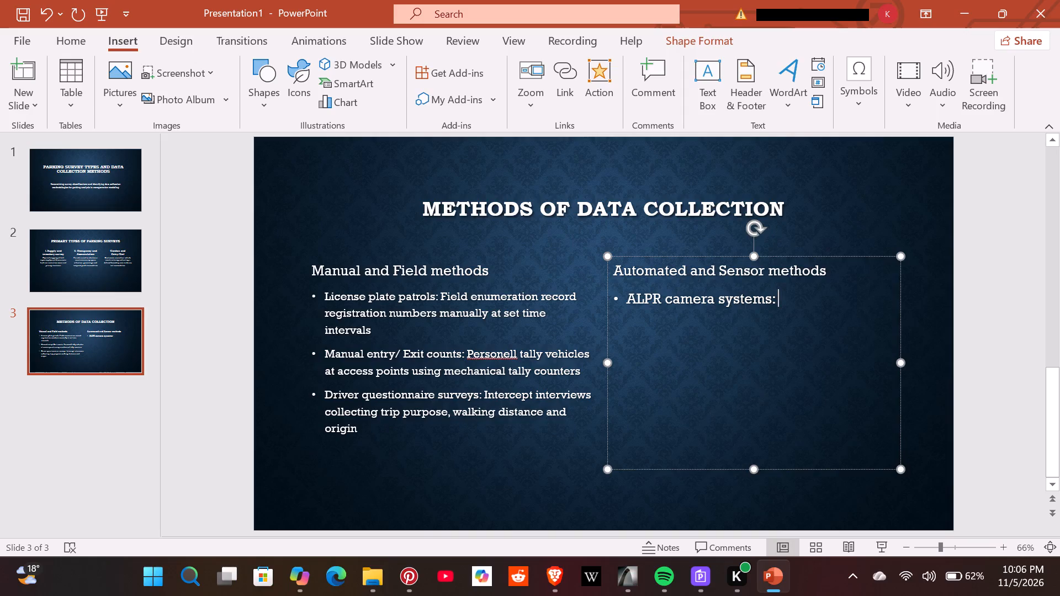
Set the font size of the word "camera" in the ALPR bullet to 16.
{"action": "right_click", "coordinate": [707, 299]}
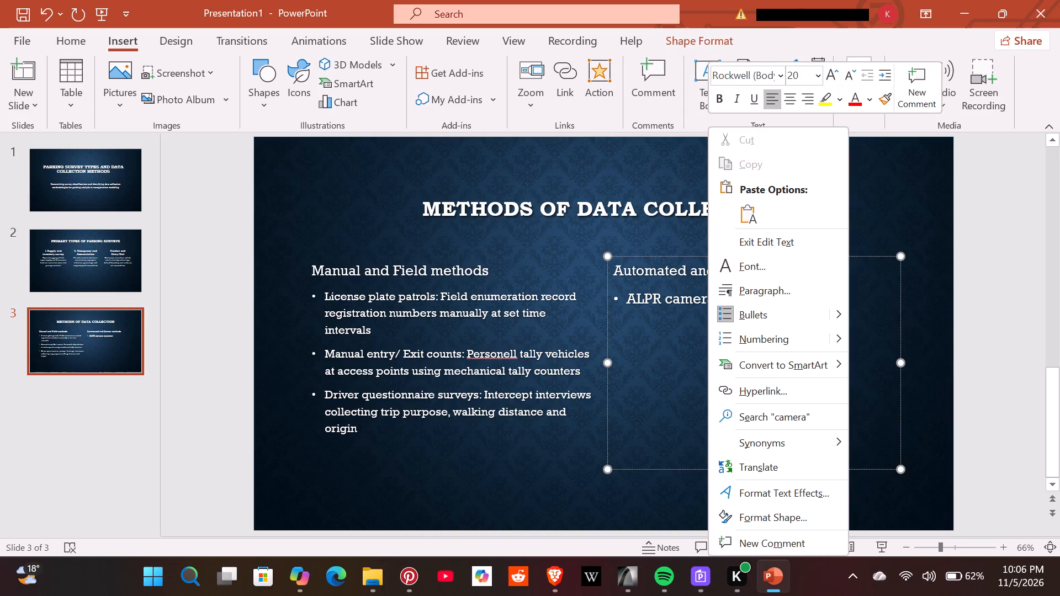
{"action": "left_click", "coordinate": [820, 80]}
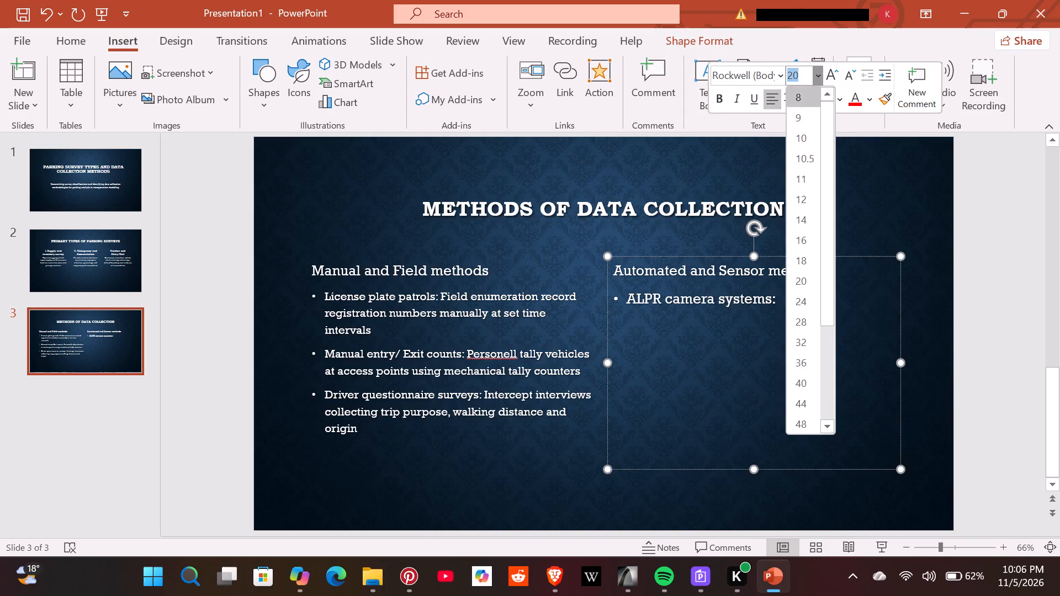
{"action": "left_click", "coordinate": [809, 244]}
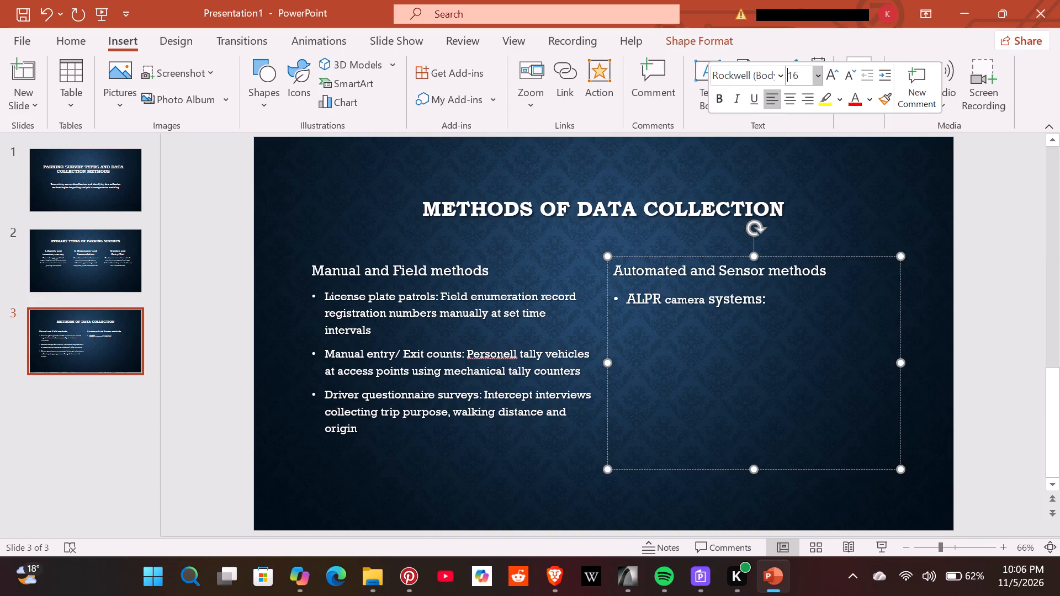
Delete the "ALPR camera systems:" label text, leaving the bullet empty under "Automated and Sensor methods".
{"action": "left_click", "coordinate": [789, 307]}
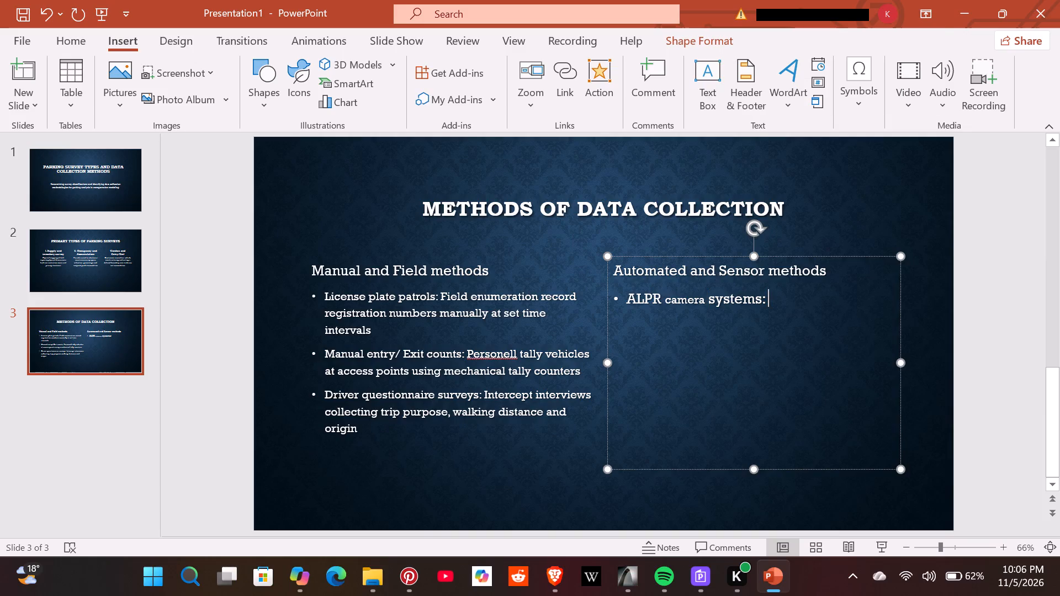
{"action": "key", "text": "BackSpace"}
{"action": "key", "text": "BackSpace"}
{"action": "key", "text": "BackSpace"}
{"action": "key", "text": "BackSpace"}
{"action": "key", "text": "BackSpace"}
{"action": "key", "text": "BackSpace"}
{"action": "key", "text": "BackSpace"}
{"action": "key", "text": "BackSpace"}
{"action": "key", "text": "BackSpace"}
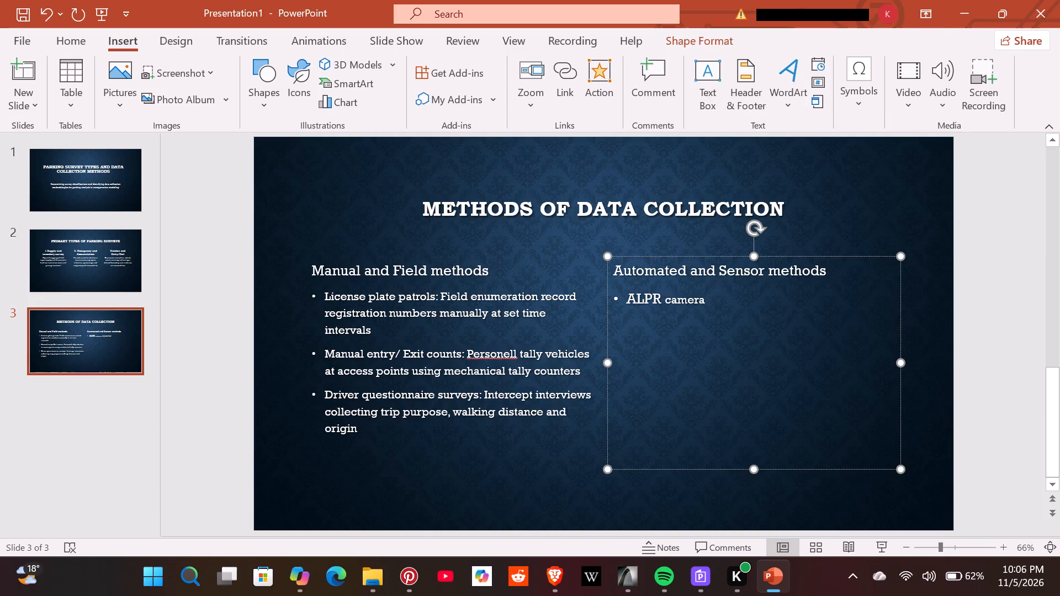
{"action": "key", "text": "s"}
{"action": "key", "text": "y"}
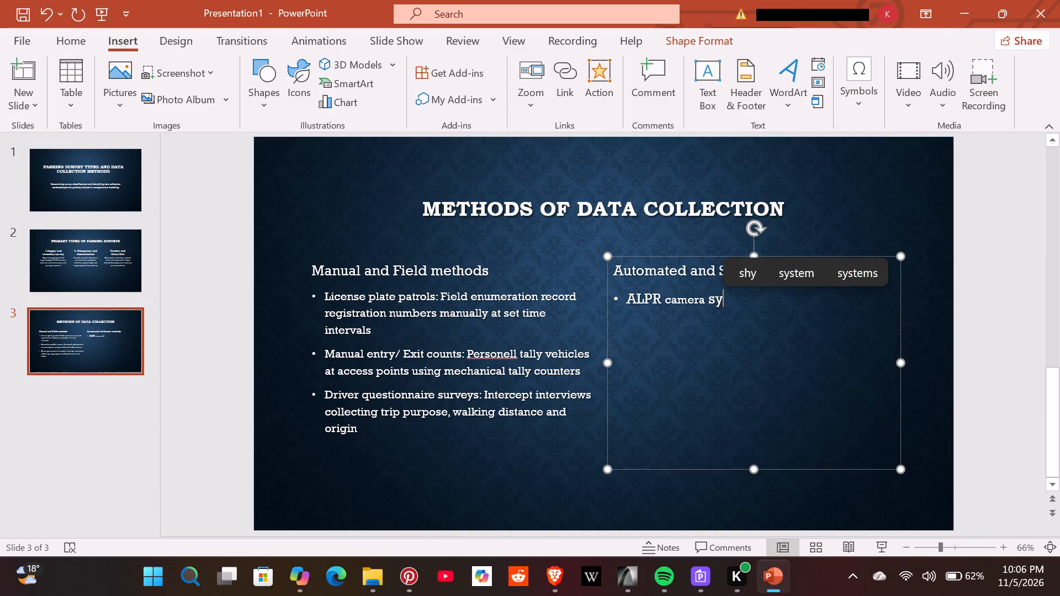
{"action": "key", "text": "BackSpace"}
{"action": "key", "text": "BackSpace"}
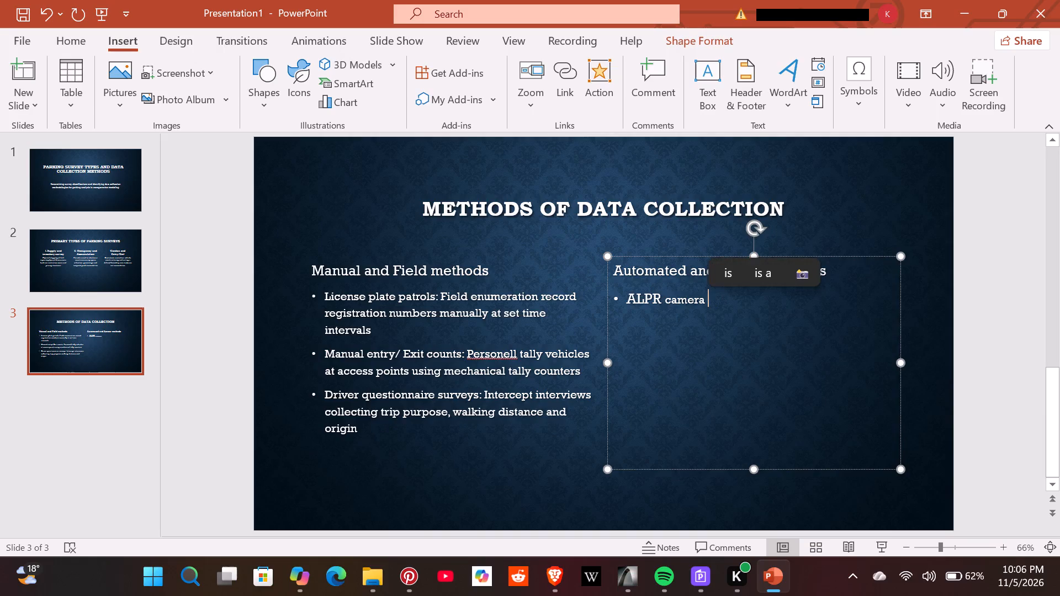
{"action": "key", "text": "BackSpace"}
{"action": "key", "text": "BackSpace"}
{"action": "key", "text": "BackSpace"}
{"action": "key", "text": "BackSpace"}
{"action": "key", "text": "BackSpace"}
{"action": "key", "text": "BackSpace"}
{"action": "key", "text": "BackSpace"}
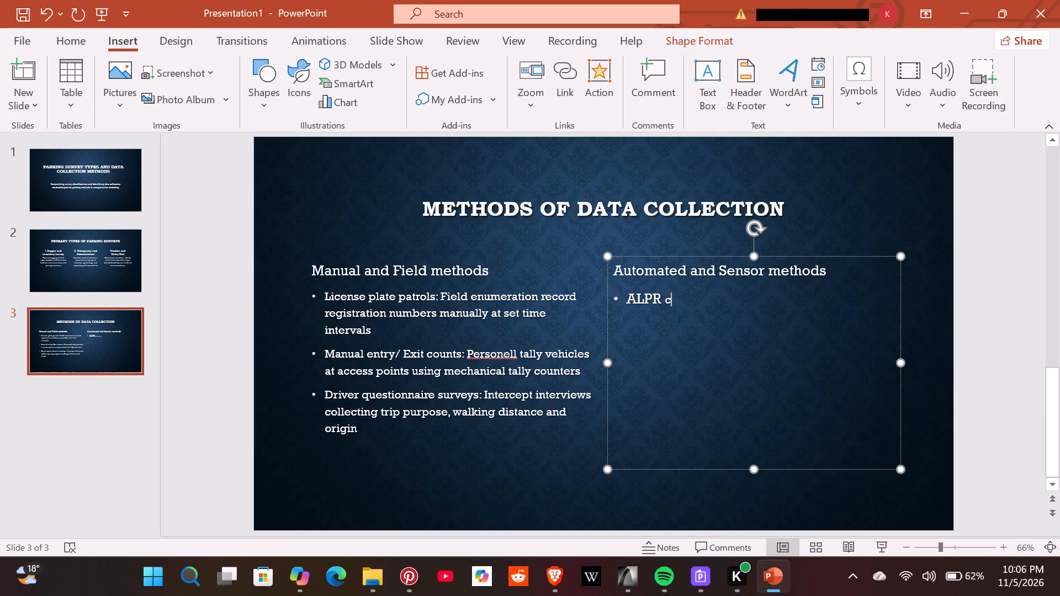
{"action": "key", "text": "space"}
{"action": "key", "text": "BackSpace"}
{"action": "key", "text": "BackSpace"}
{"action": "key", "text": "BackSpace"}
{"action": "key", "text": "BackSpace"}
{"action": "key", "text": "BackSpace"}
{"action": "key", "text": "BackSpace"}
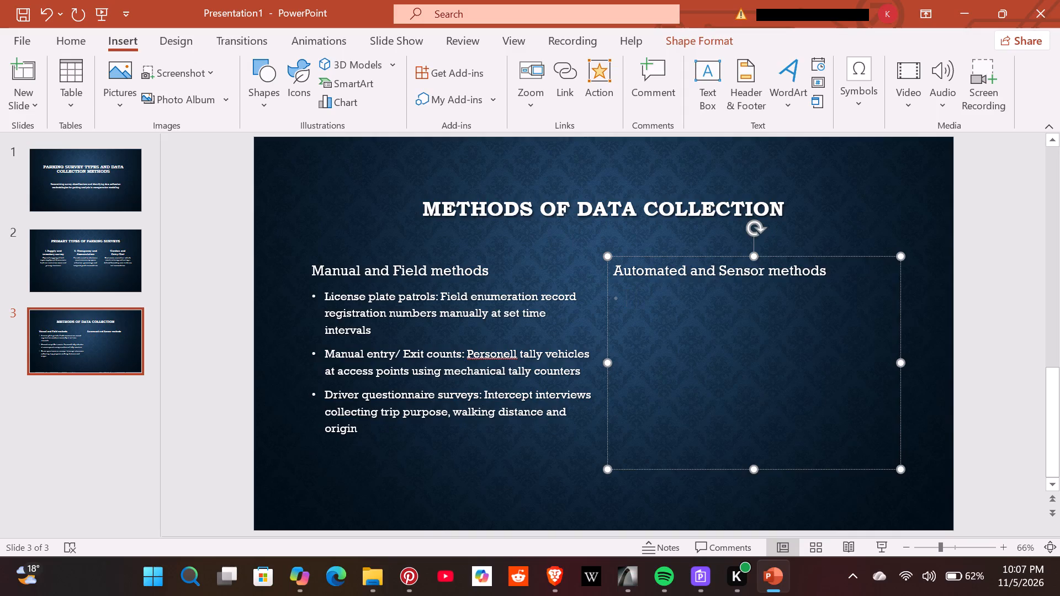
Set the empty bullet under "Automated and Sensor methods" to font size 16 and enter the label "ALPR camera systems:".
{"action": "right_click", "coordinate": [789, 307]}
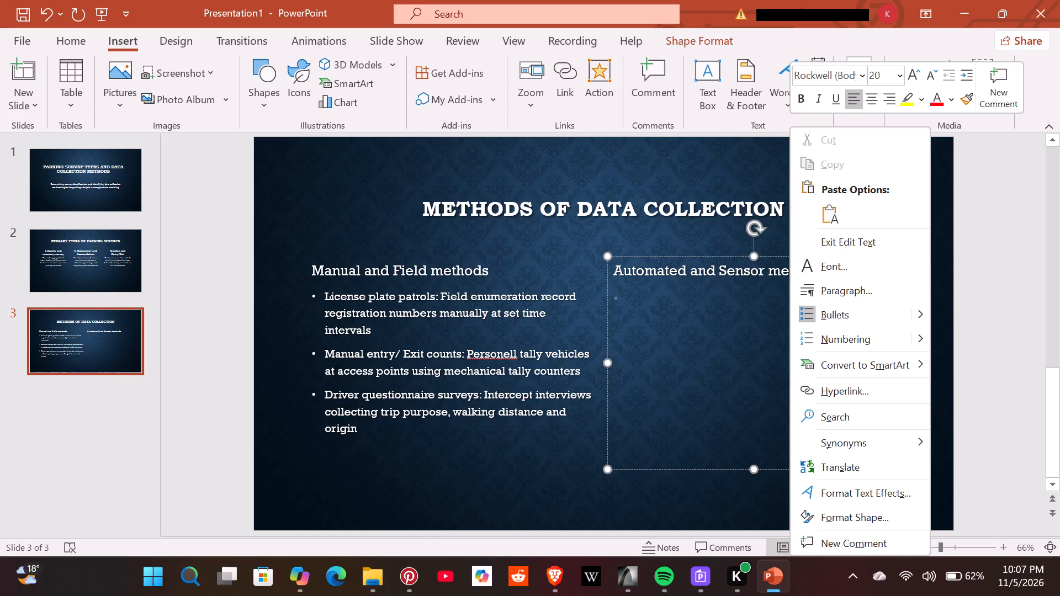
{"action": "left_click", "coordinate": [899, 82]}
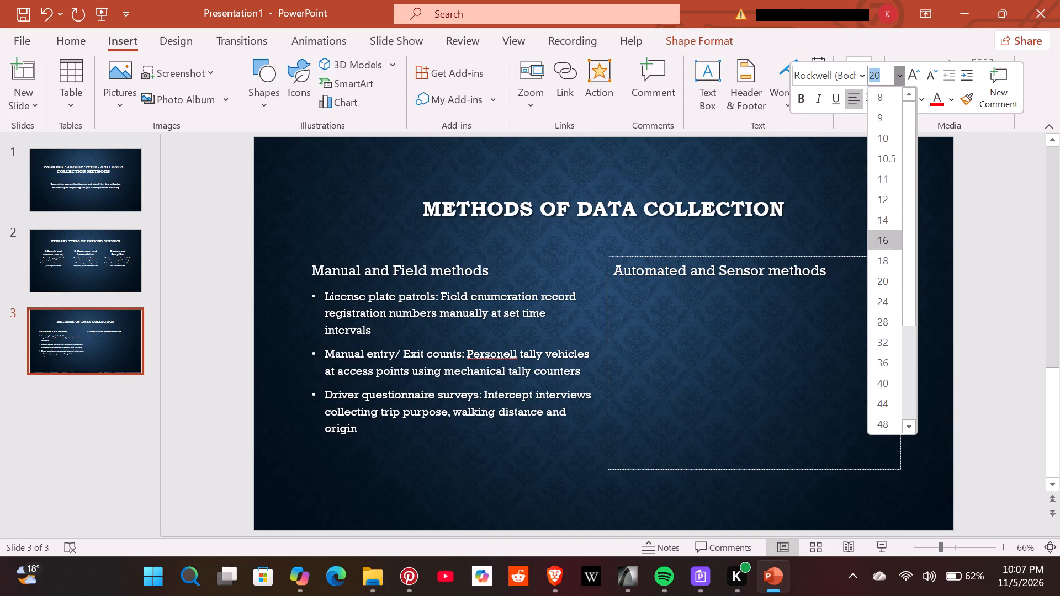
{"action": "left_click", "coordinate": [888, 245]}
{"action": "left_click", "coordinate": [685, 294]}
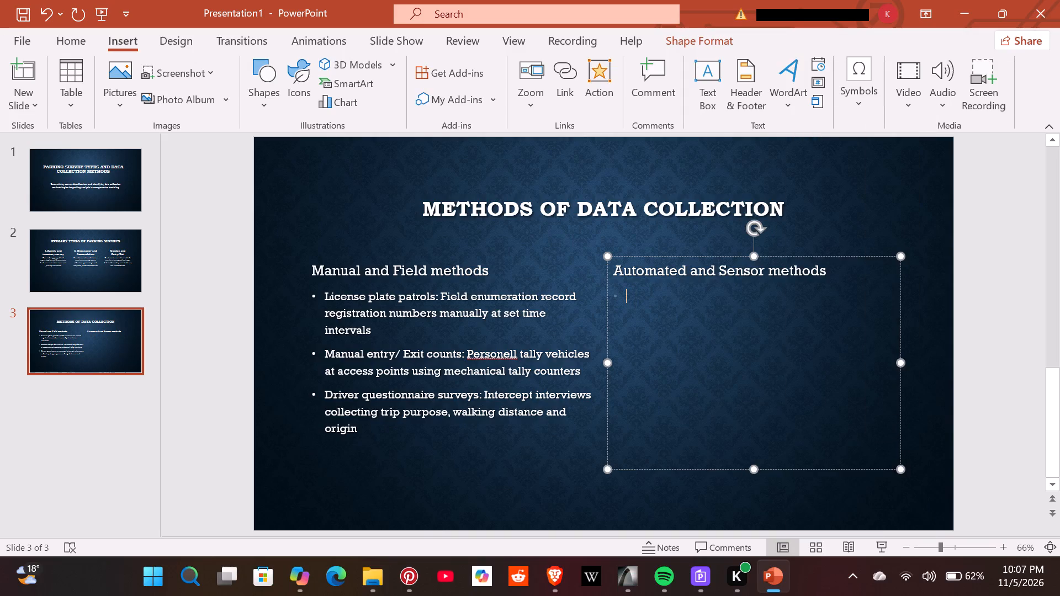
{"action": "key", "text": "a"}
{"action": "type", "text": "LP"}
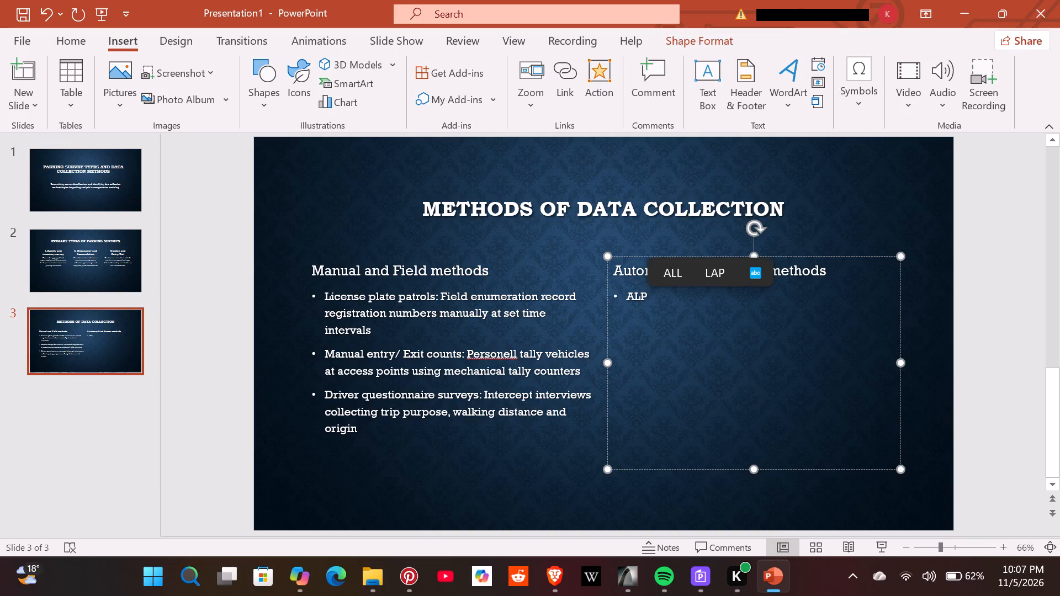
{"action": "type", "text": "R"}
{"action": "key", "text": "space"}
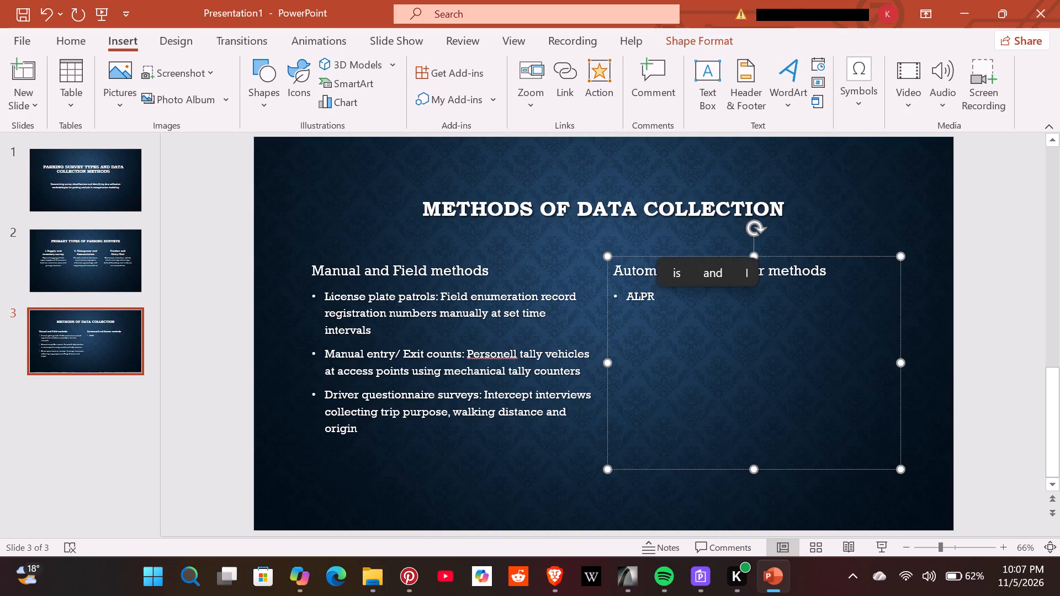
{"action": "type", "text": "ca"}
{"action": "type", "text": "mera systems"}
{"action": "type", "text": ":"}
{"action": "key", "text": "space"}
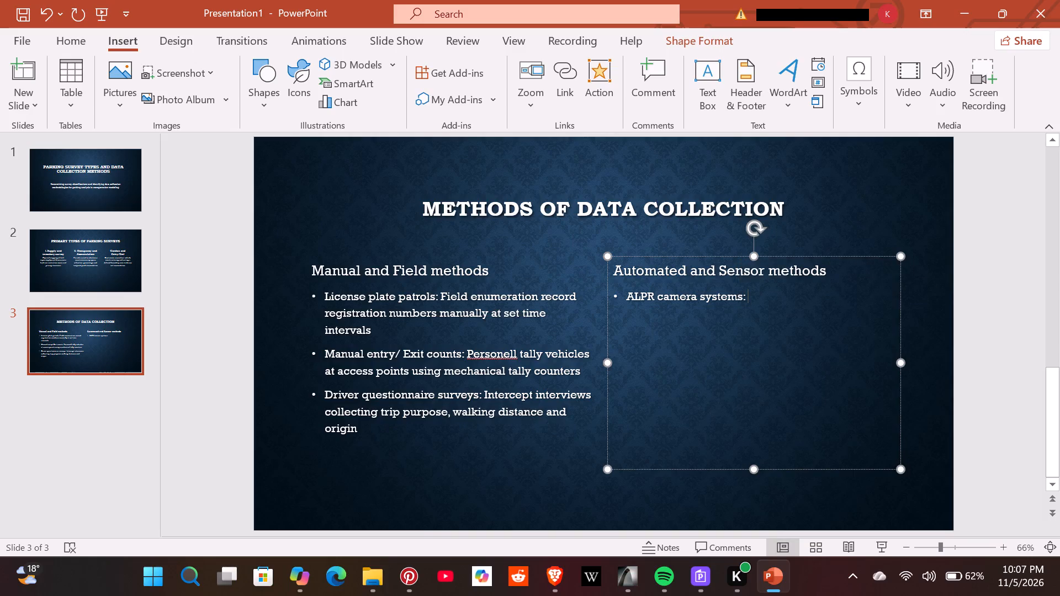
Complete the "ALPR camera systems:" bullet with the description "Optical recognition cameras at gates or mounted on mobile survey vehicles".
{"action": "key", "text": "i"}
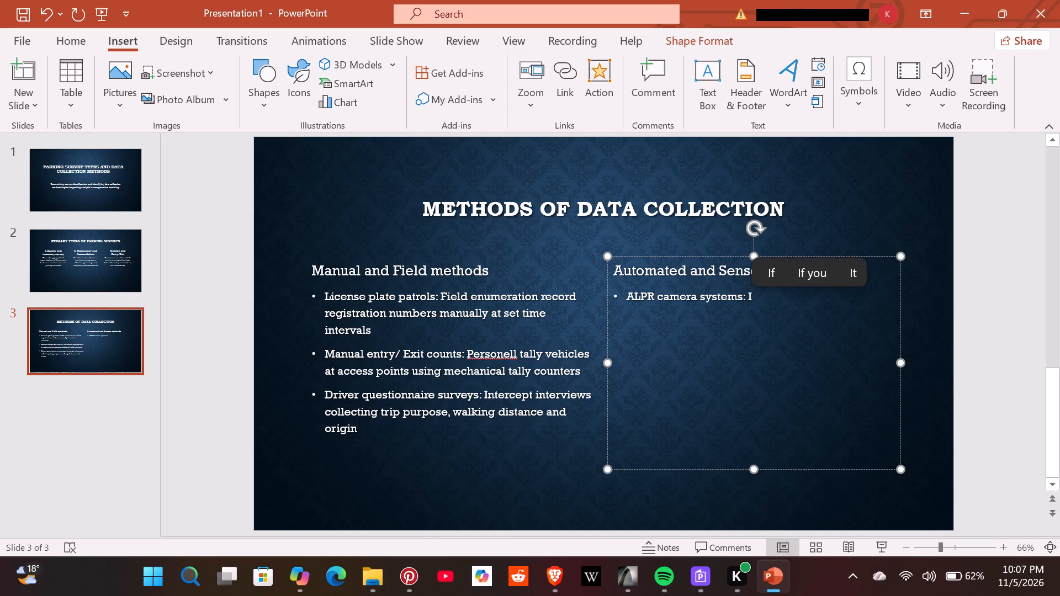
{"action": "key", "text": "BackSpace"}
{"action": "type", "text": "ptical"}
{"action": "key", "text": "space"}
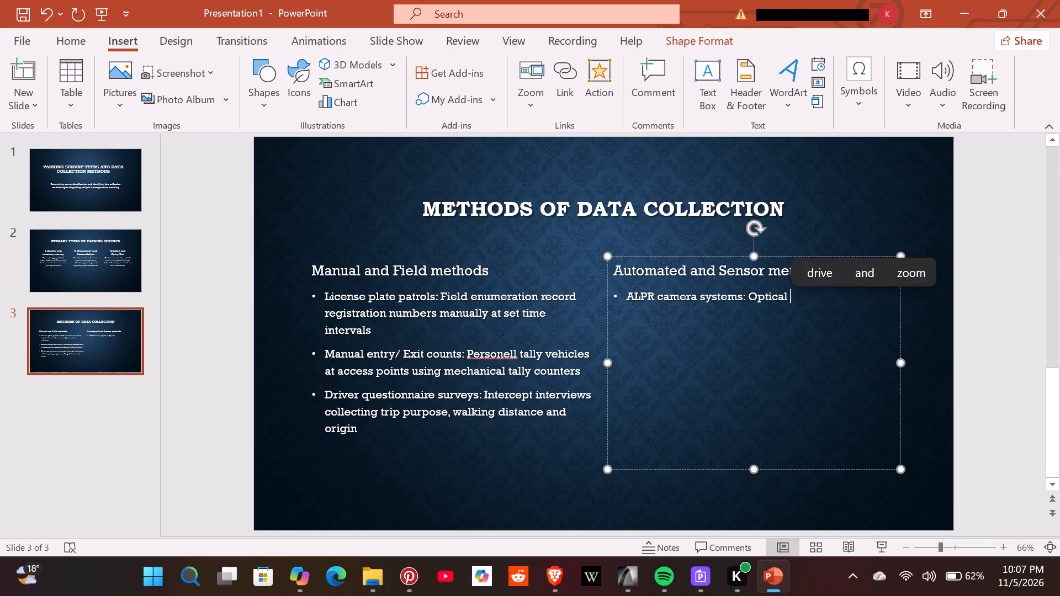
{"action": "type", "text": "recognition cameras"}
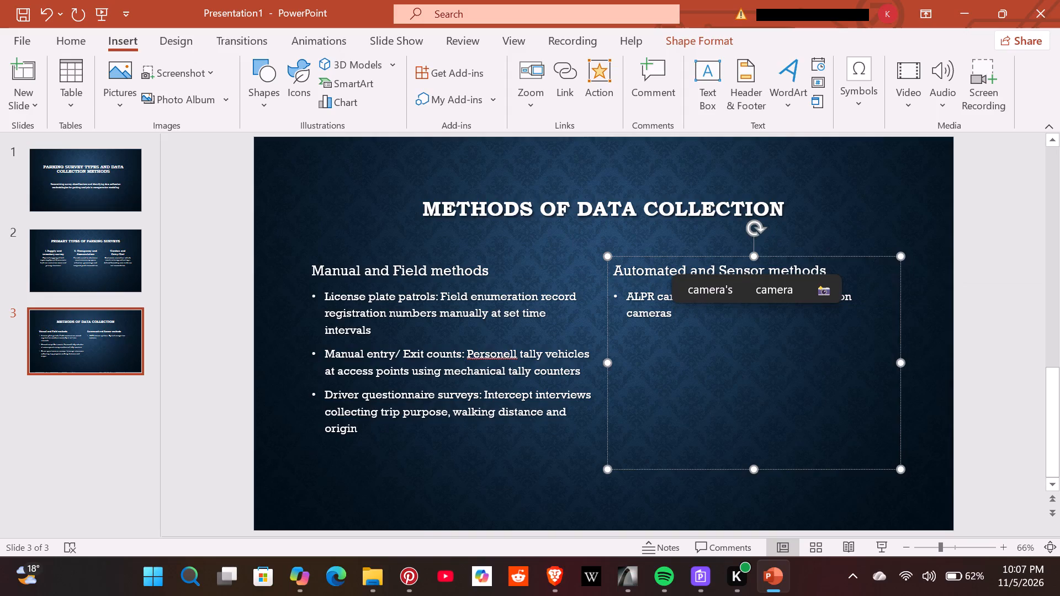
{"action": "key", "text": "space"}
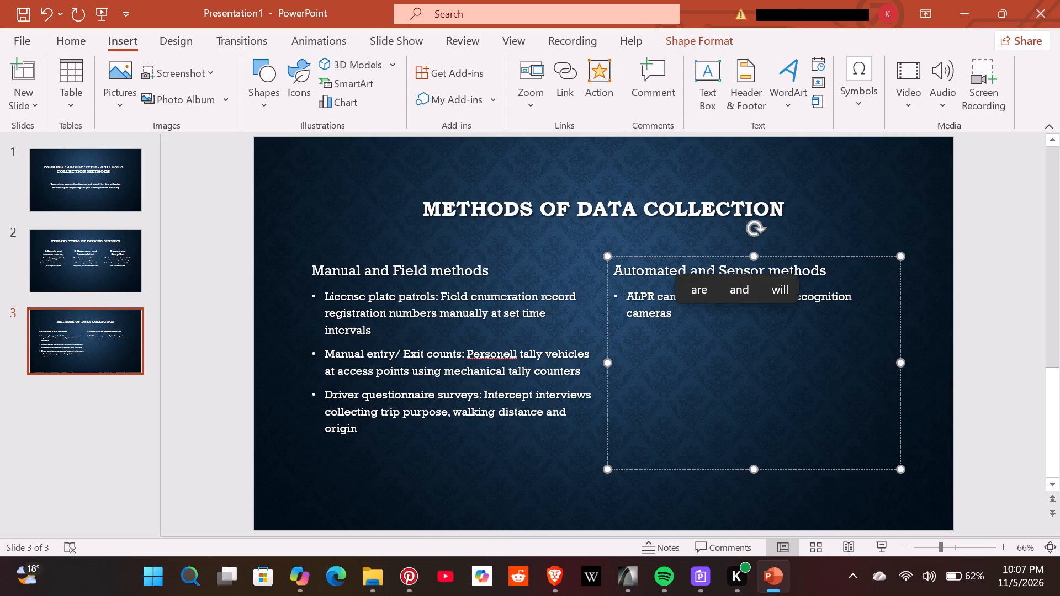
{"action": "type", "text": "at gates or mounted"}
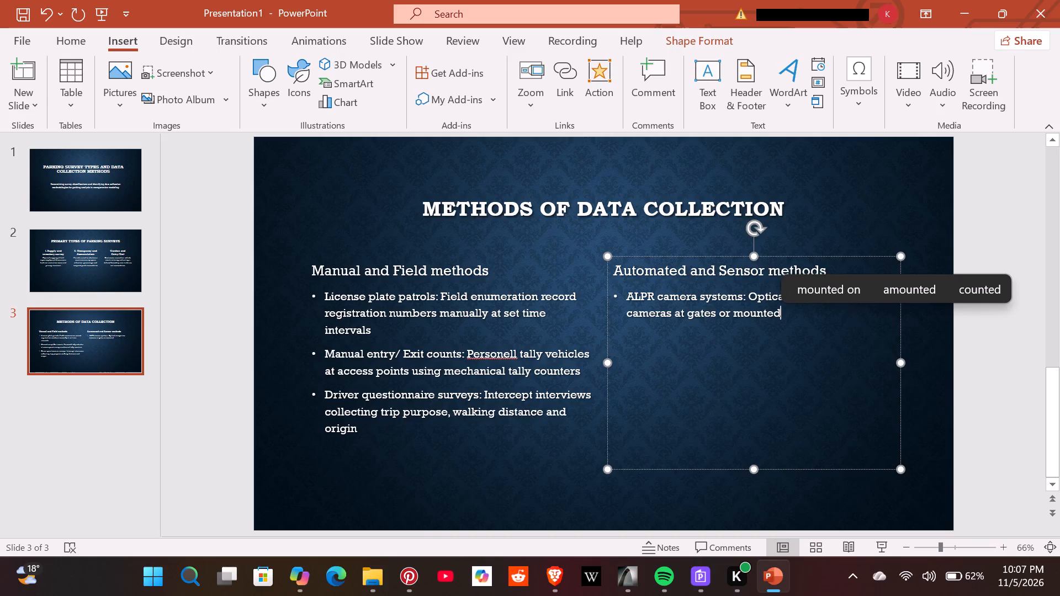
{"action": "key", "text": "space"}
{"action": "type", "text": "on mobile survet"}
{"action": "key", "text": "BackSpace"}
{"action": "type", "text": "y"}
{"action": "key", "text": "space"}
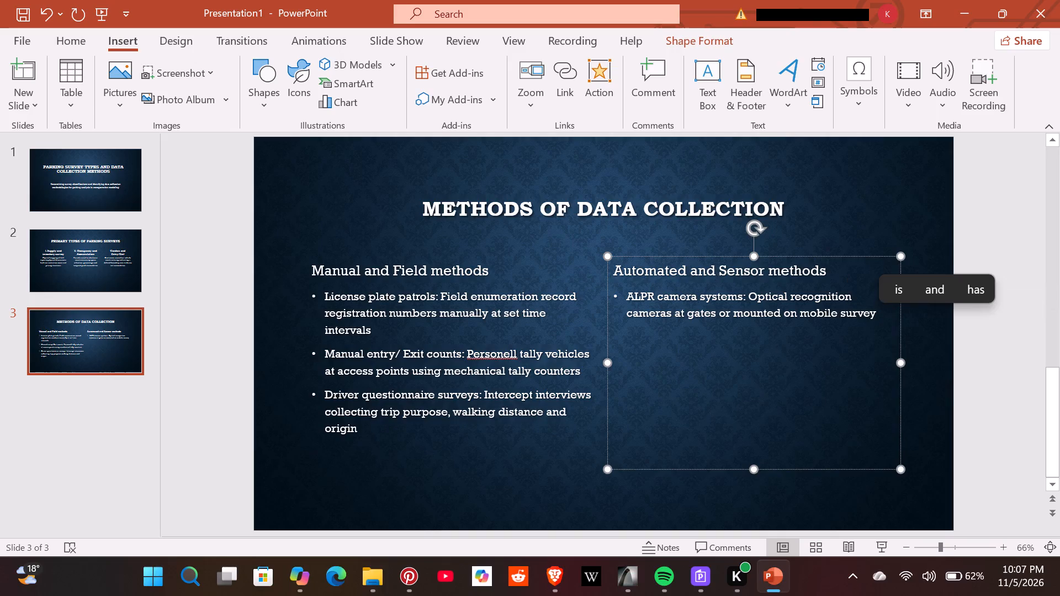
{"action": "type", "text": "vehicles"}
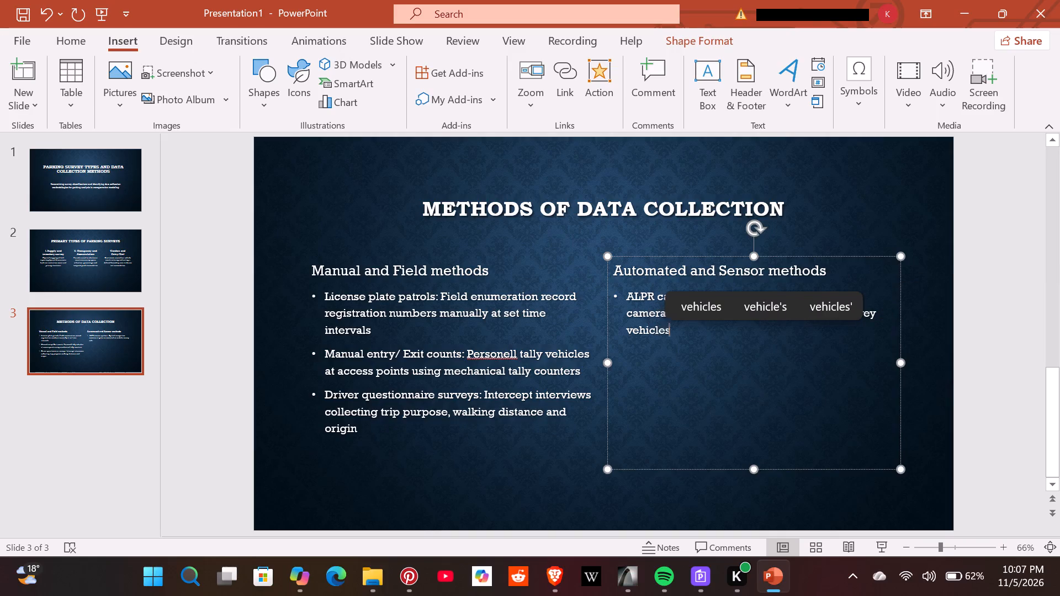
Add a second automated-methods bullet reading "In-ground bay sensors: Wireless surface- mounted magnetic or ultrasonic individual space detectors".
{"action": "key", "text": "Return"}
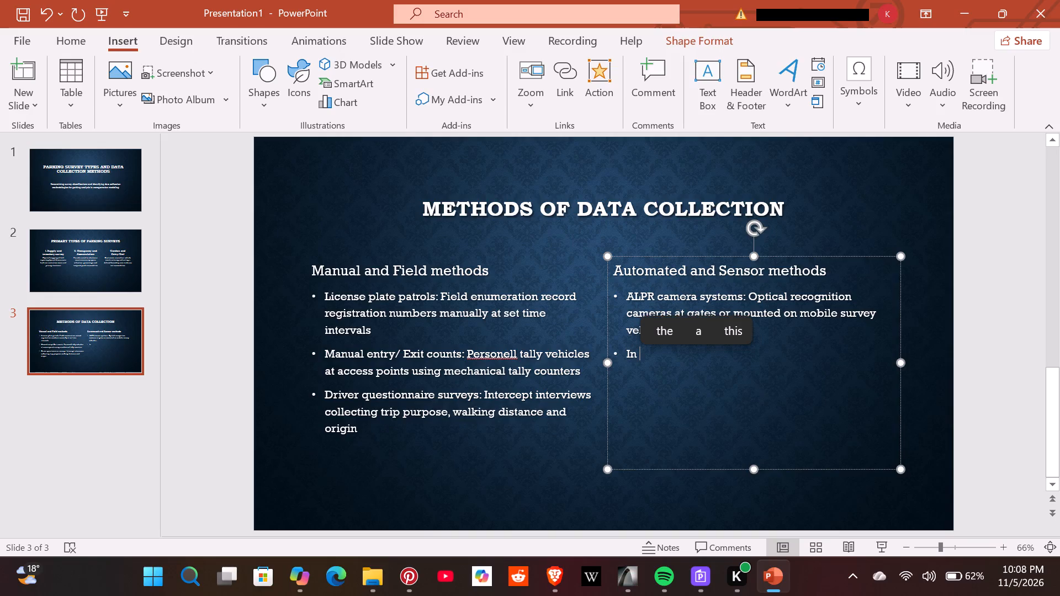
{"action": "key", "text": "BackSpace"}
{"action": "key", "text": "minus"}
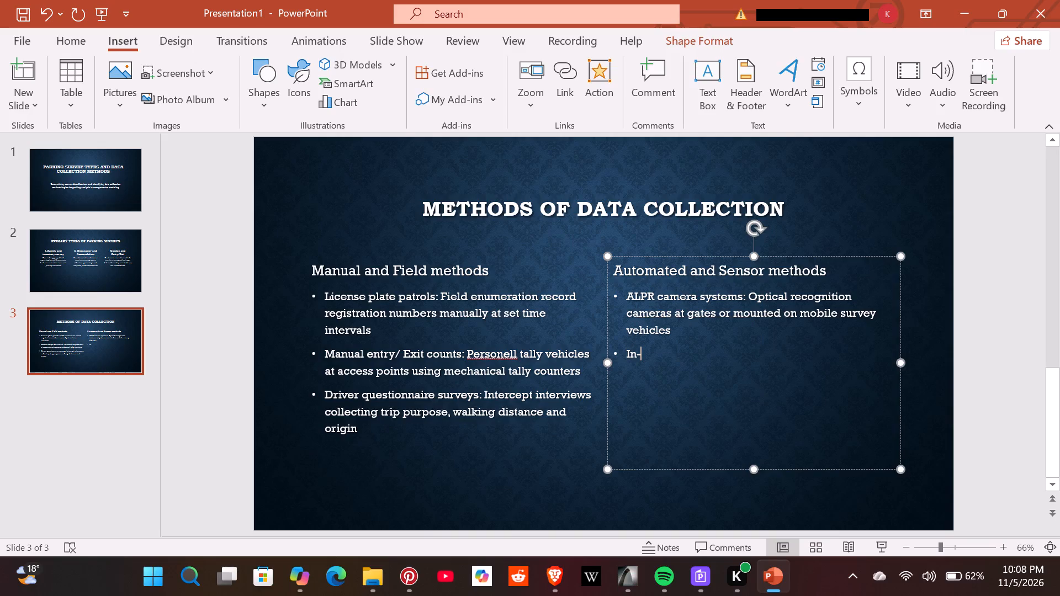
{"action": "type", "text": "ground"}
{"action": "key", "text": "space"}
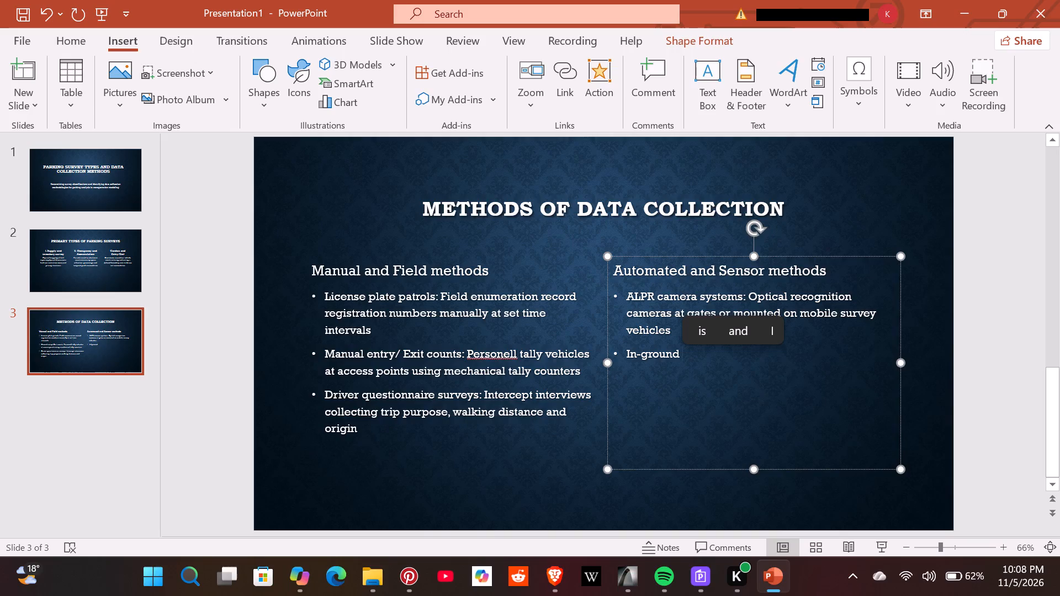
Extend the "In-ground" bullet to read "In-ground bay sensors: Wireless surface- mounted", correcting the misspelled "surface".
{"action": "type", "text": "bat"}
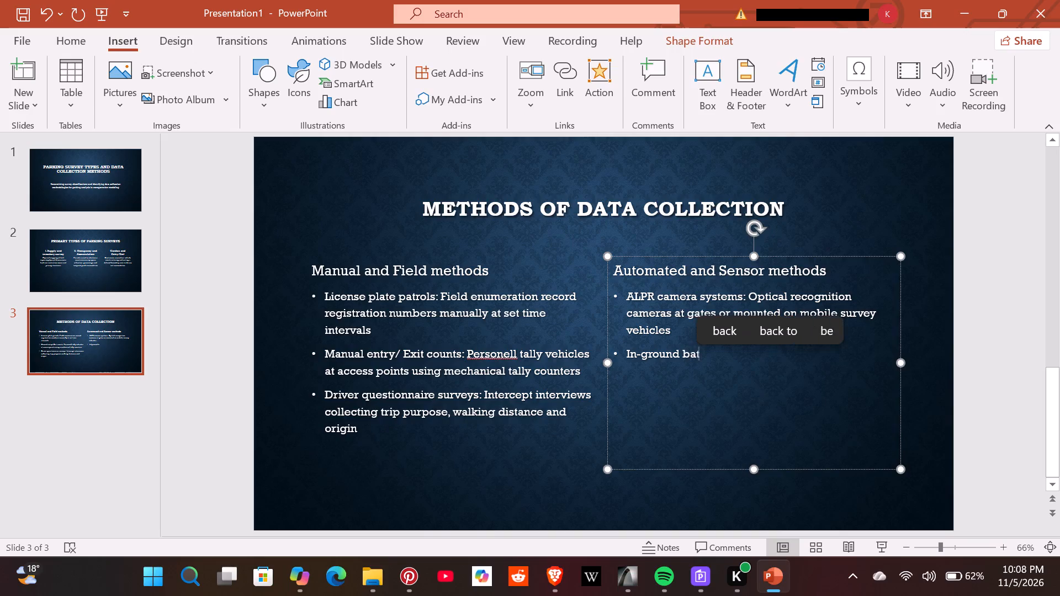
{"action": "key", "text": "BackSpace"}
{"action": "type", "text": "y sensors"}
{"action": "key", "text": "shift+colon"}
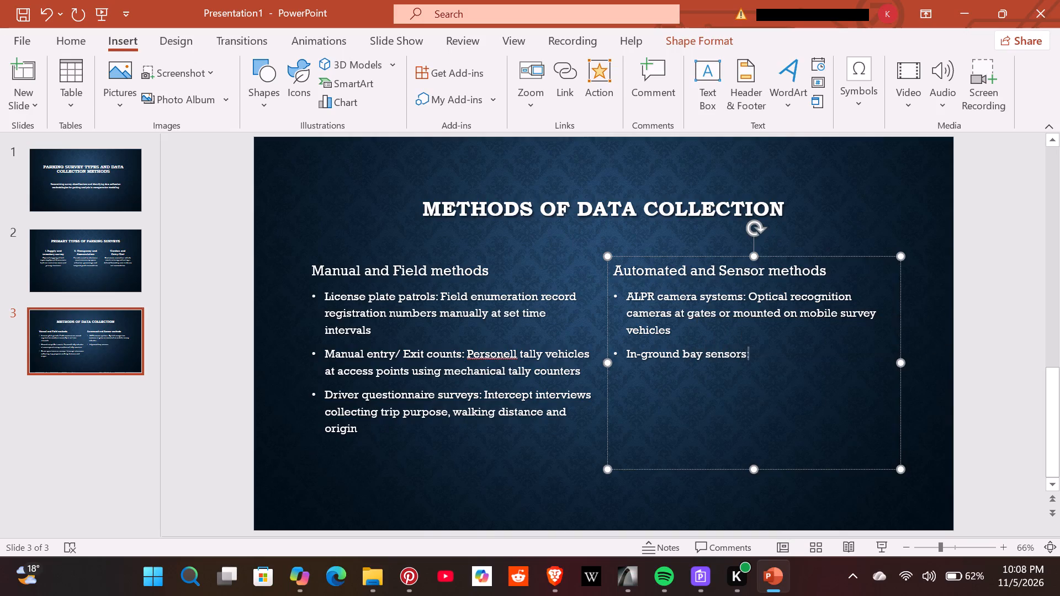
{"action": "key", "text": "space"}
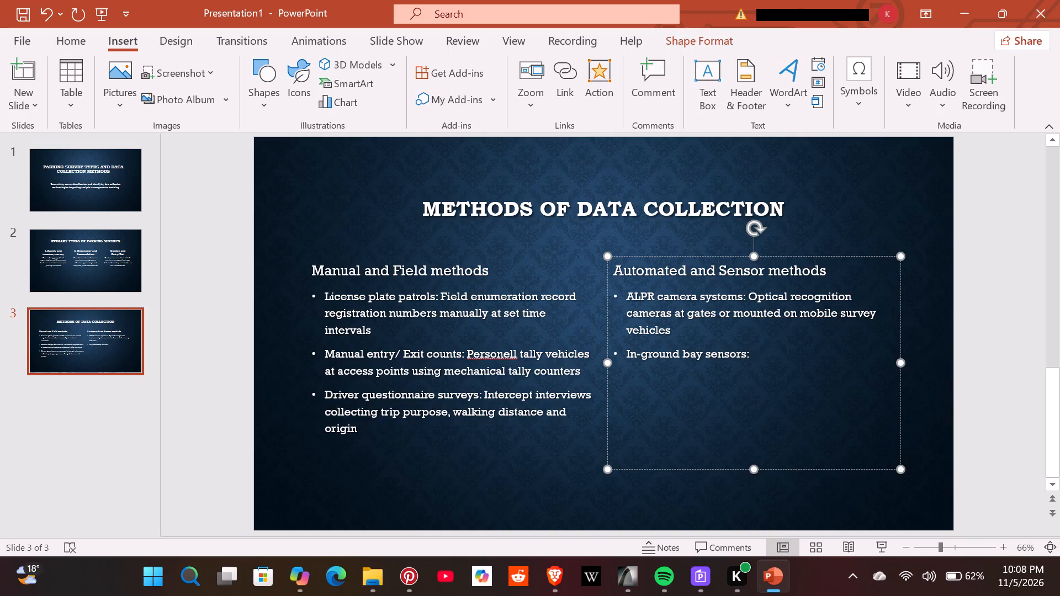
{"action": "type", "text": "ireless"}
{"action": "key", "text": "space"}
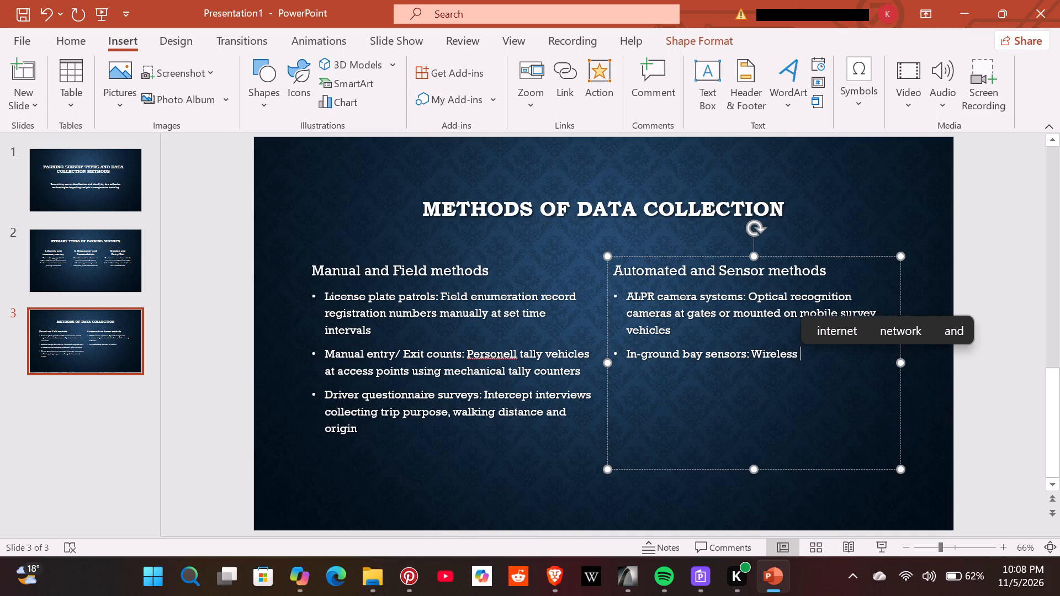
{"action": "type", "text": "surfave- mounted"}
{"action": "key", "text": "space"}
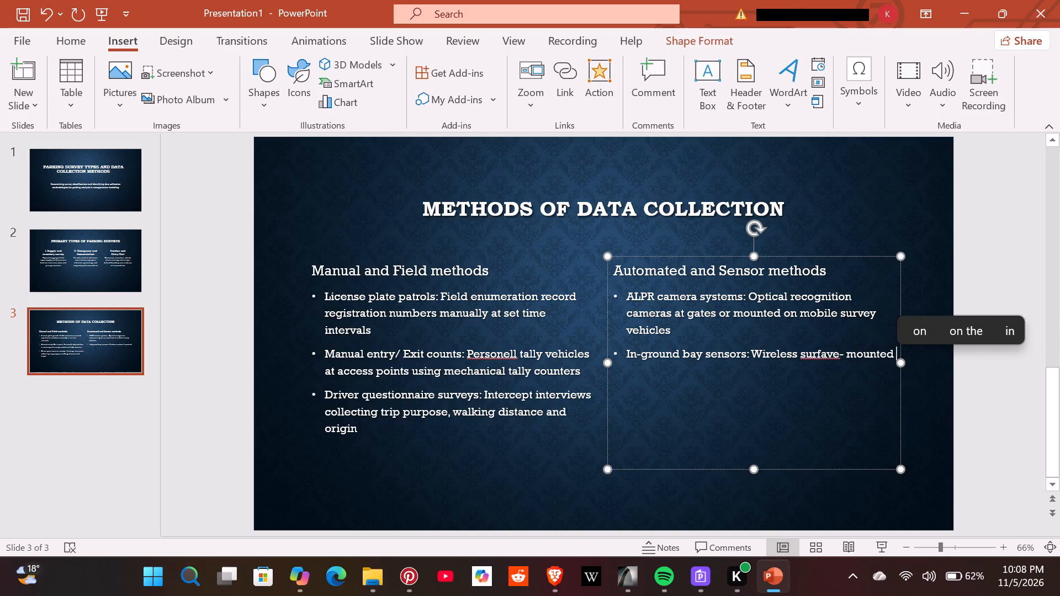
{"action": "right_click", "coordinate": [837, 359]}
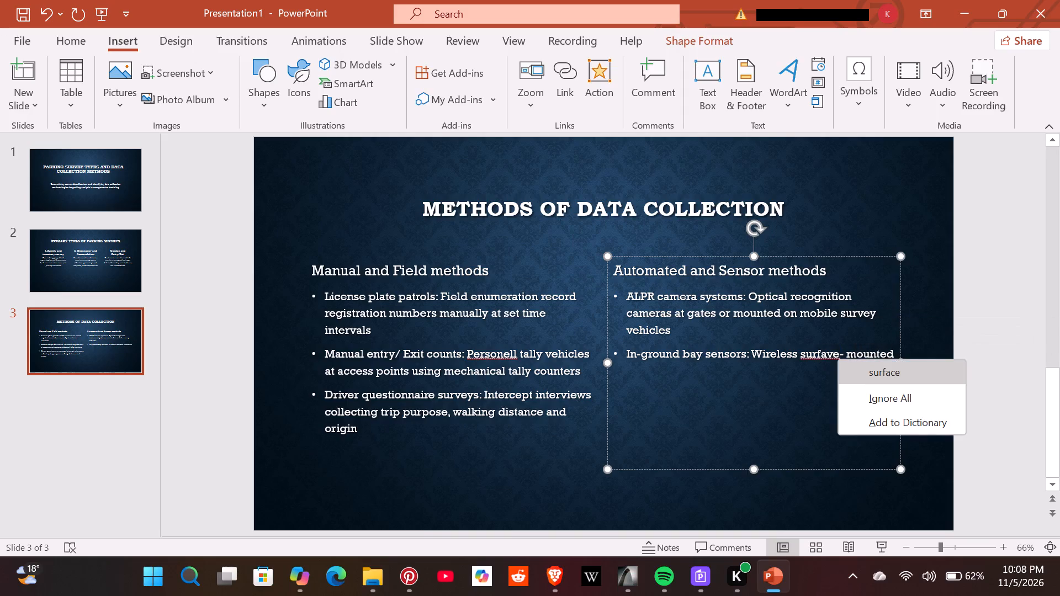
{"action": "left_click", "coordinate": [858, 366]}
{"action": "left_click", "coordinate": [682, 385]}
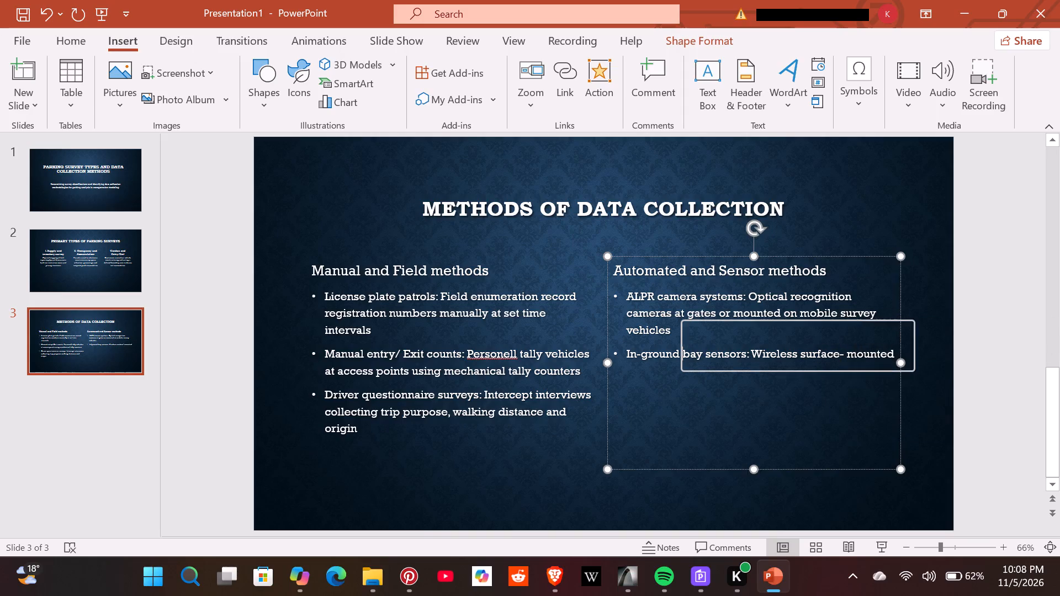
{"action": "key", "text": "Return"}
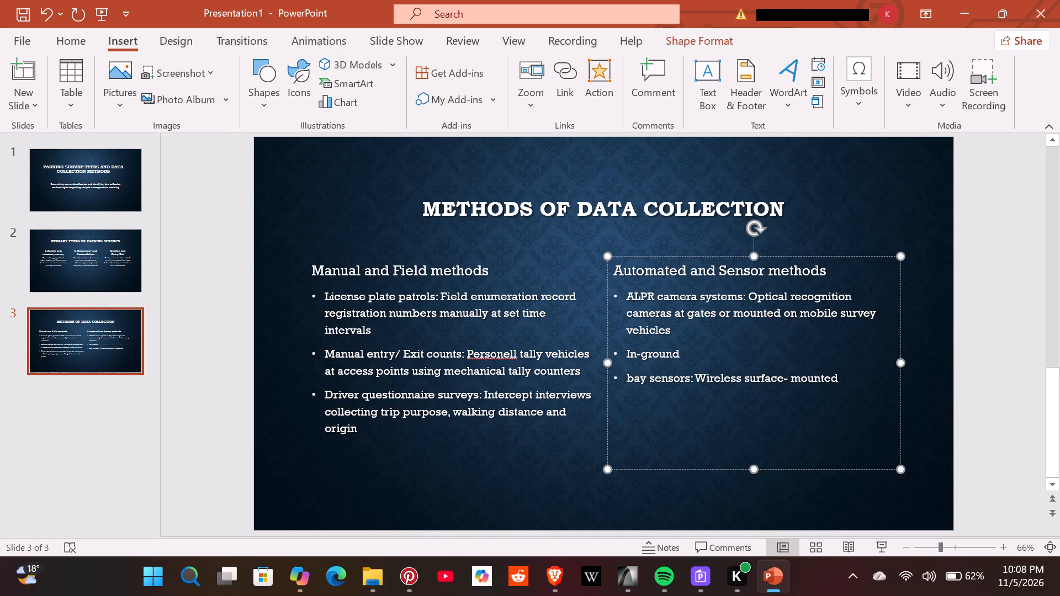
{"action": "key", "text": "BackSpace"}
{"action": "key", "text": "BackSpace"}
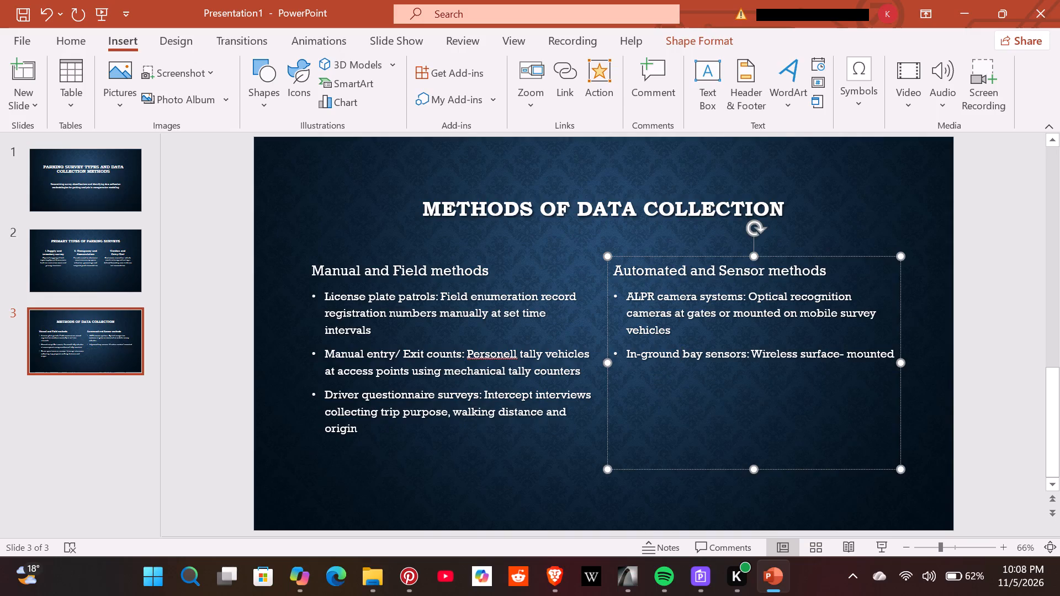
Complete the "In-ground bay sensors" bullet with "magnetic or ultrasonic individual space detectors" and start a new bullet below it.
{"action": "left_click", "coordinate": [894, 351]}
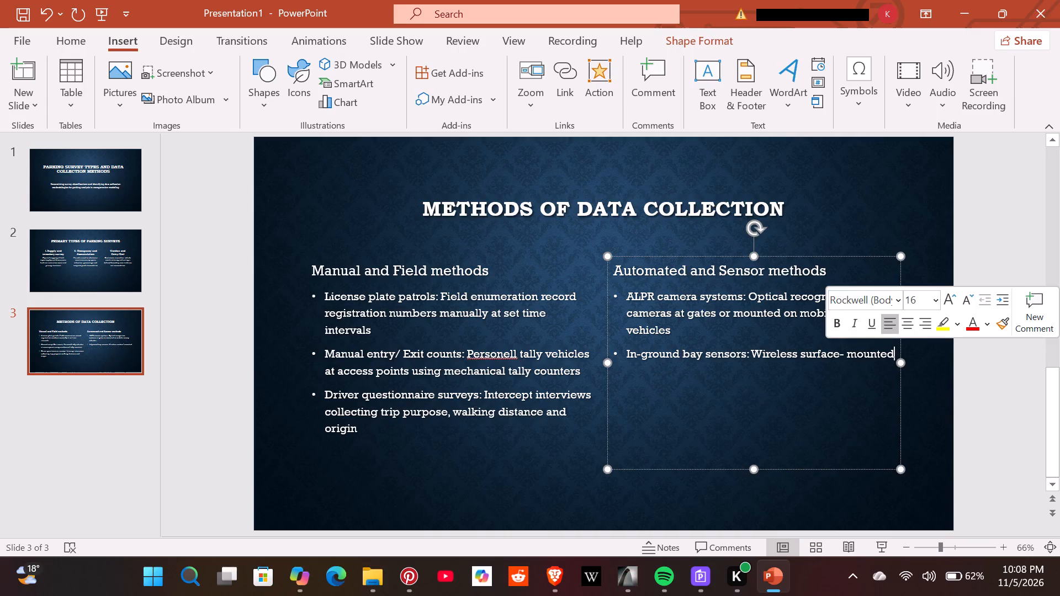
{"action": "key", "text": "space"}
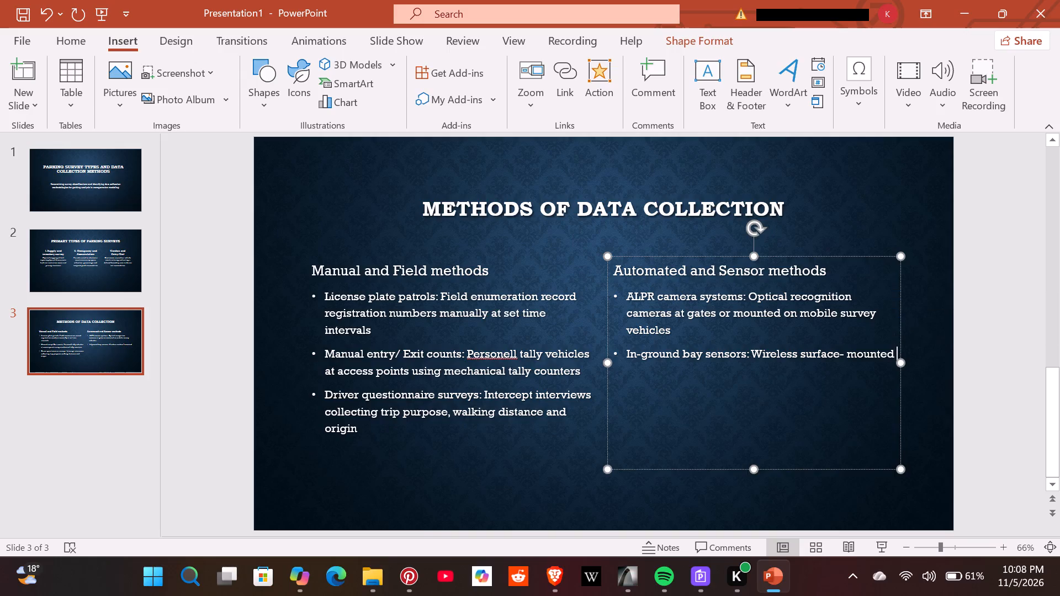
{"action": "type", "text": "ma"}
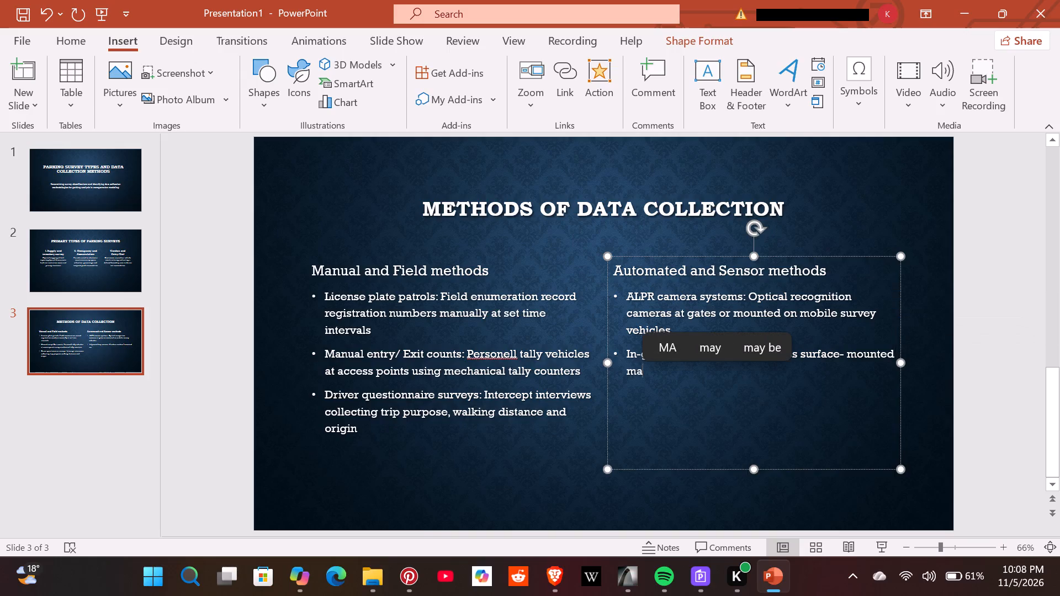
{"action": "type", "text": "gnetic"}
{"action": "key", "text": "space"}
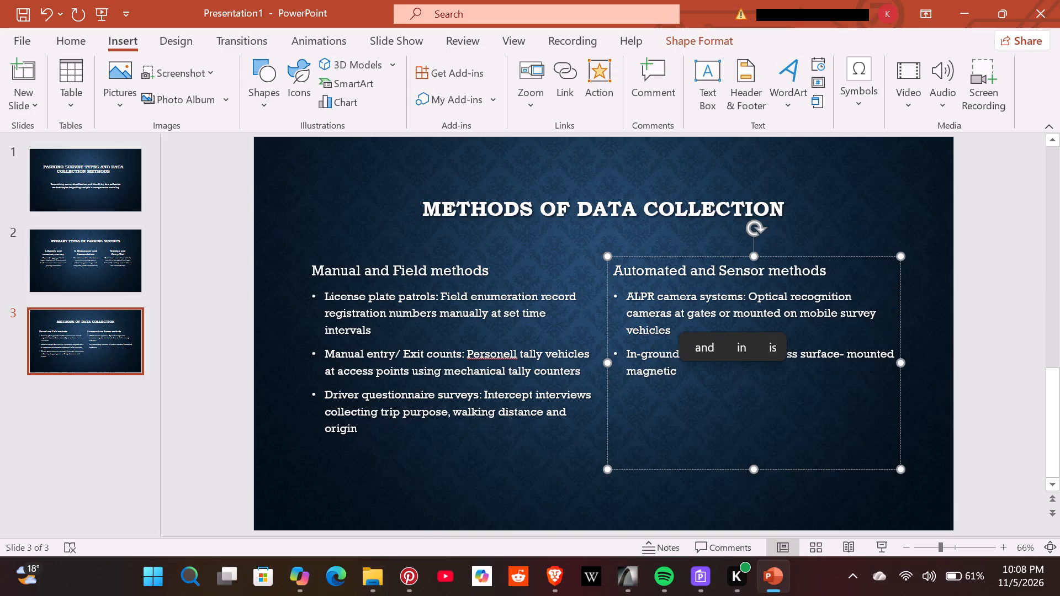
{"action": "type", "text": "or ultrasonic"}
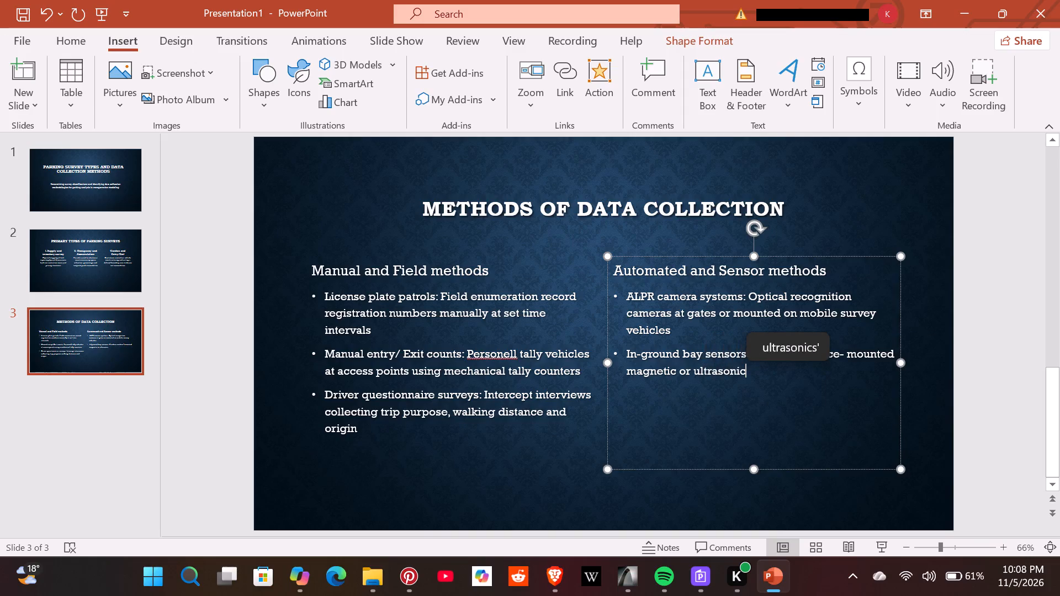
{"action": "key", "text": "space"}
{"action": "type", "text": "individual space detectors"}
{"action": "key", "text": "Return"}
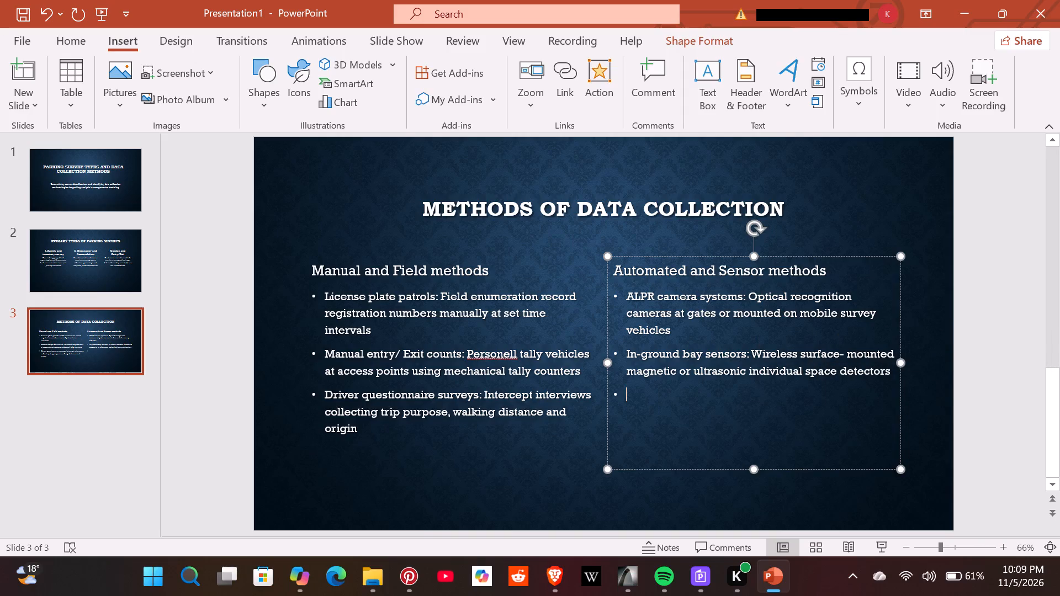
Enter the label "Drone and video analytics:" in the third bullet under "Automated and Sensor methods".
{"action": "key", "text": "d"}
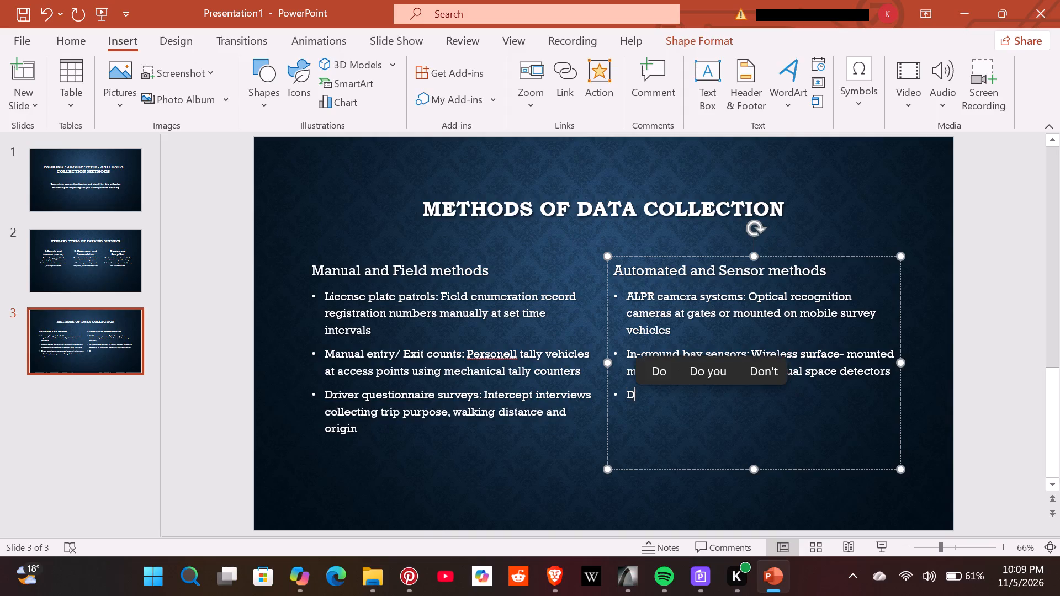
{"action": "type", "text": "rone"}
{"action": "key", "text": "space"}
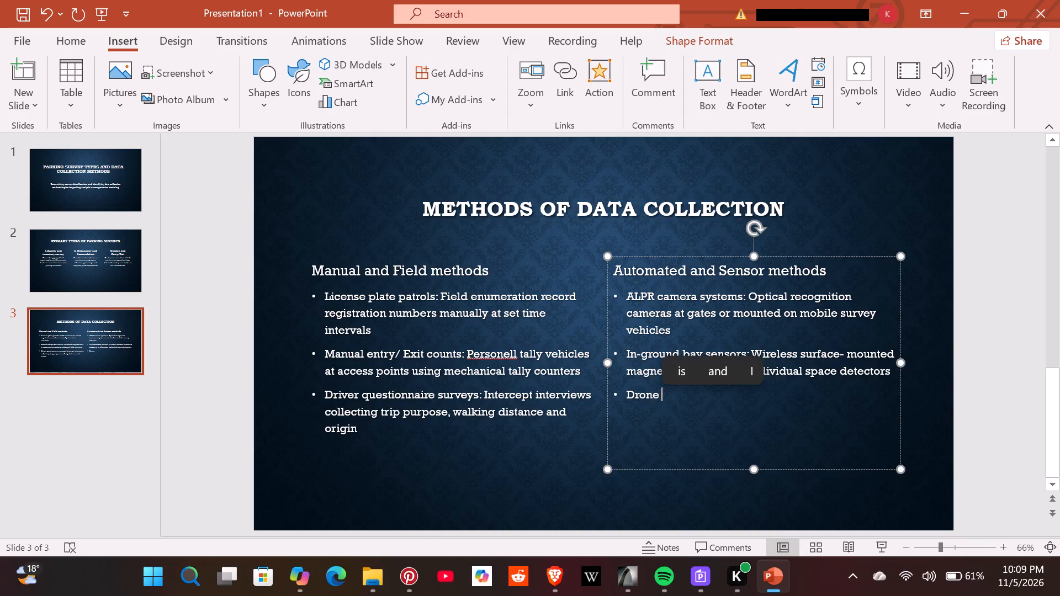
{"action": "type", "text": "and video analytics"}
{"action": "type", "text": ":"}
{"action": "key", "text": "space"}
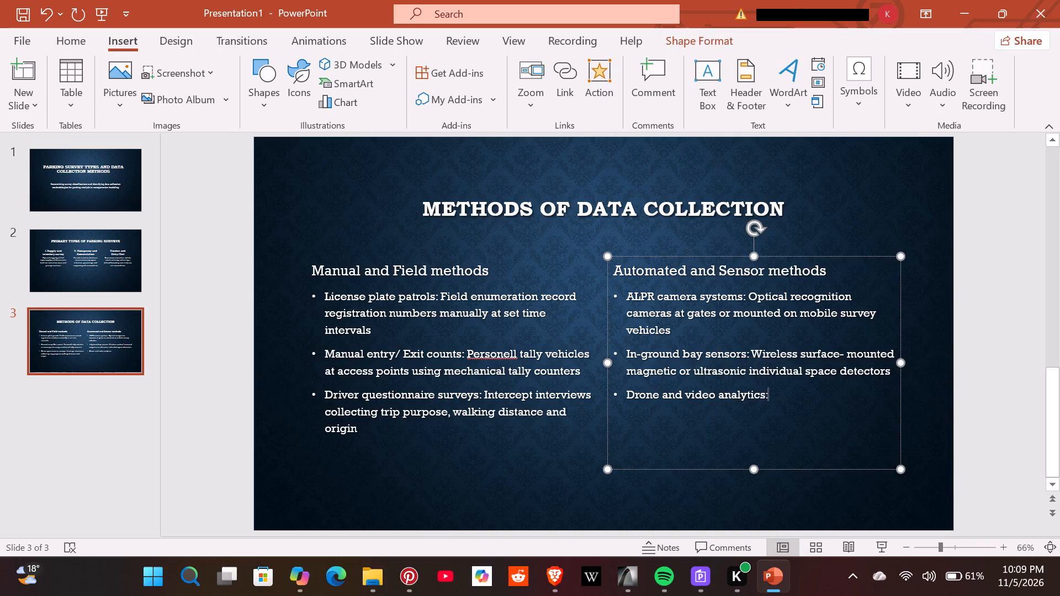
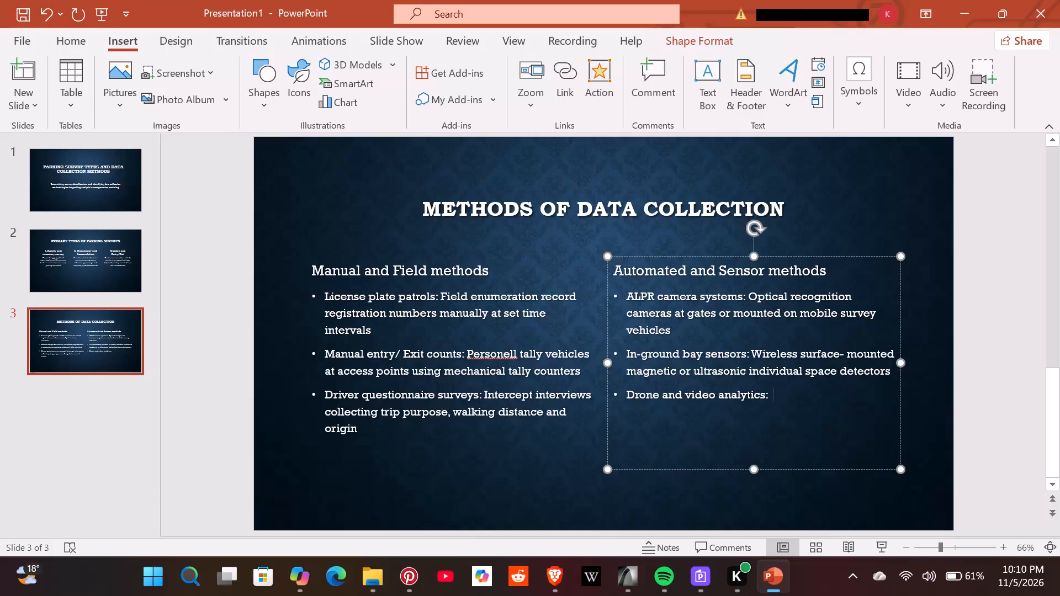
Begin the "Drone and video analytics:" description with the text "High- angle camera systems".
{"action": "key", "text": "h"}
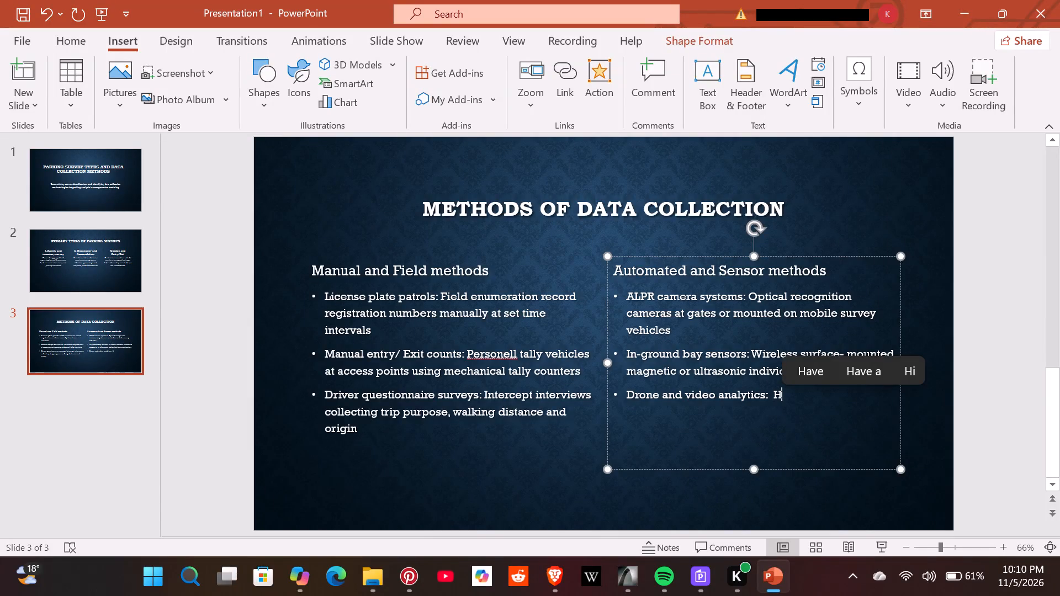
{"action": "type", "text": "igh- angle"}
{"action": "key", "text": "space"}
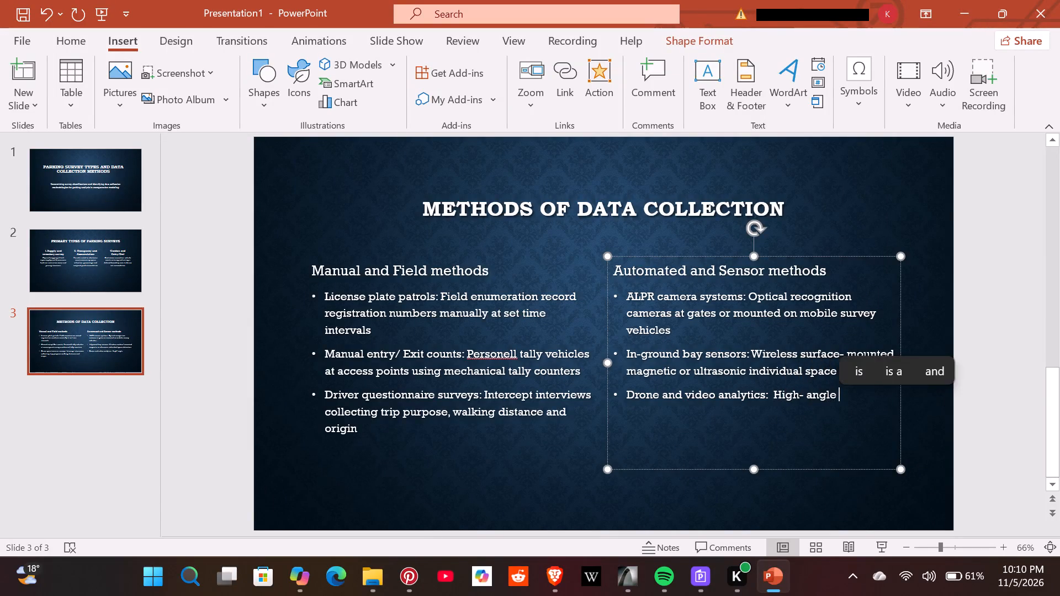
{"action": "type", "text": "camera systems"}
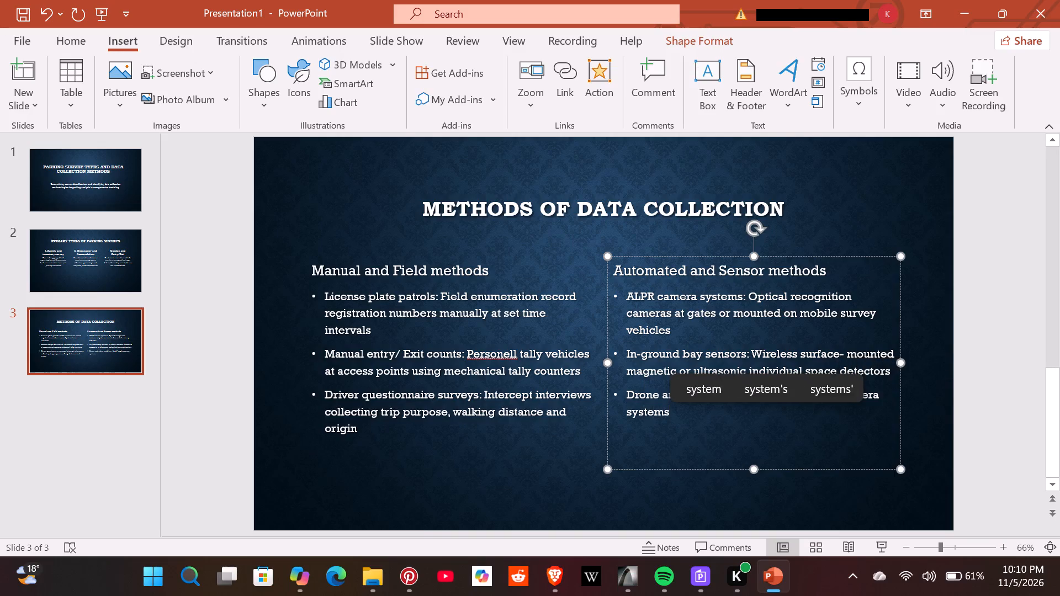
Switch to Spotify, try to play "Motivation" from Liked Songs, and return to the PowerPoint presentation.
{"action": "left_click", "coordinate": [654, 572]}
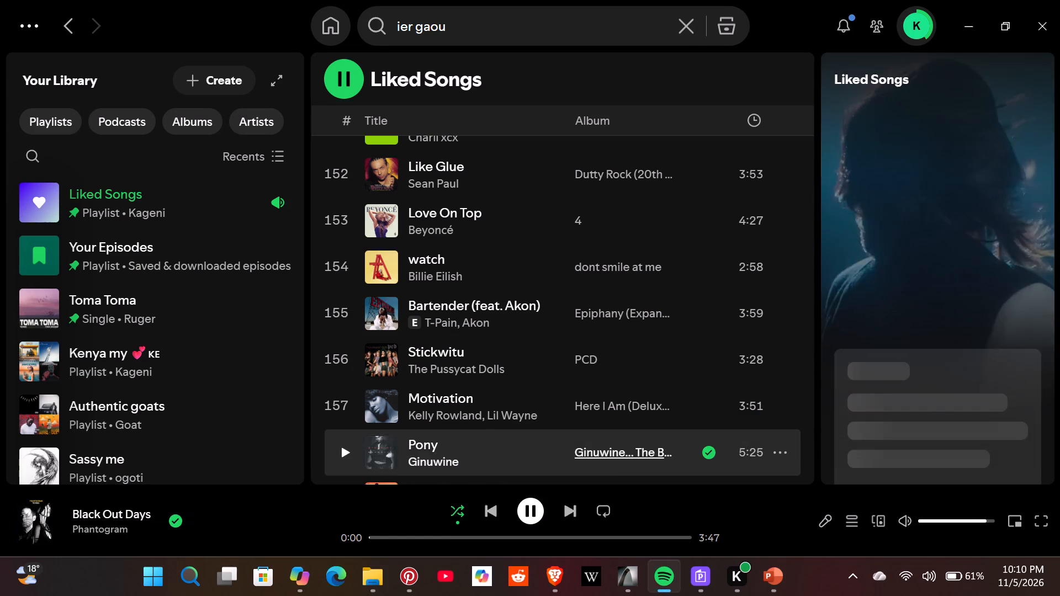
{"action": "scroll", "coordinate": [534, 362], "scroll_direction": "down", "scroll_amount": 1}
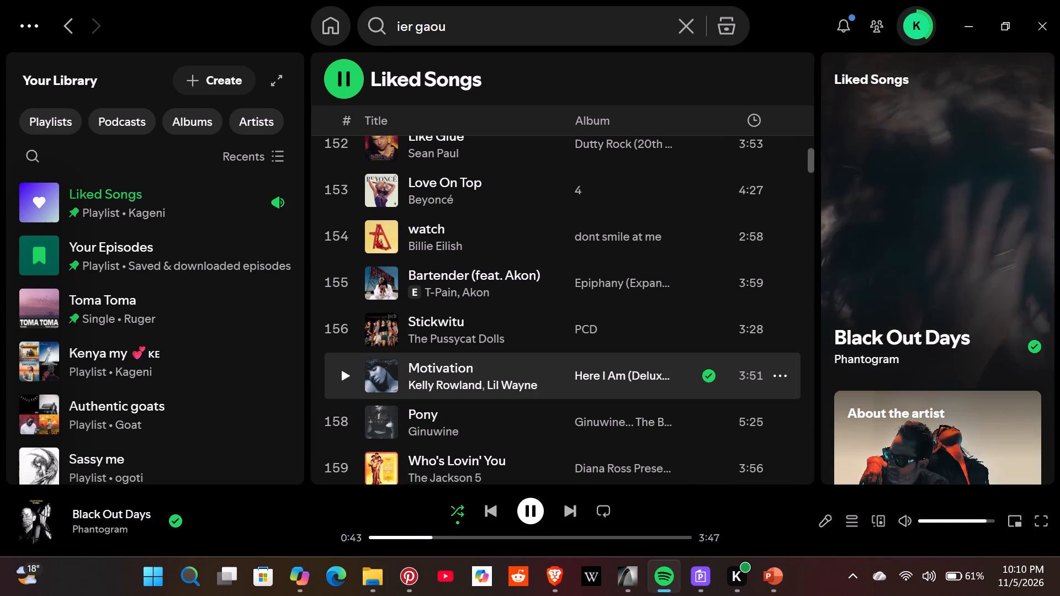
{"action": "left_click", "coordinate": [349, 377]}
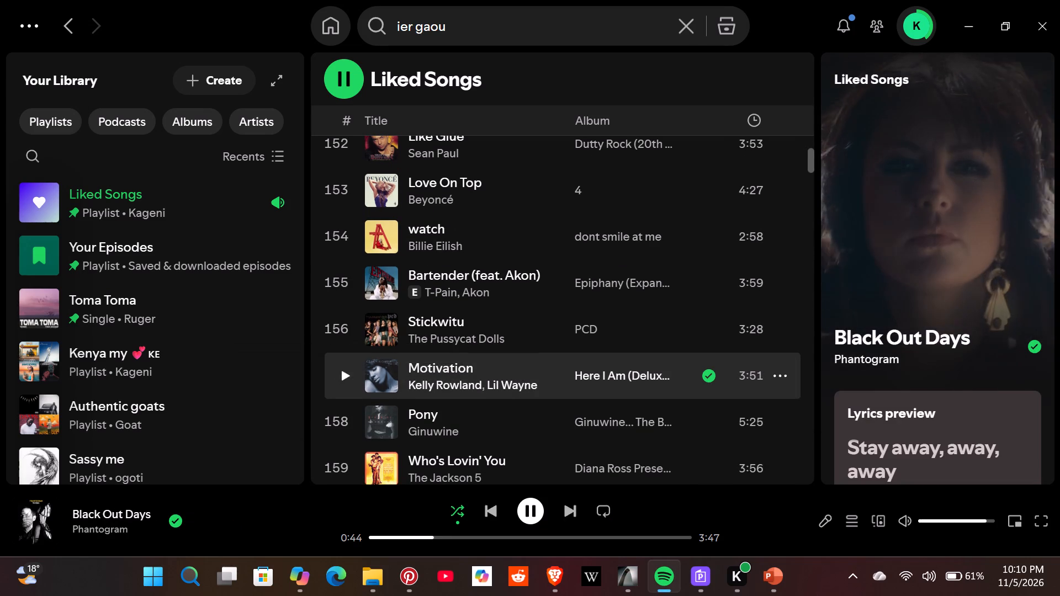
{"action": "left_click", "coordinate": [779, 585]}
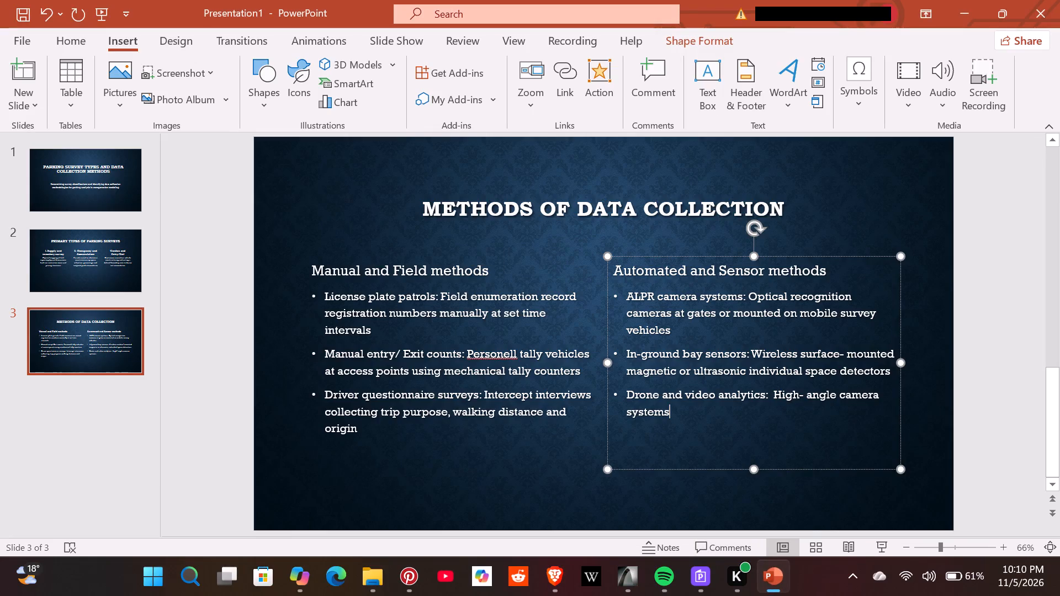
Complete the "Drone and video analytics:" description with "processing vehicle movement via AI computer vision".
{"action": "key", "text": "space"}
{"action": "type", "text": "processing"}
{"action": "key", "text": "space"}
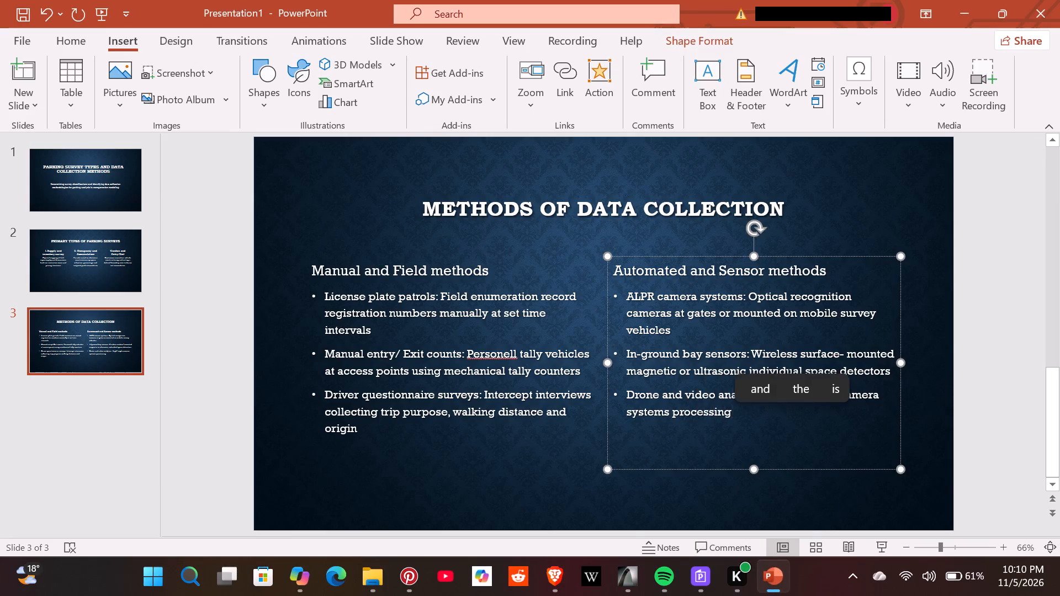
{"action": "type", "text": "vehi"}
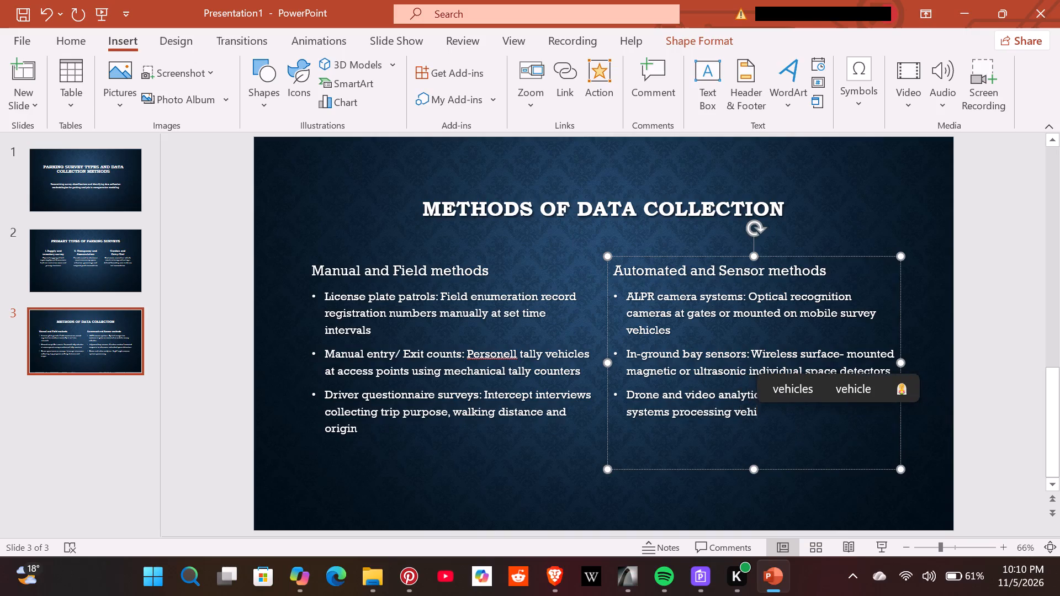
{"action": "type", "text": "cle movement"}
{"action": "key", "text": "space"}
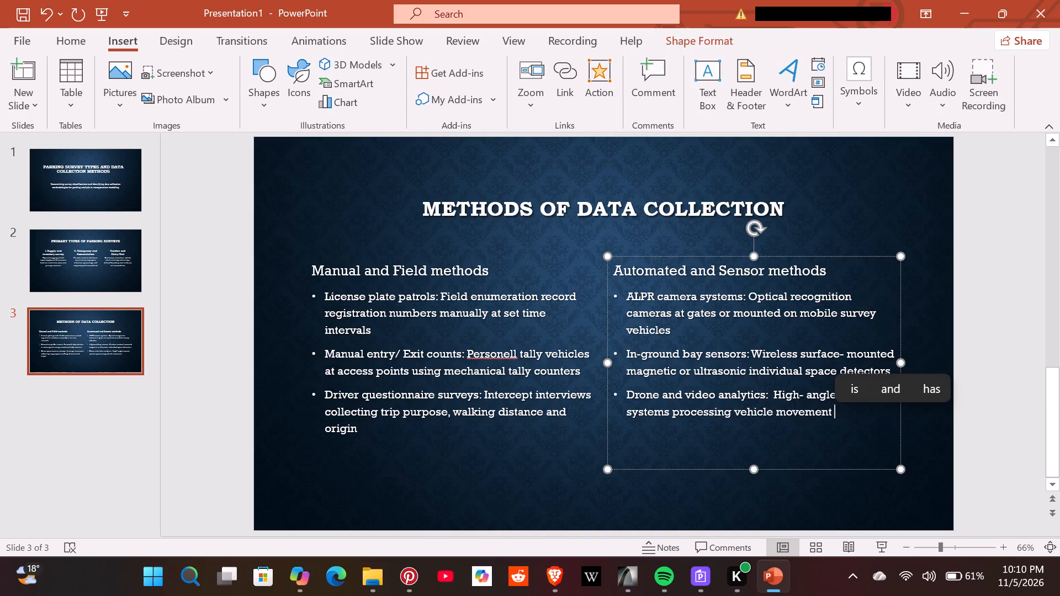
{"action": "type", "text": "via"}
{"action": "key", "text": "space"}
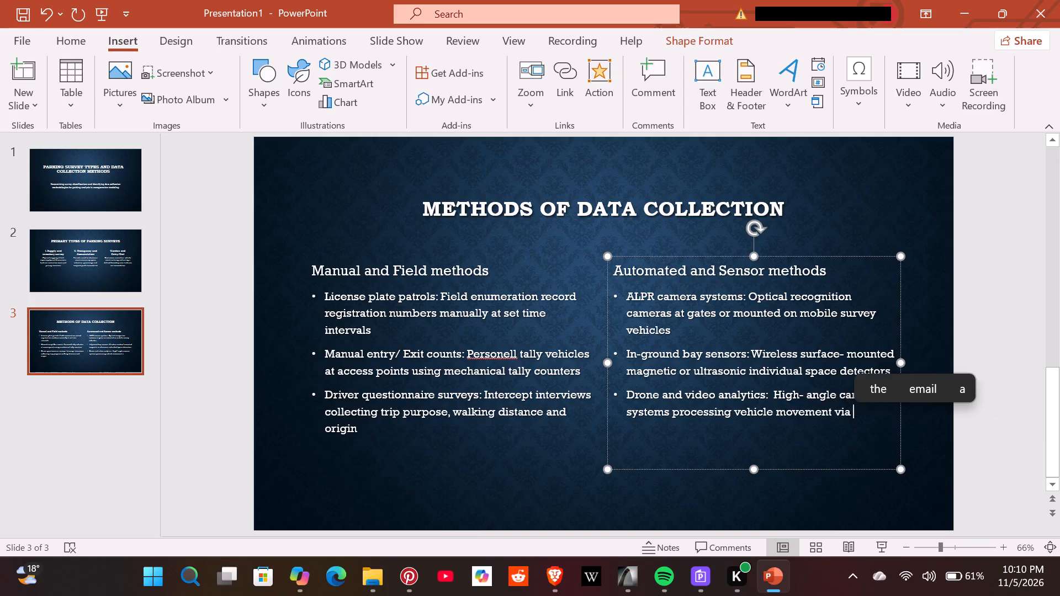
{"action": "type", "text": "AI"}
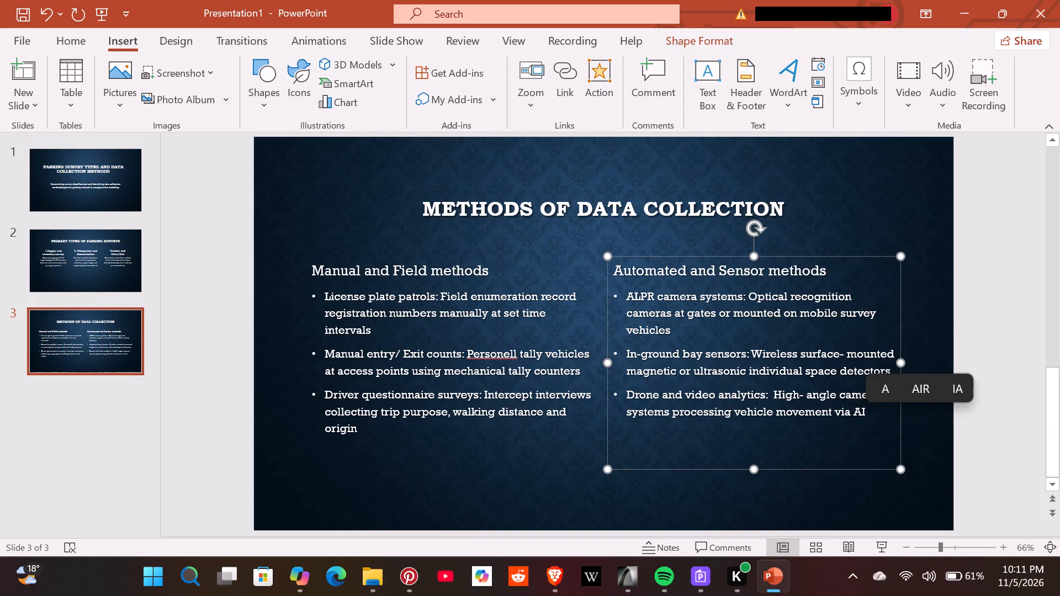
{"action": "key", "text": "space"}
{"action": "type", "text": "computer"}
{"action": "key", "text": "space"}
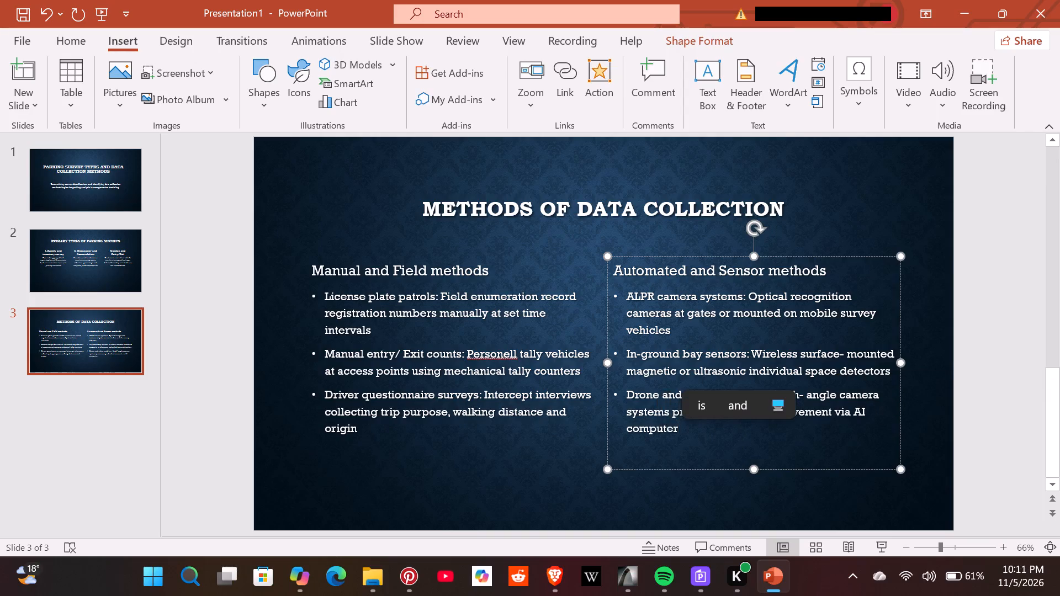
{"action": "type", "text": "vision"}
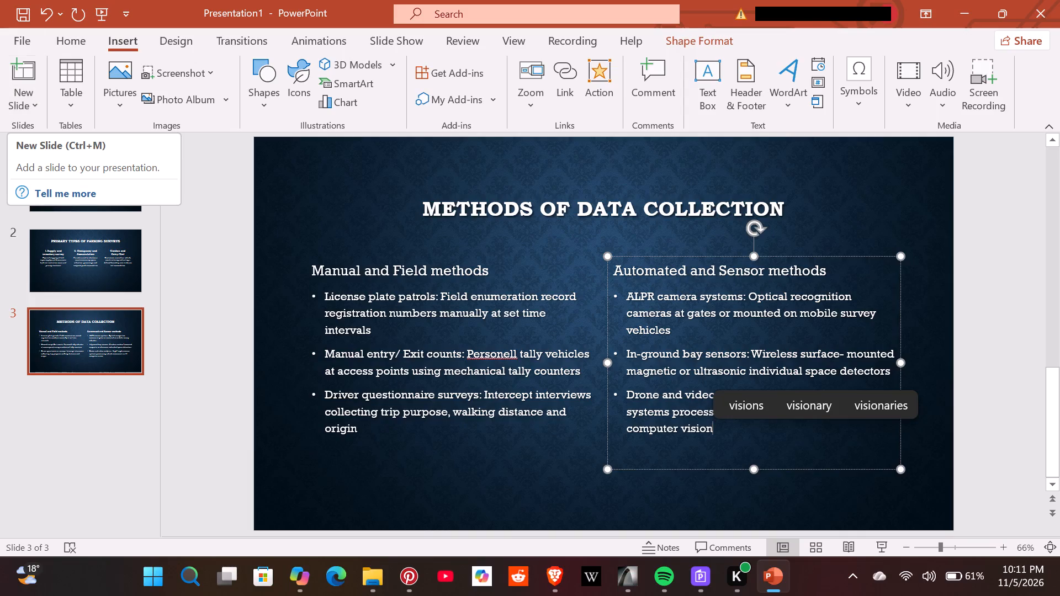
Add the New Slide layout gallery to the Quick Access Toolbar.
{"action": "left_click", "coordinate": [29, 97]}
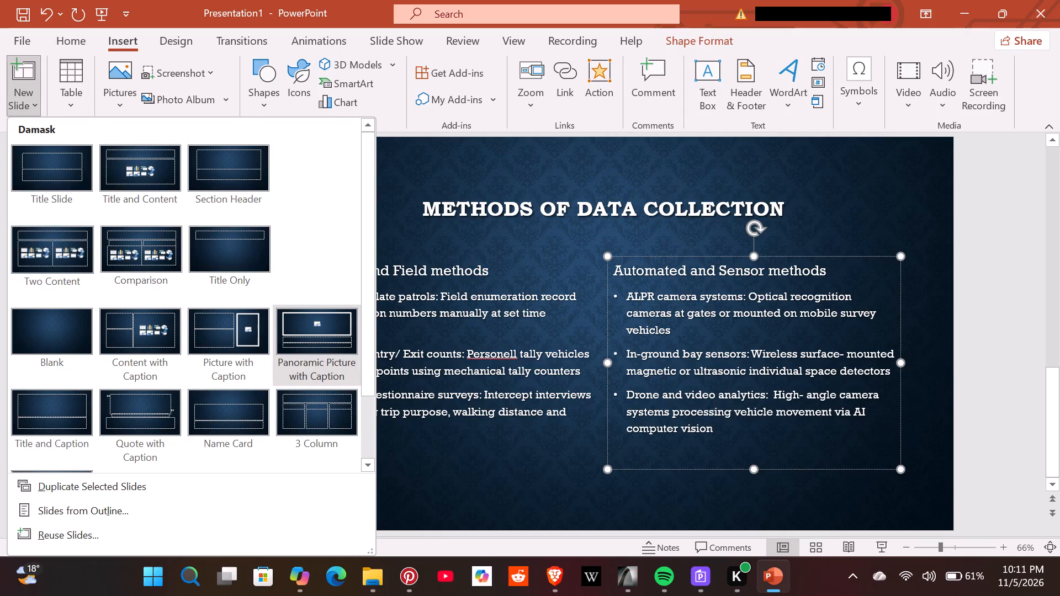
{"action": "right_click", "coordinate": [317, 416]}
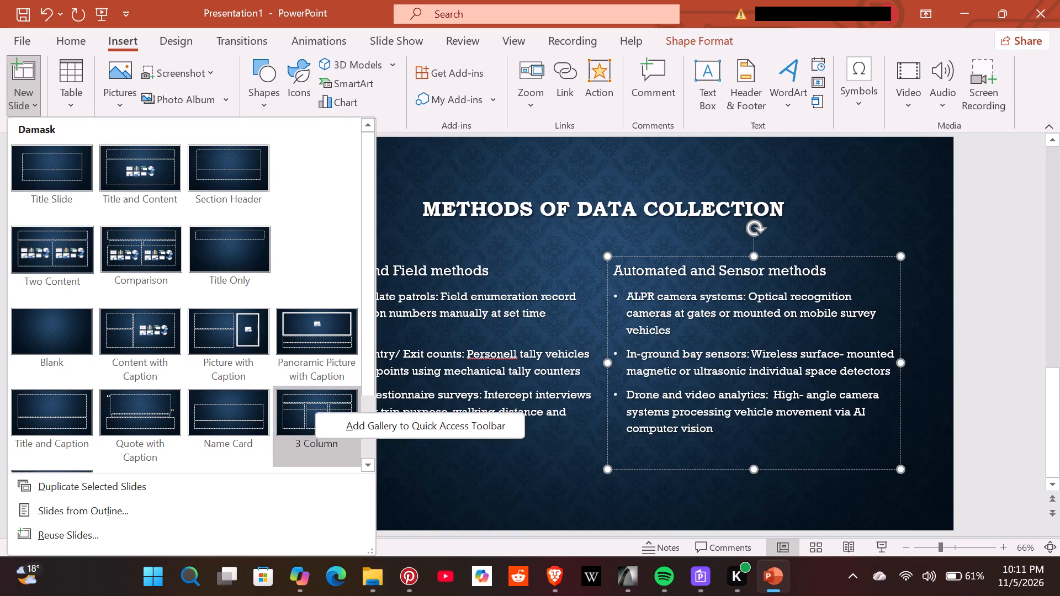
{"action": "right_click", "coordinate": [317, 416]}
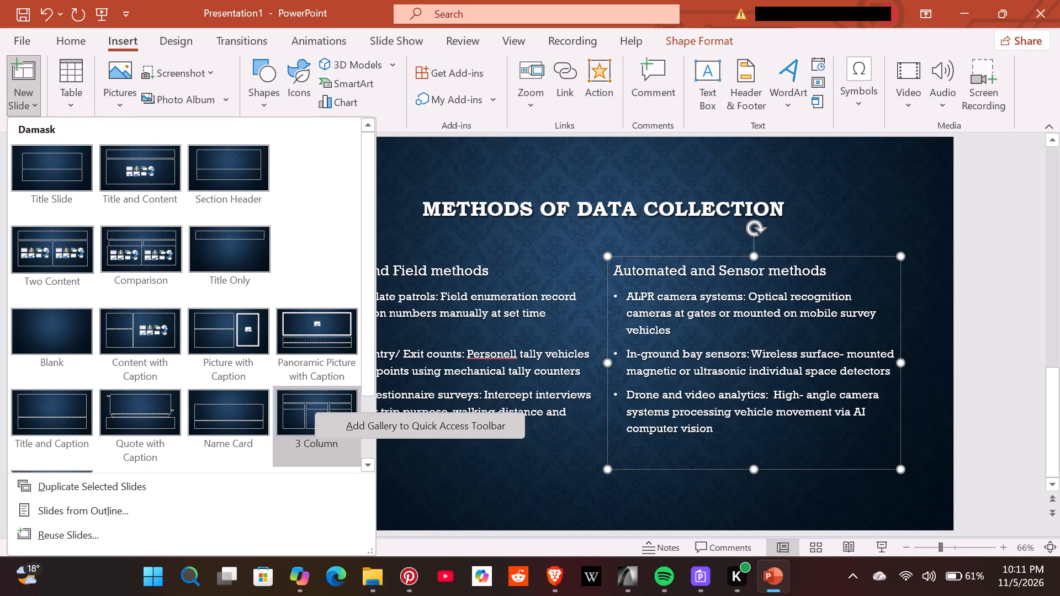
{"action": "right_click", "coordinate": [329, 430]}
{"action": "left_click", "coordinate": [329, 430]}
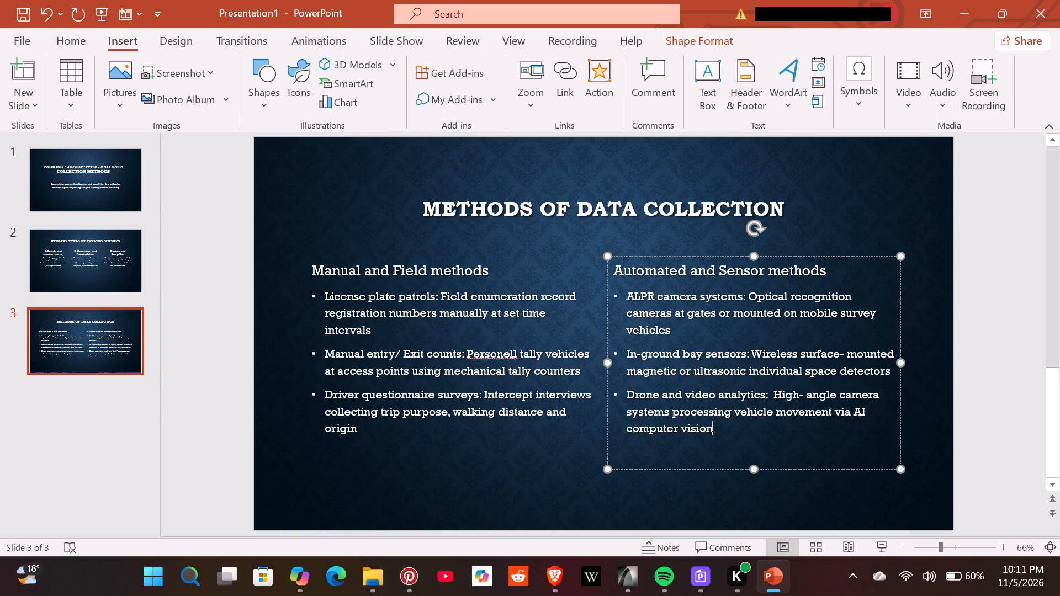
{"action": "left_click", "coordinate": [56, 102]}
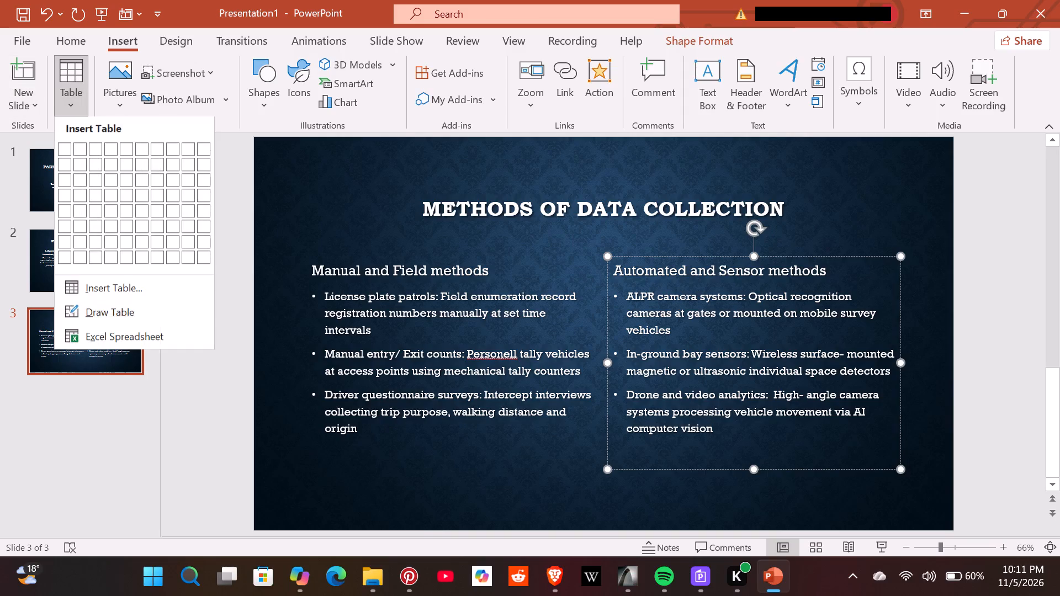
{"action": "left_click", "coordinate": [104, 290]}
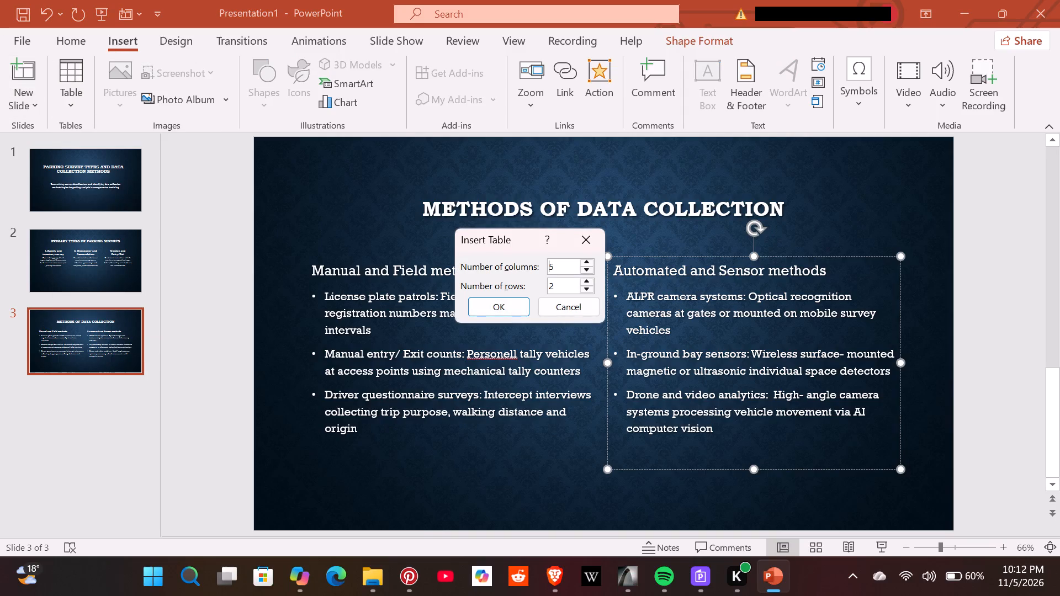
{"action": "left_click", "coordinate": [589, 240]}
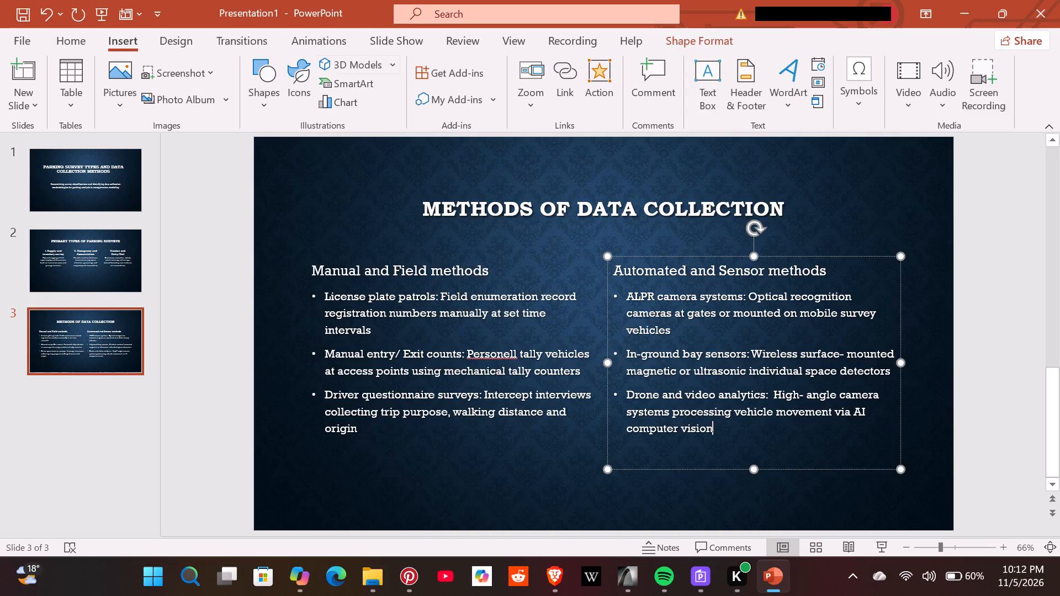
Change the layout of the "Methods of Data Collection" slide to 3 Column.
{"action": "left_click", "coordinate": [212, 36]}
{"action": "left_click", "coordinate": [189, 44]}
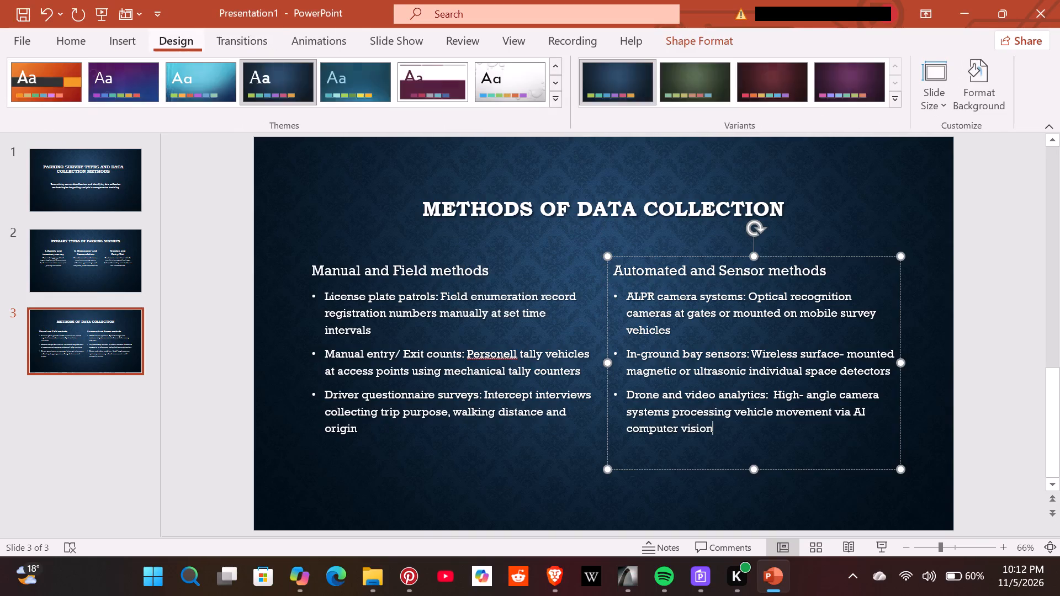
{"action": "left_click", "coordinate": [84, 33]}
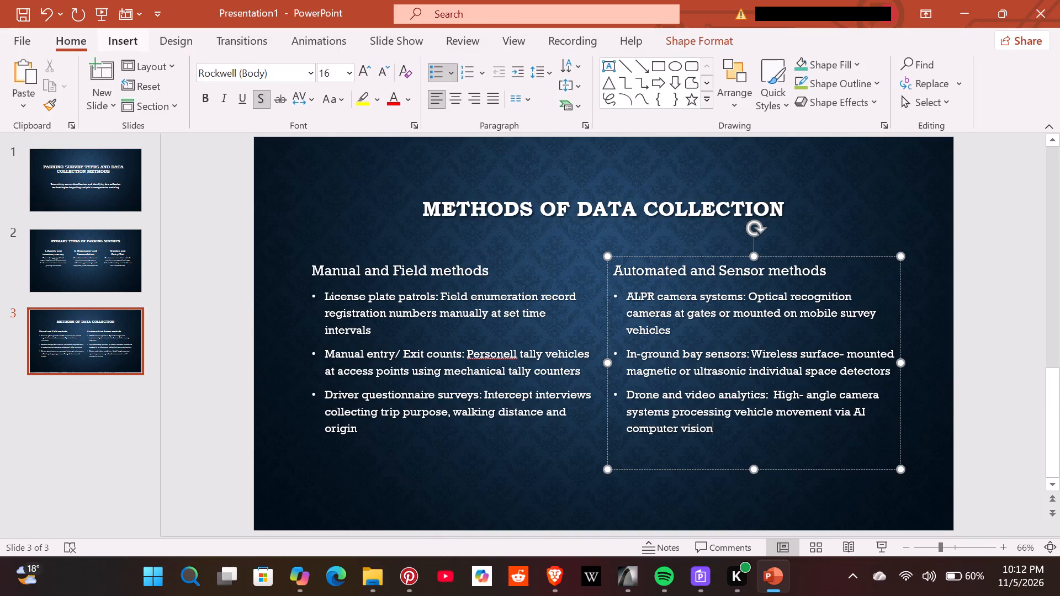
{"action": "left_click", "coordinate": [149, 70]}
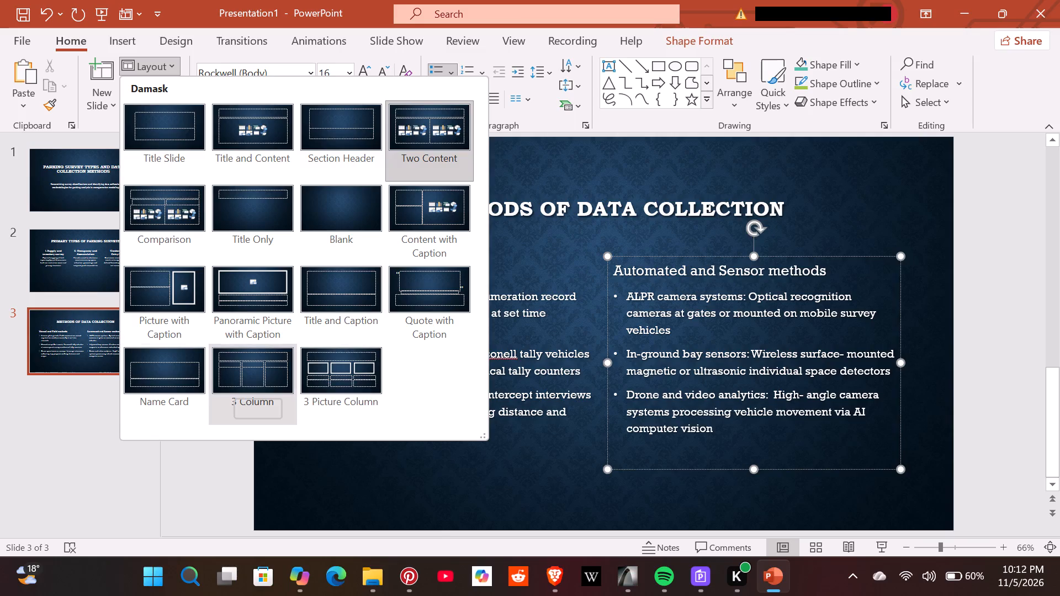
{"action": "left_click", "coordinate": [245, 386]}
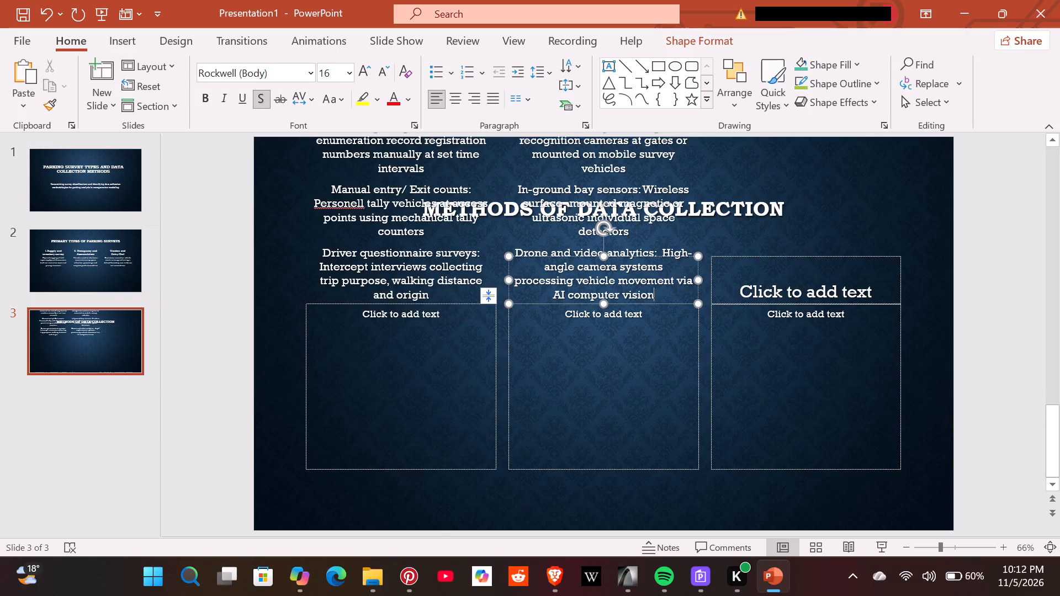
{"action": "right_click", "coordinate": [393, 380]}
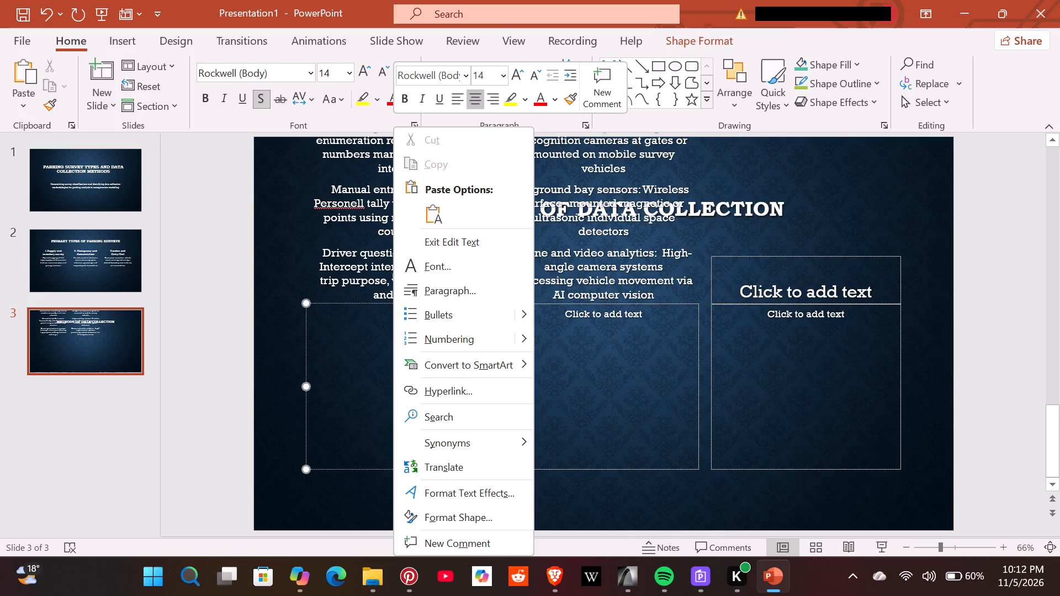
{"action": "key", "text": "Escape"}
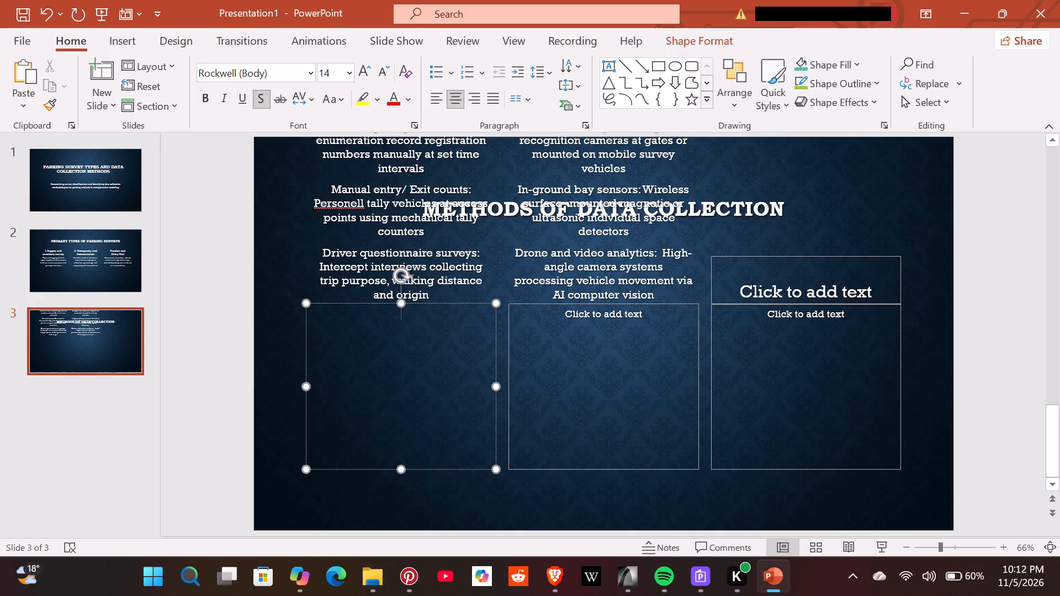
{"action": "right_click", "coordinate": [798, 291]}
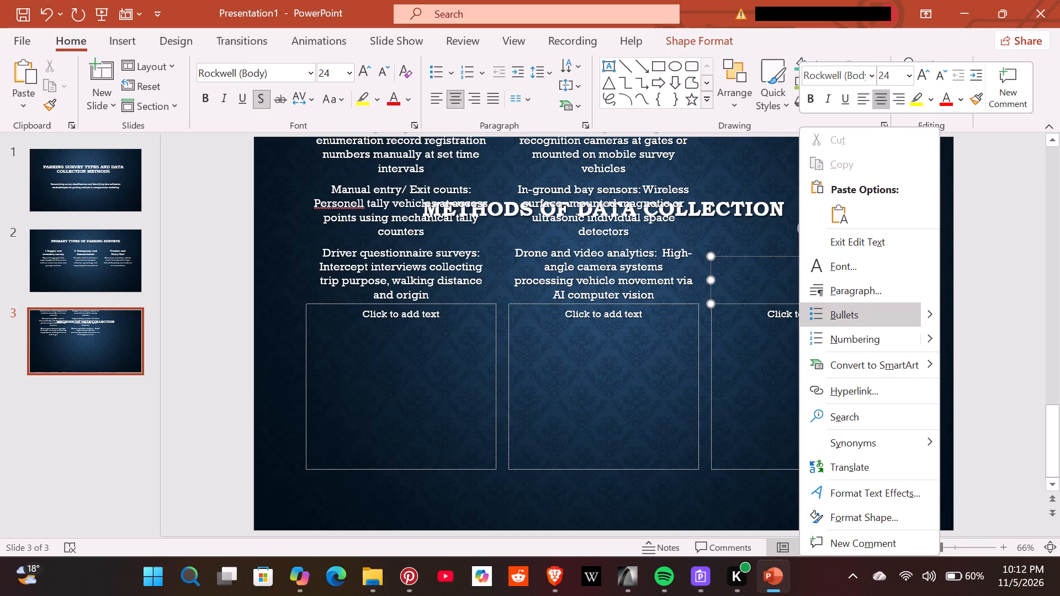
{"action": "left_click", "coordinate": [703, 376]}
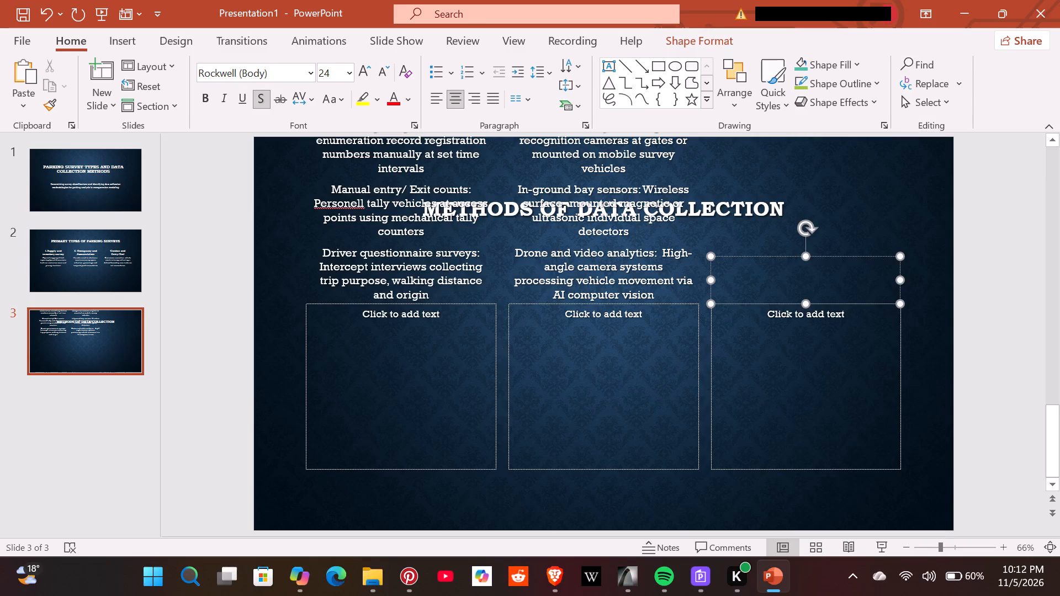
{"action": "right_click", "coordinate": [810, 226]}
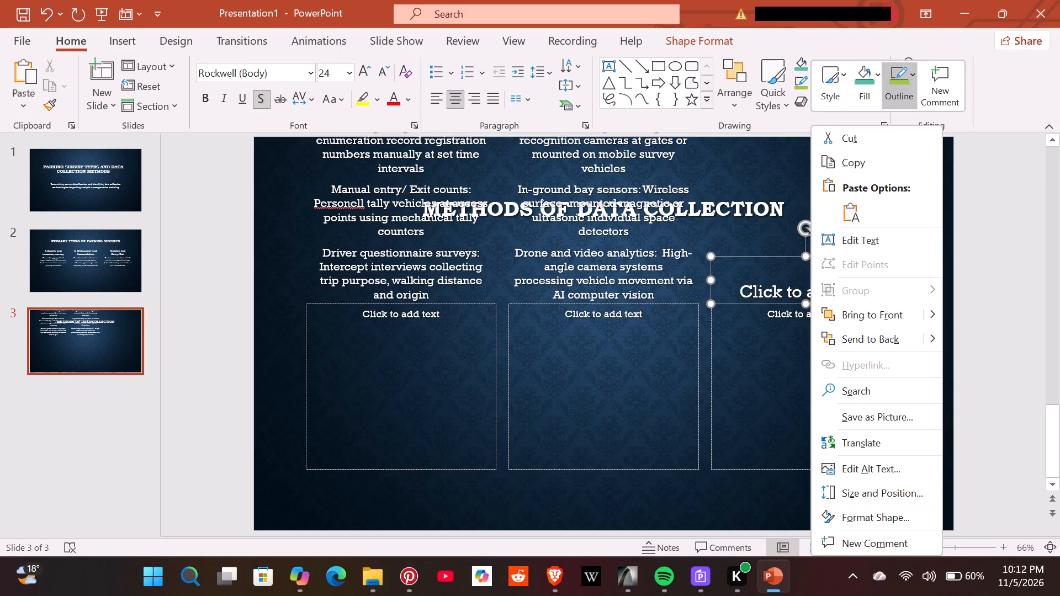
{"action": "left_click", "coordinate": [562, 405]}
Rotate the empty lower text placeholder of the middle column slightly counter-clockwise.
{"action": "left_click", "coordinate": [562, 405]}
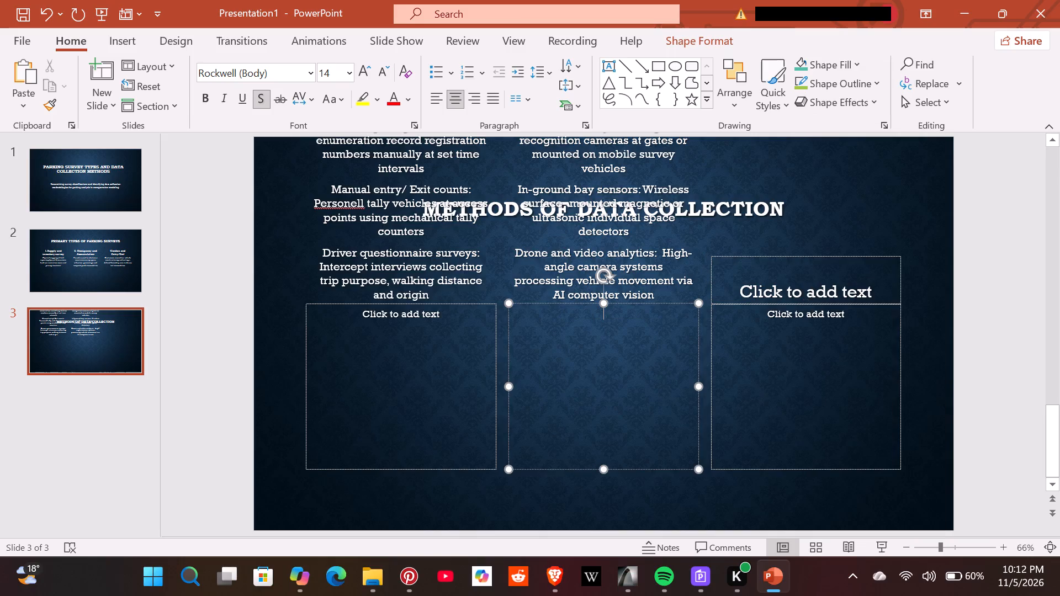
{"action": "left_click", "coordinate": [608, 269]}
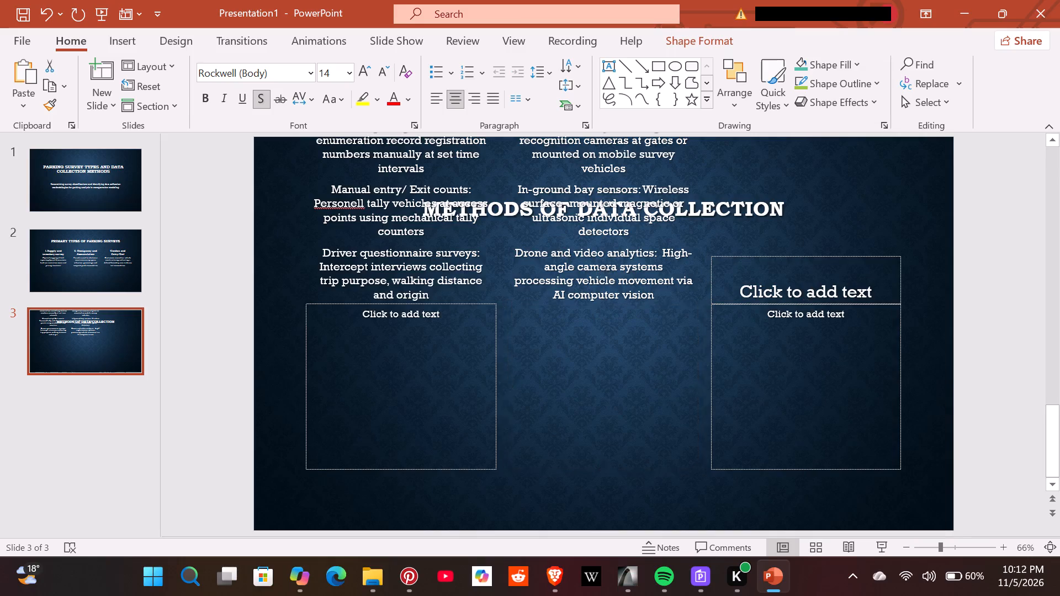
{"action": "left_click_drag", "start_coordinate": [603, 280], "coordinate": [595, 298]}
{"action": "left_click_drag", "start_coordinate": [583, 357], "coordinate": [545, 481]}
{"action": "left_click", "coordinate": [481, 402]}
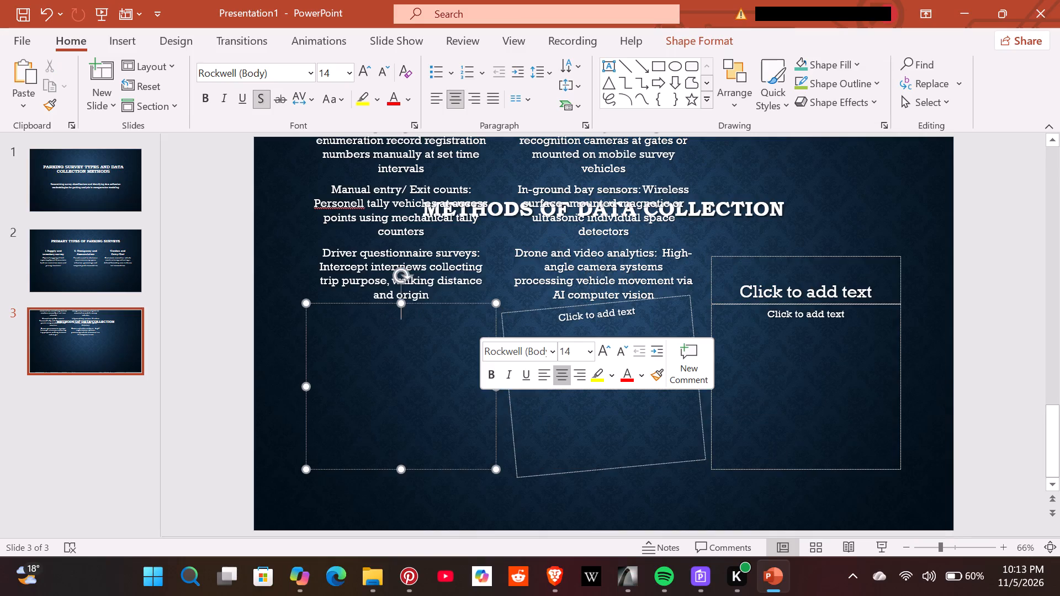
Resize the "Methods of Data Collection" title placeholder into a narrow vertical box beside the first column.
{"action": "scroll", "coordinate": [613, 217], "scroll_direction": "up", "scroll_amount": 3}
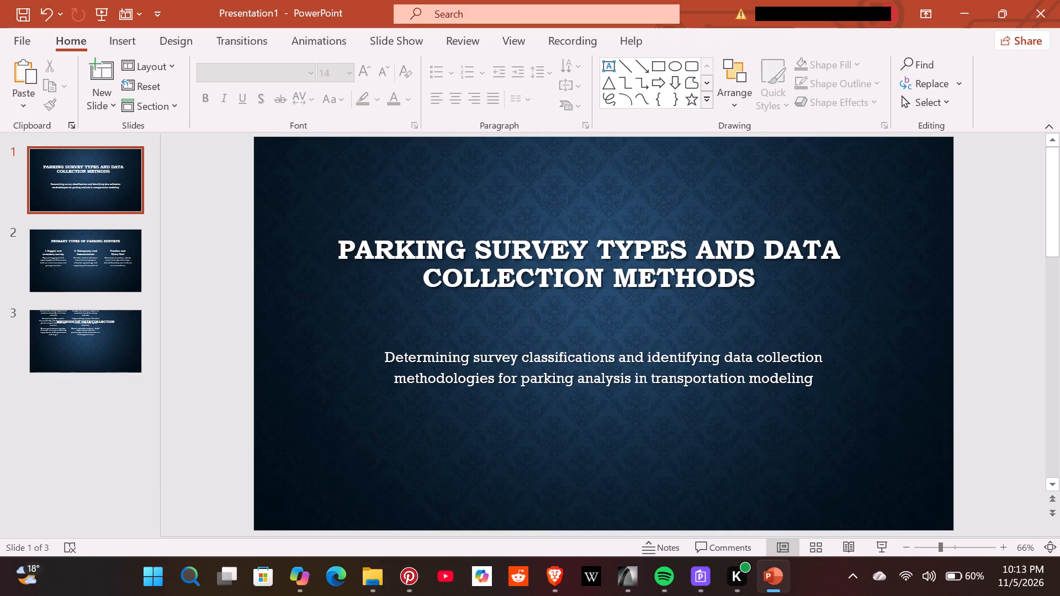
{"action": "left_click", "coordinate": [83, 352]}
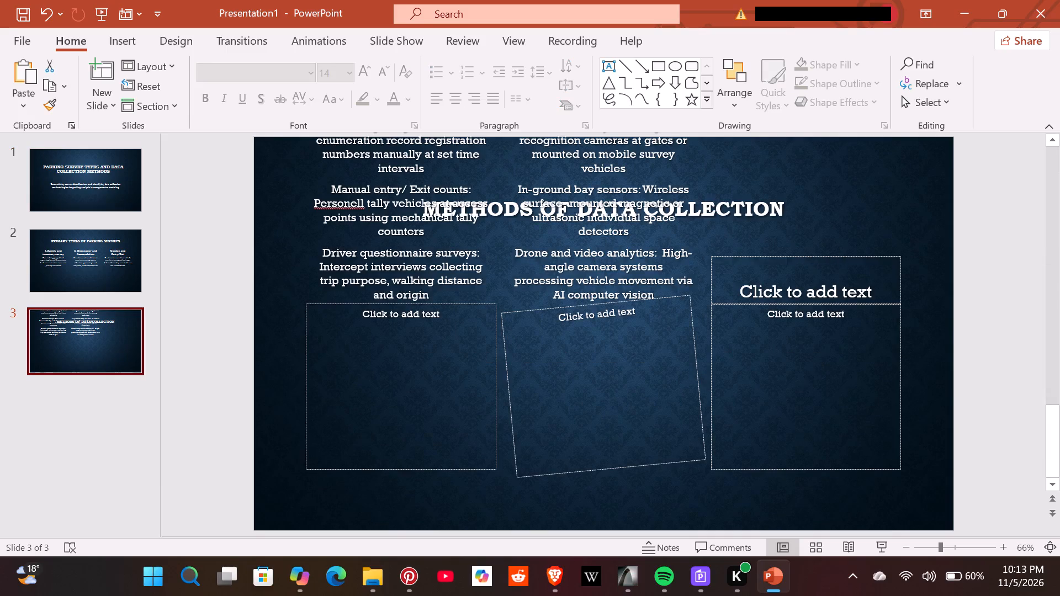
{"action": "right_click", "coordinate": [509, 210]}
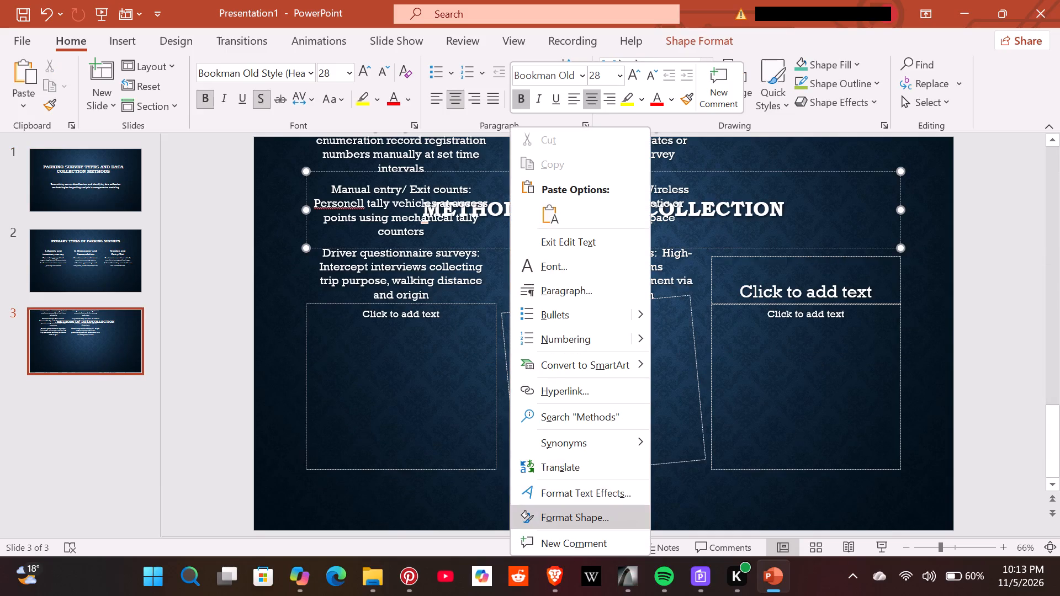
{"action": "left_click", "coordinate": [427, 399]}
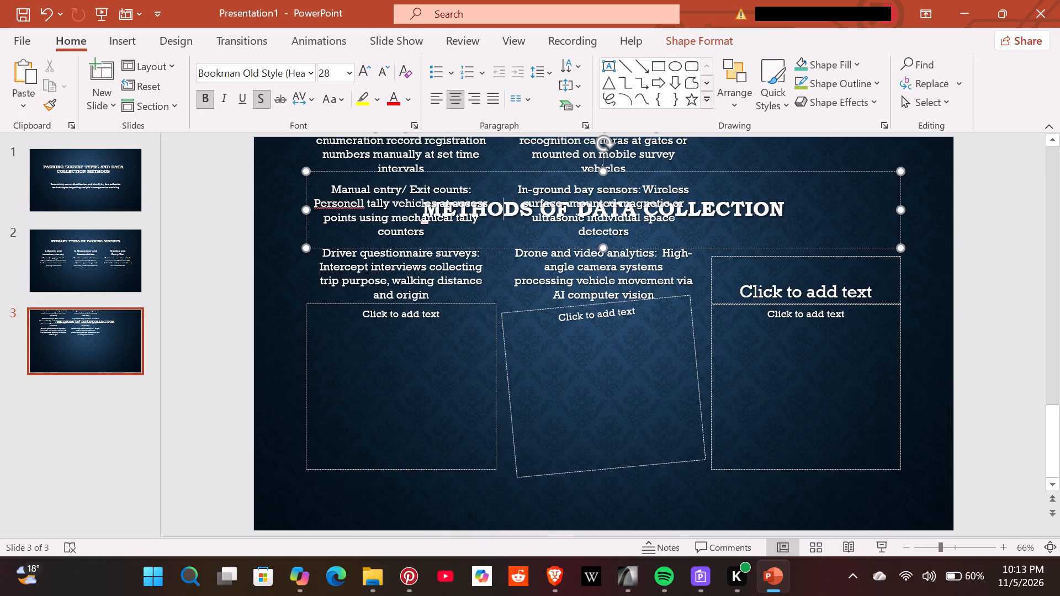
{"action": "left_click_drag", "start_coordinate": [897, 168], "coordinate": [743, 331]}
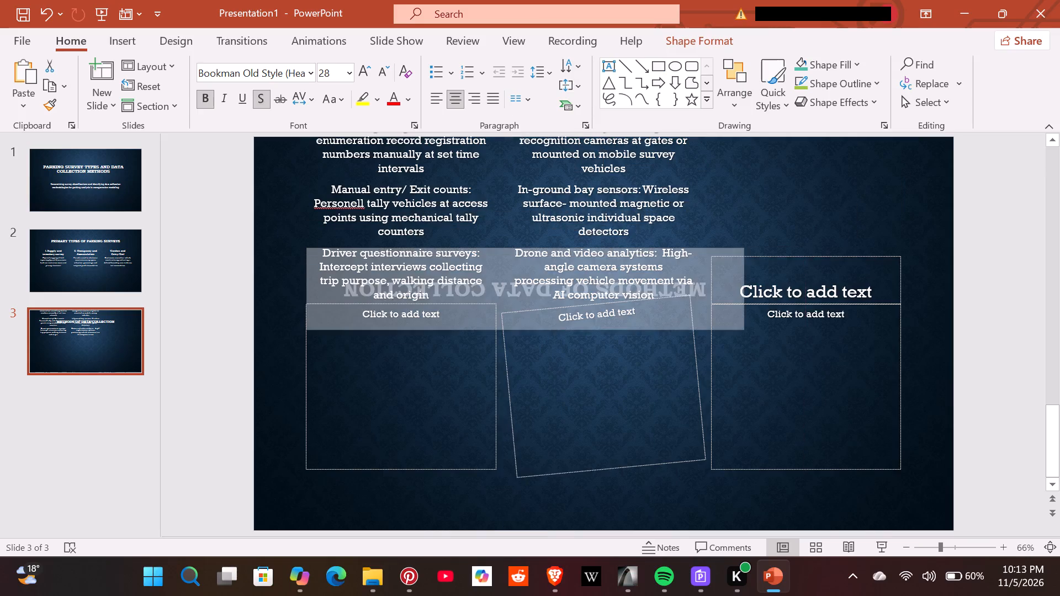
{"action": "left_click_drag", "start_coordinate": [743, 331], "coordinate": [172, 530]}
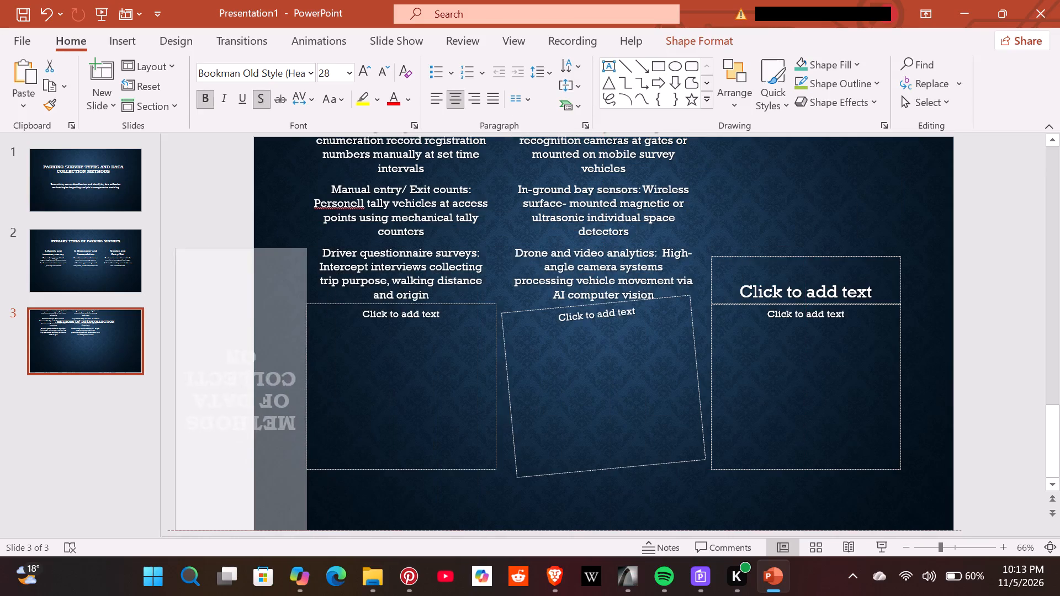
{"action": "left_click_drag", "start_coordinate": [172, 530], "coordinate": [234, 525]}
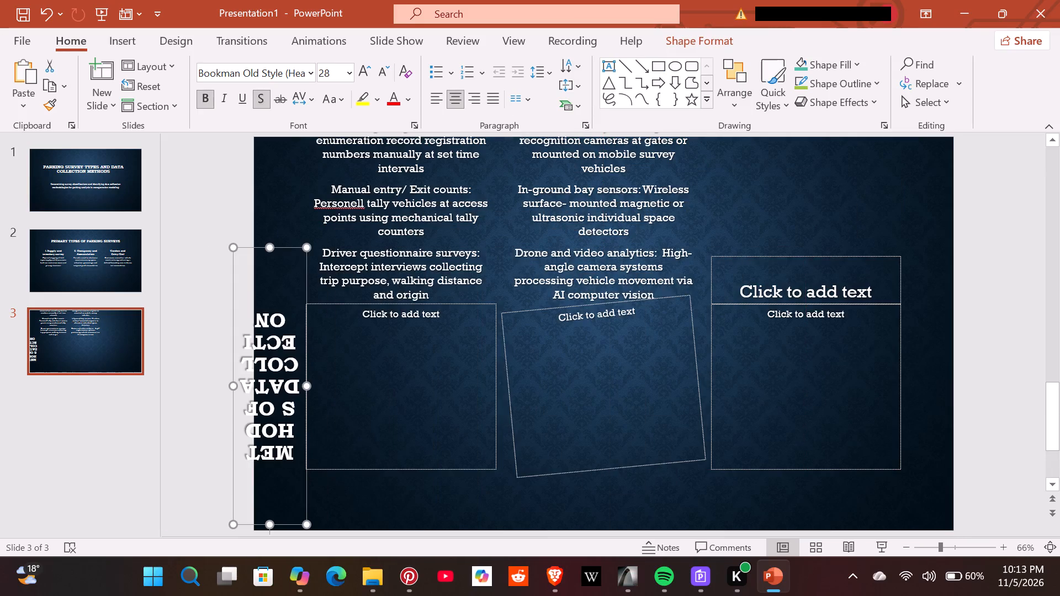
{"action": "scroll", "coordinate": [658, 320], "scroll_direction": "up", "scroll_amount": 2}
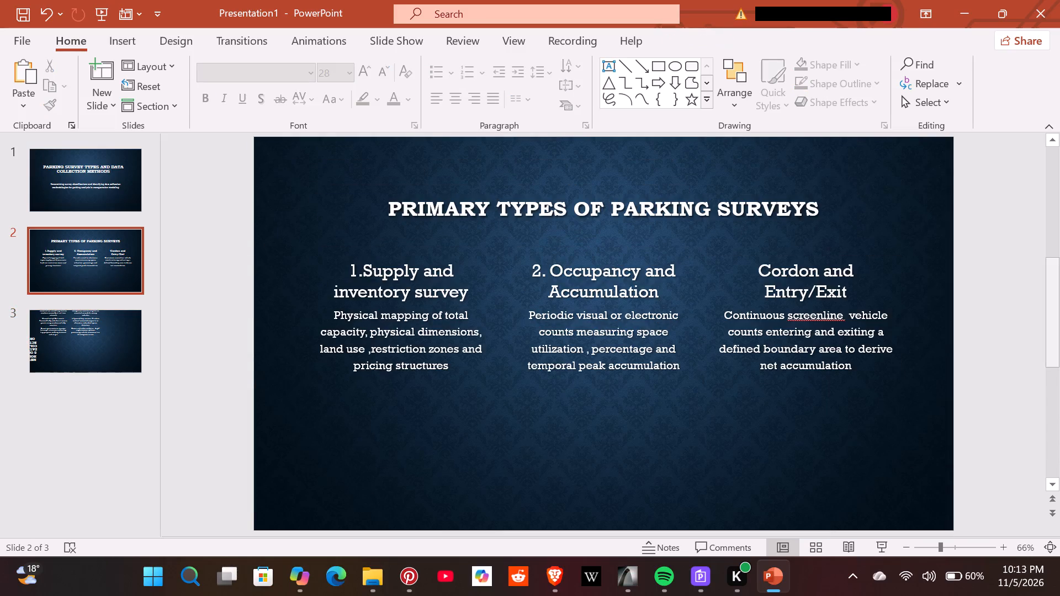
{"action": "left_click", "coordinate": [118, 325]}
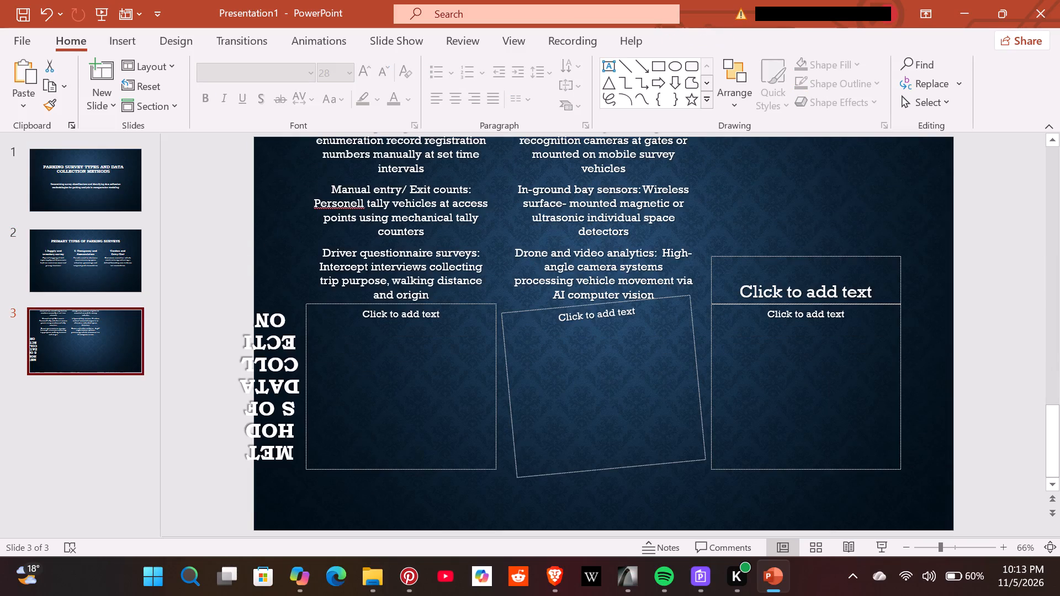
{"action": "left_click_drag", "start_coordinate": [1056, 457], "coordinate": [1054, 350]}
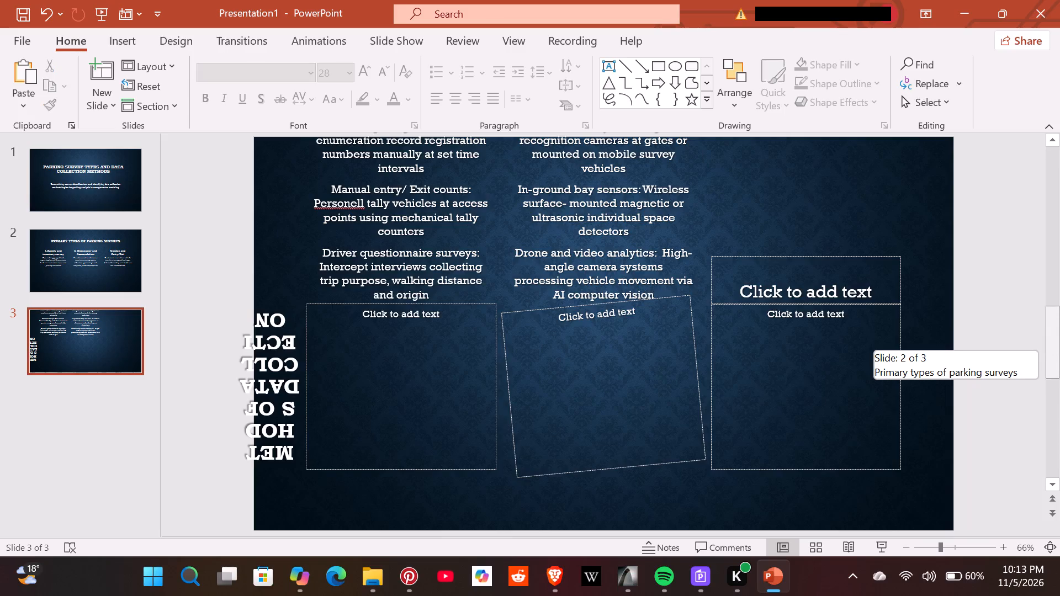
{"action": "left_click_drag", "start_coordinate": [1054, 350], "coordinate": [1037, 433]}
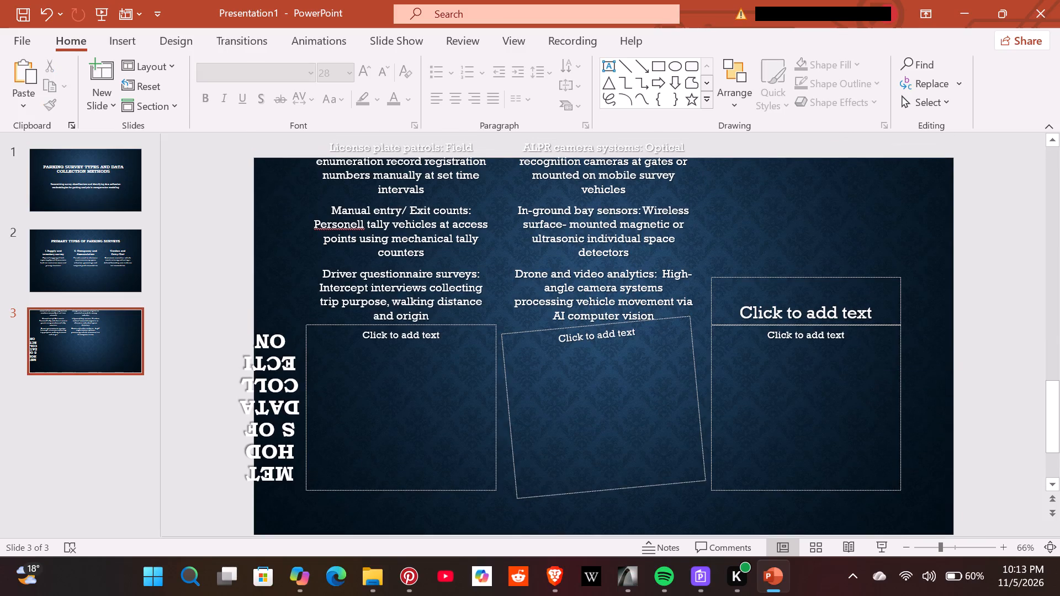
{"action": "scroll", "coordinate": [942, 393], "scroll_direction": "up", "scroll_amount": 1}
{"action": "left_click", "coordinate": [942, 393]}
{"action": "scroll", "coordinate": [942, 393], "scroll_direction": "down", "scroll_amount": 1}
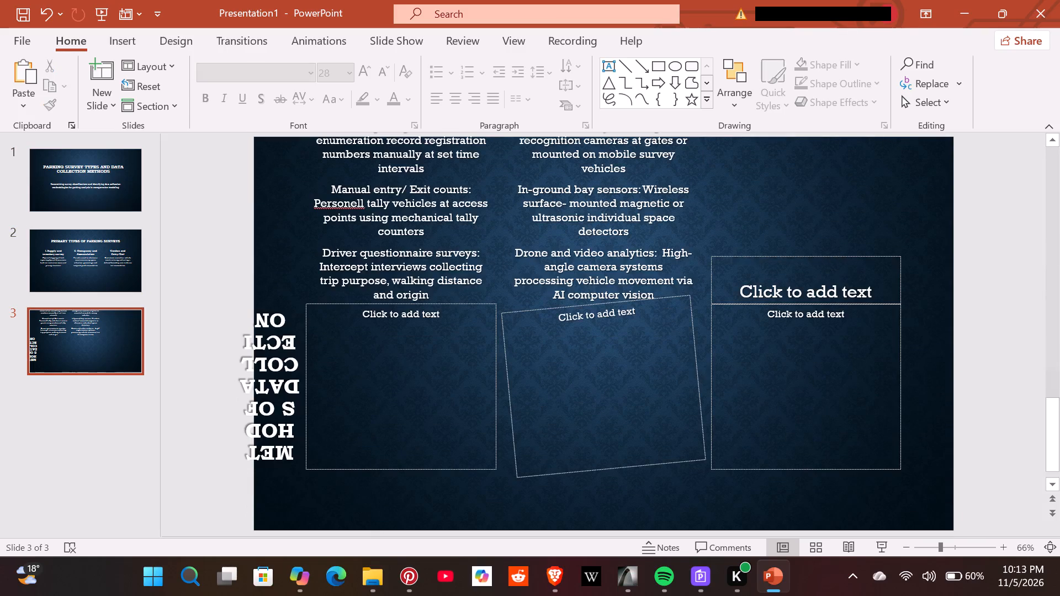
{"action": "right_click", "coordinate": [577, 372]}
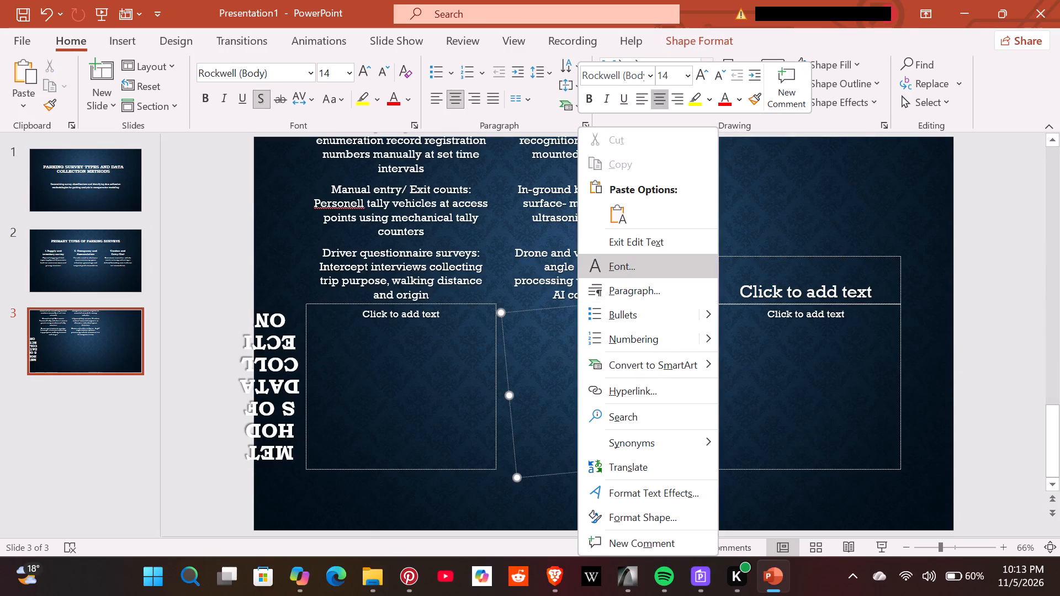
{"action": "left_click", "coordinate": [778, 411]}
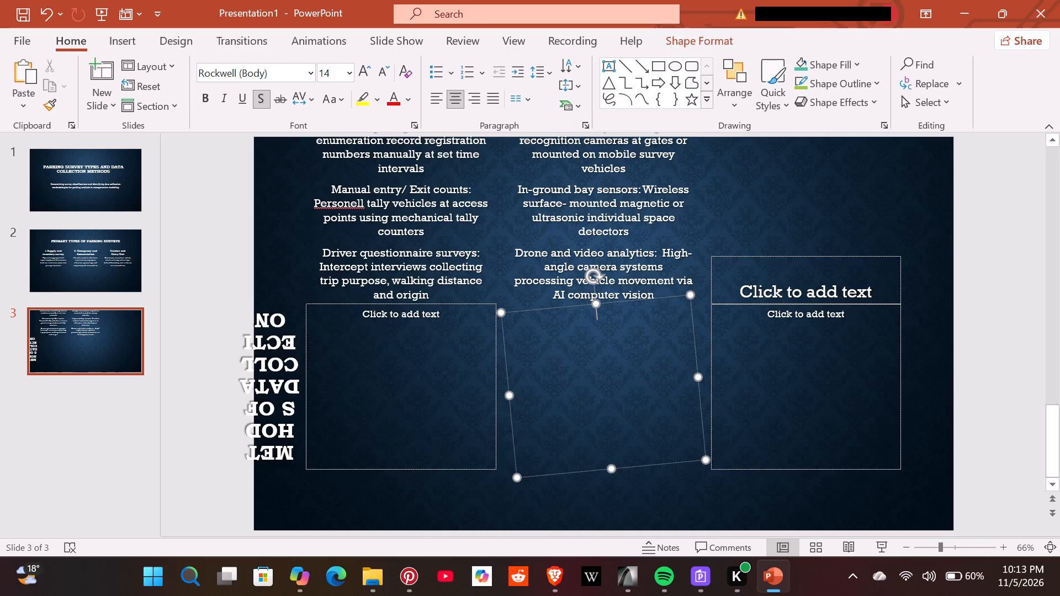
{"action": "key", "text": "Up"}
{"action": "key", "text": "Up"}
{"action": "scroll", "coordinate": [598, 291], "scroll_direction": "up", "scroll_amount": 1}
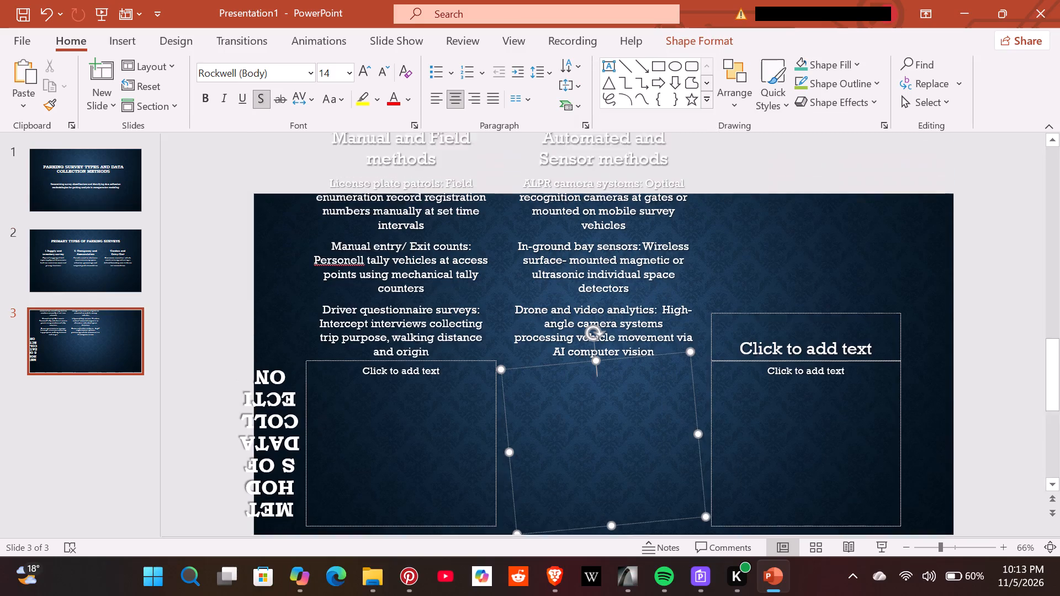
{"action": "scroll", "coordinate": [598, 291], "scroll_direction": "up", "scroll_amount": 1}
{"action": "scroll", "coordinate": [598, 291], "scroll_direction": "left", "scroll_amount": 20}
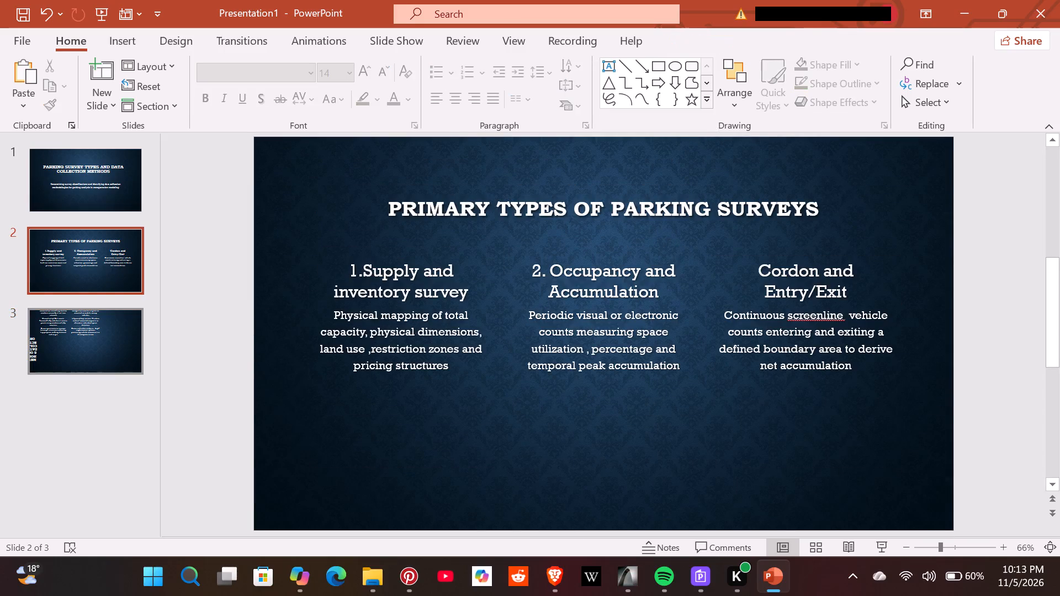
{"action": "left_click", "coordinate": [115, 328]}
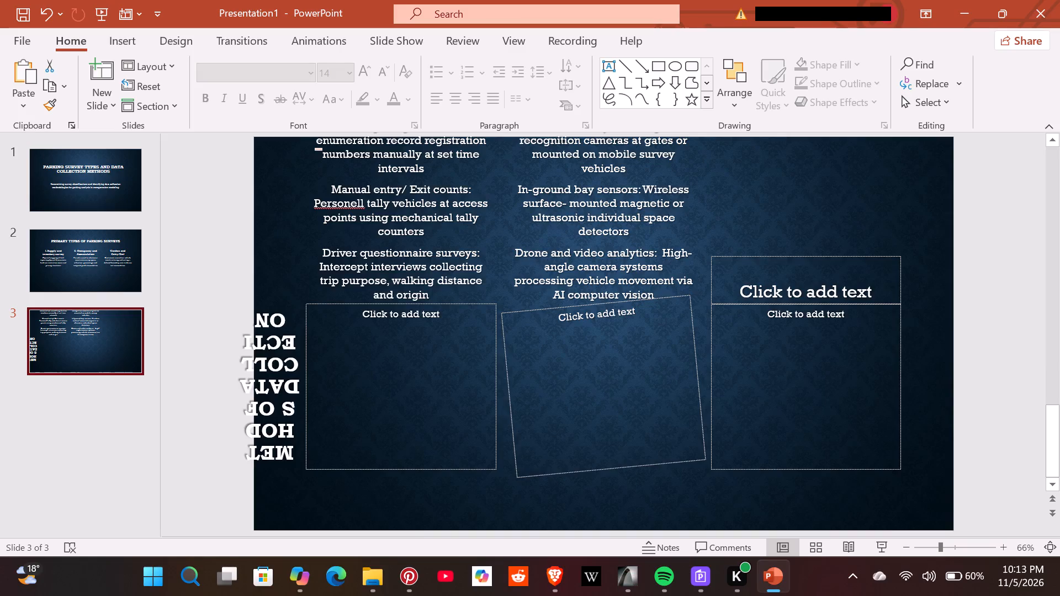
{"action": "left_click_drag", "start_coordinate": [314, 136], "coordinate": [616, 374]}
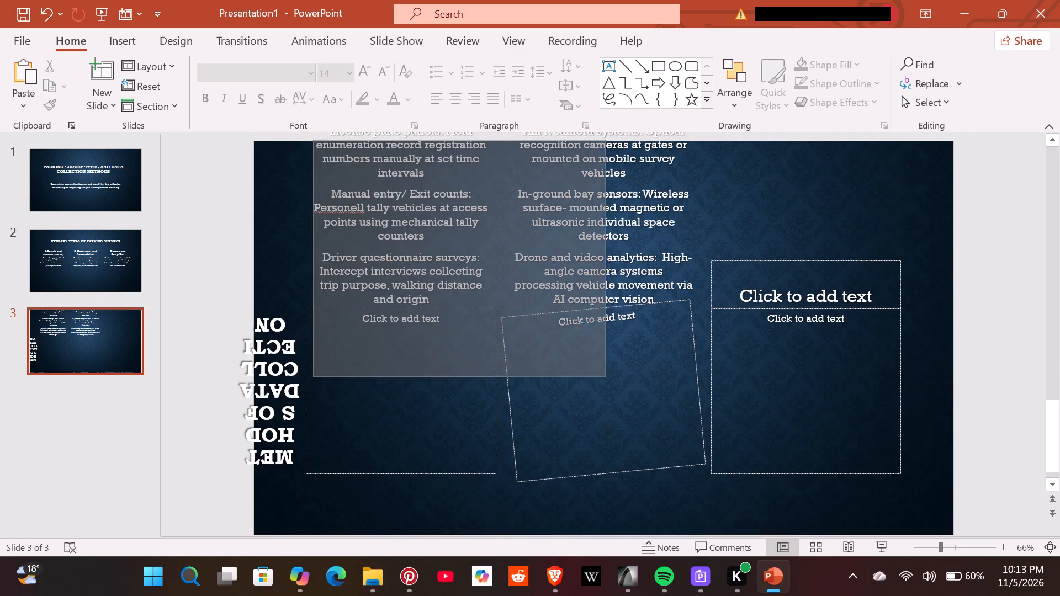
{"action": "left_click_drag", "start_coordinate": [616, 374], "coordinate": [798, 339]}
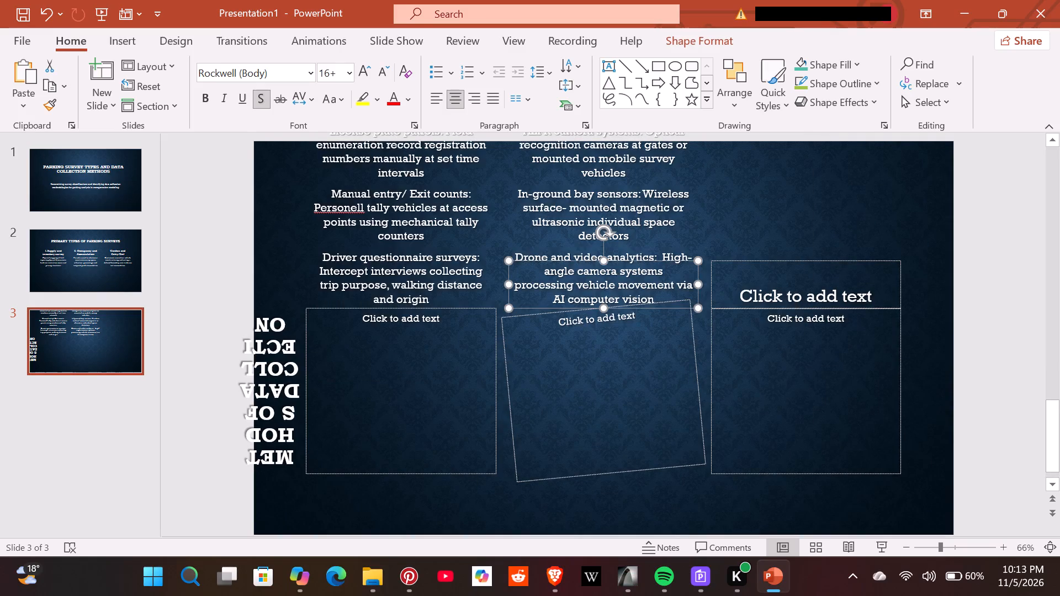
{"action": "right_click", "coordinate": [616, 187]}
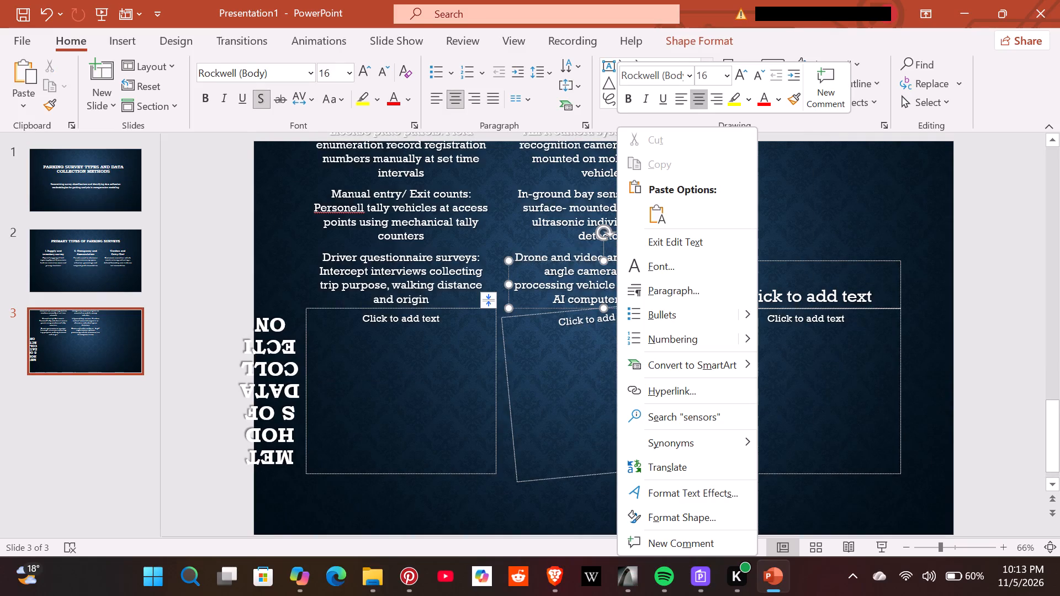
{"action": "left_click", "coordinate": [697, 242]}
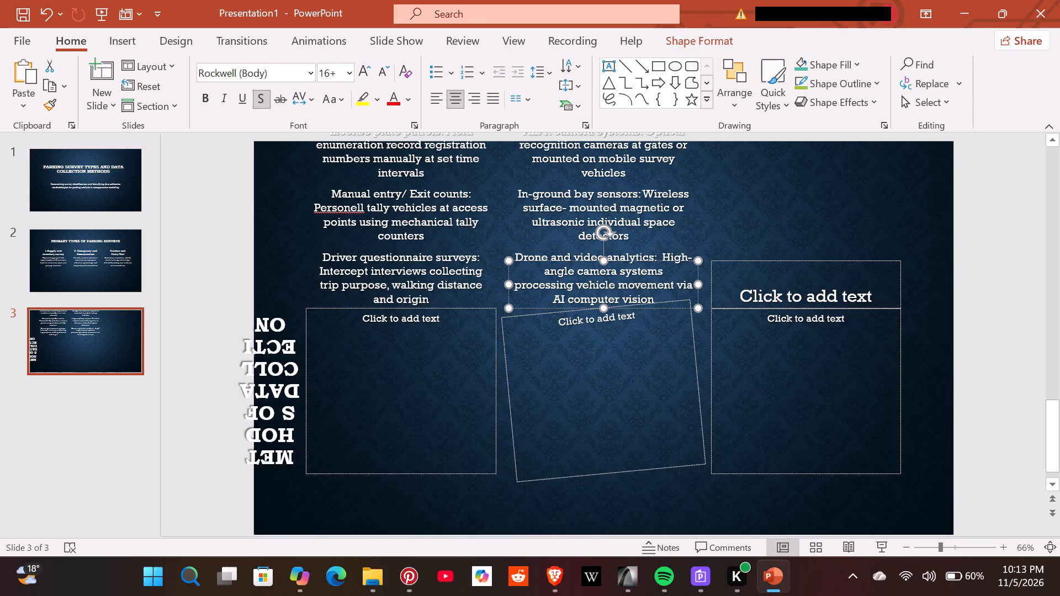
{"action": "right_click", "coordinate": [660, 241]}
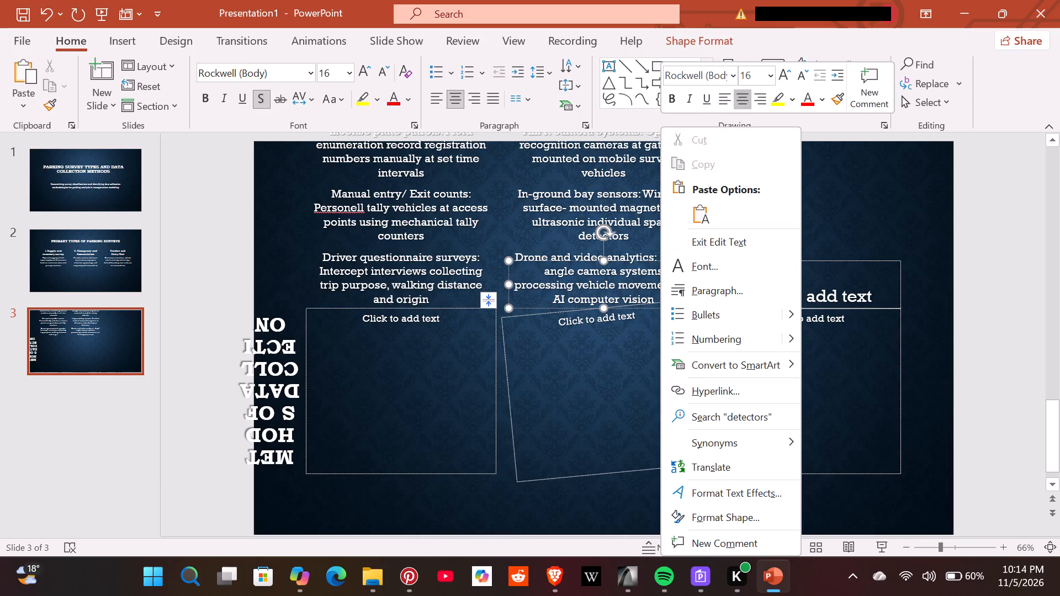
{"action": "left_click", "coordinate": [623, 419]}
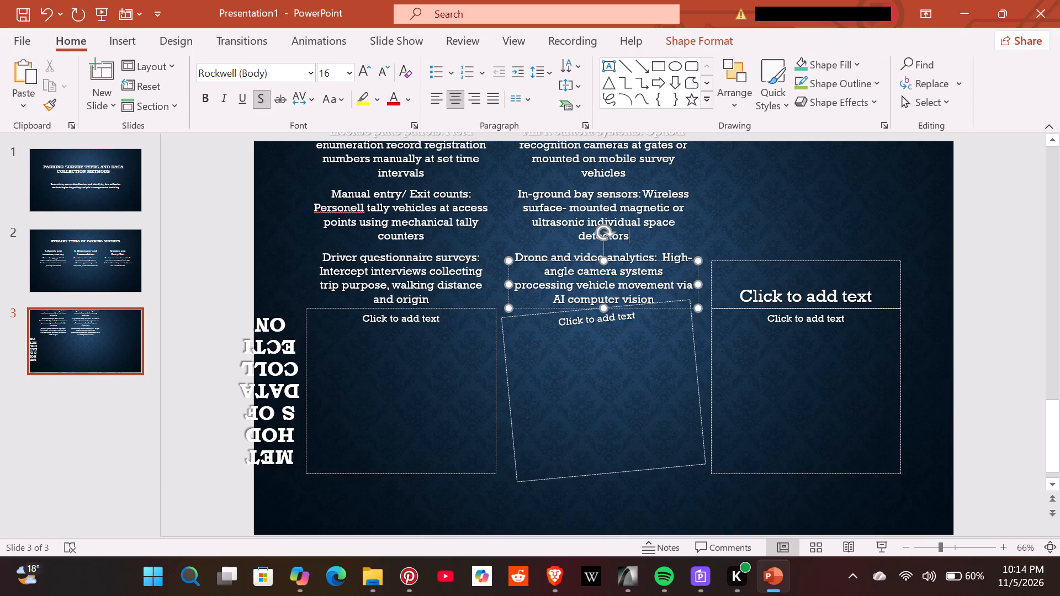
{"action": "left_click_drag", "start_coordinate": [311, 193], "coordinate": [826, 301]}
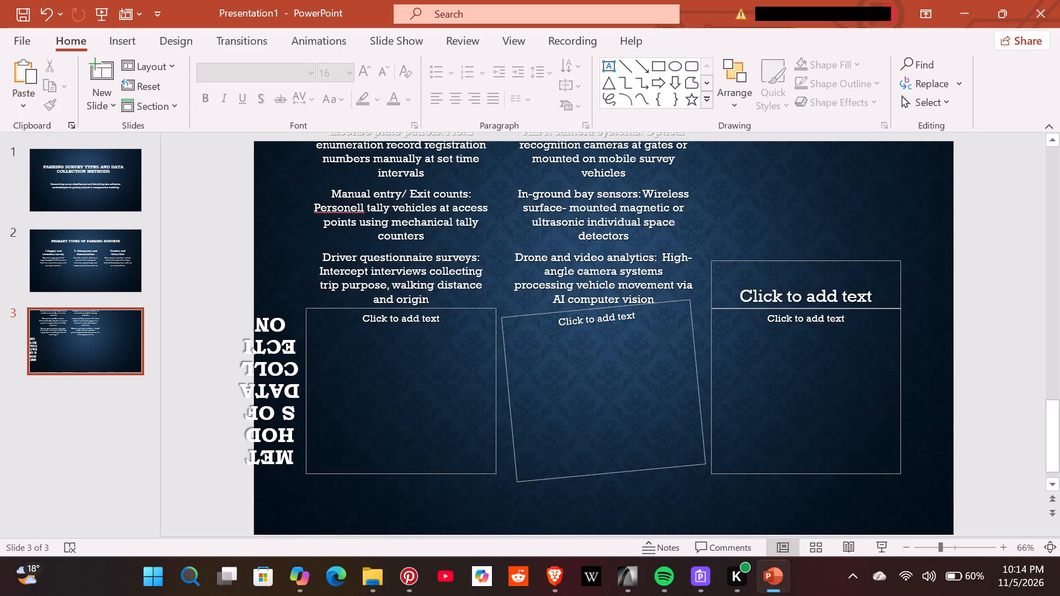
Reset the "Methods of Data Collection" slide to its default placeholder positions and formatting.
{"action": "right_click", "coordinate": [65, 334]}
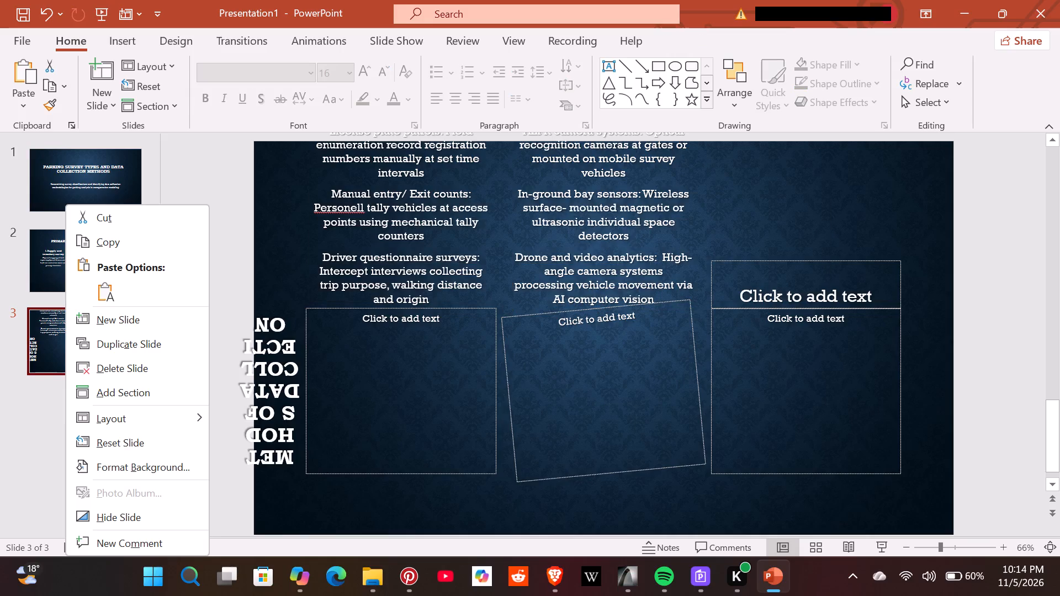
{"action": "left_click", "coordinate": [133, 444]}
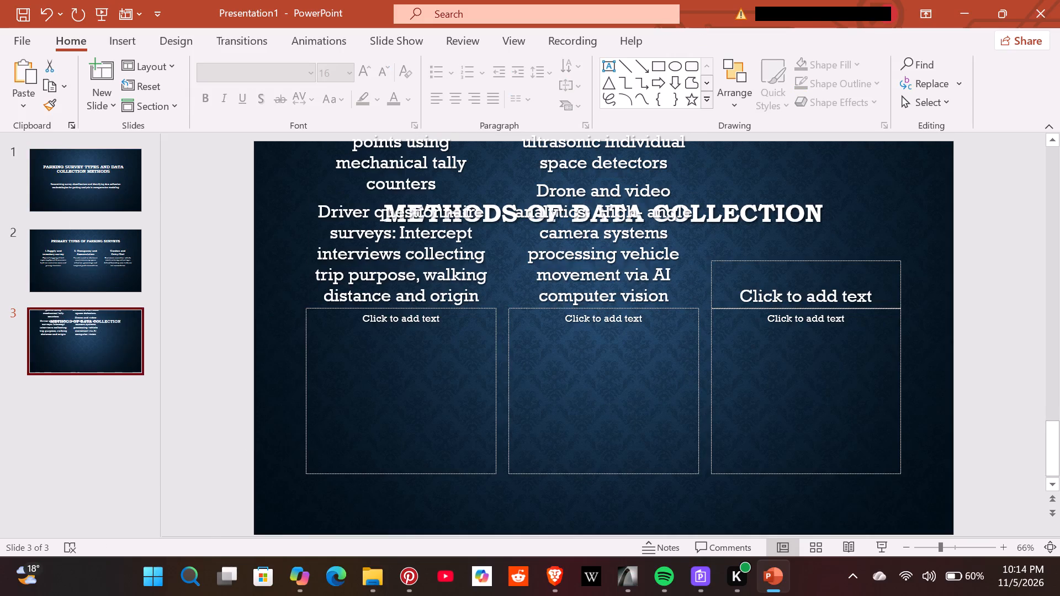
Change the layout of the "Methods of Data Collection" slide to Two Content.
{"action": "scroll", "coordinate": [388, 380], "scroll_direction": "up", "scroll_amount": 4}
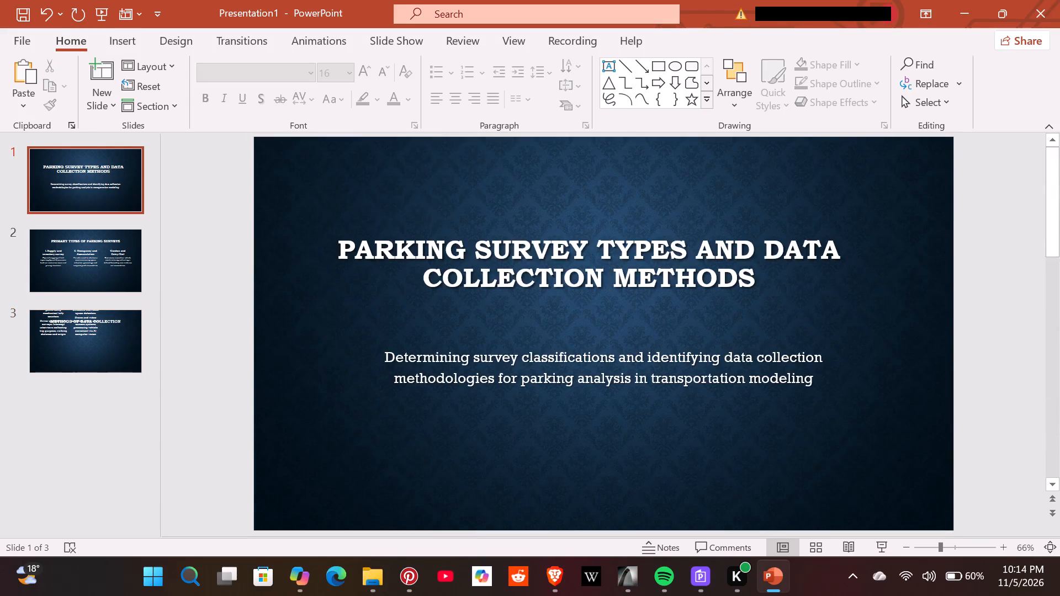
{"action": "right_click", "coordinate": [123, 329]}
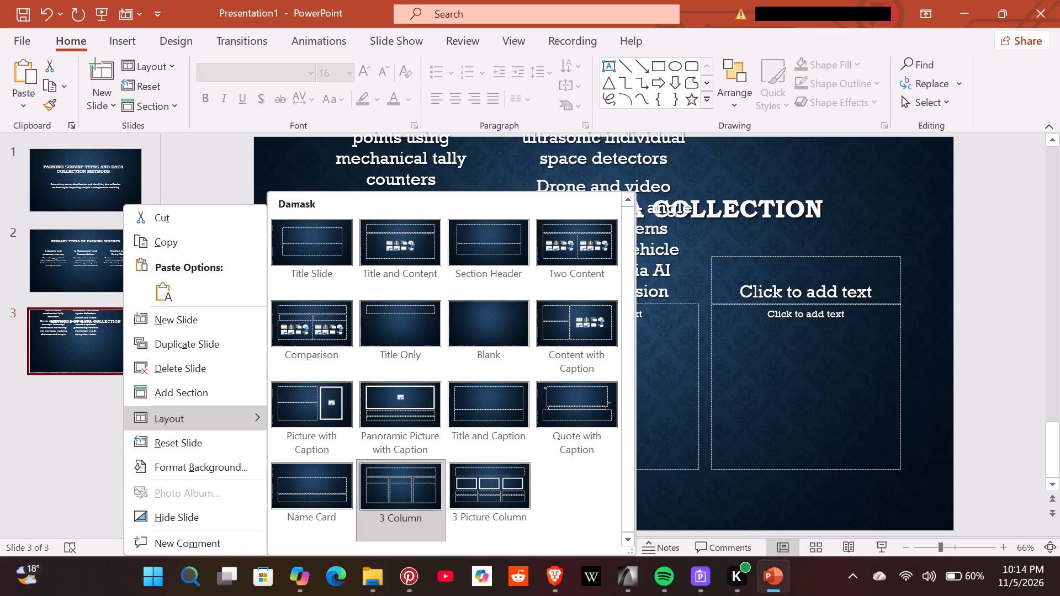
{"action": "left_click", "coordinate": [580, 232]}
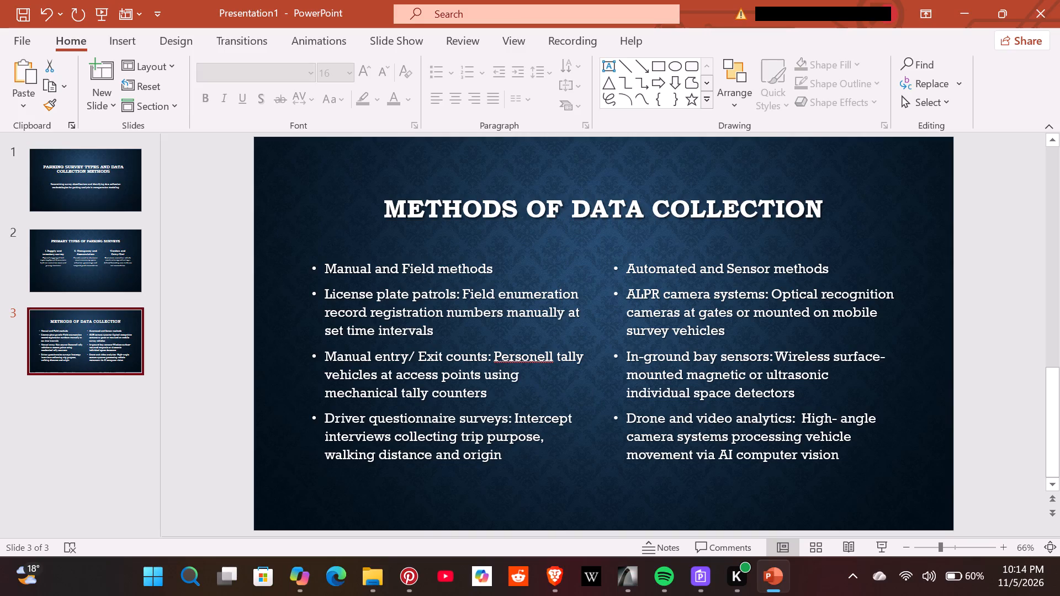
Correct the misspelled "Personell" to "Personnel" in the "Manual entry/ Exit counts:" bullet.
{"action": "right_click", "coordinate": [547, 353]}
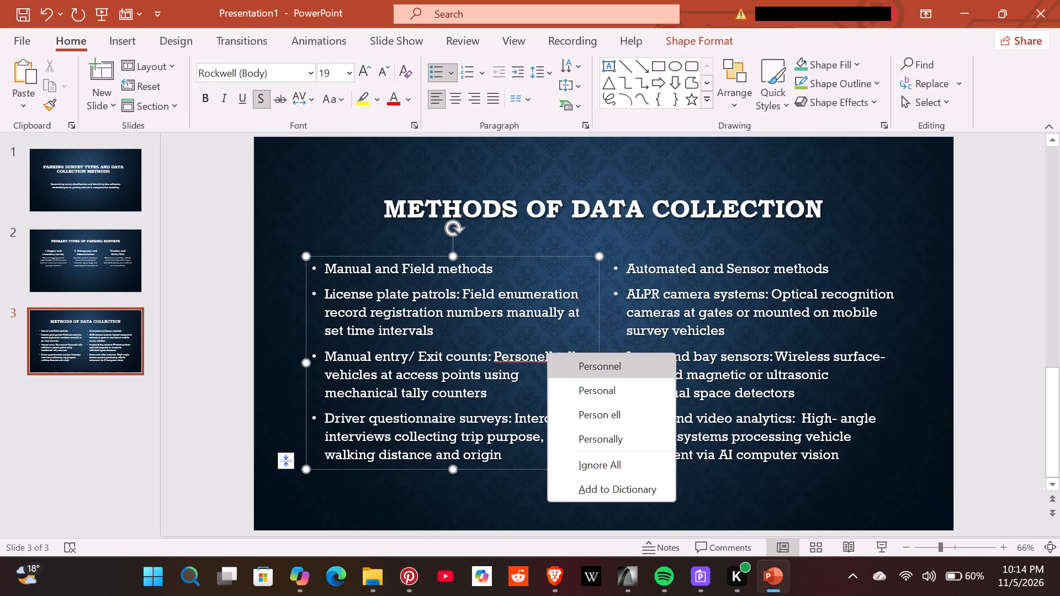
{"action": "left_click", "coordinate": [566, 360]}
{"action": "left_click", "coordinate": [788, 440]}
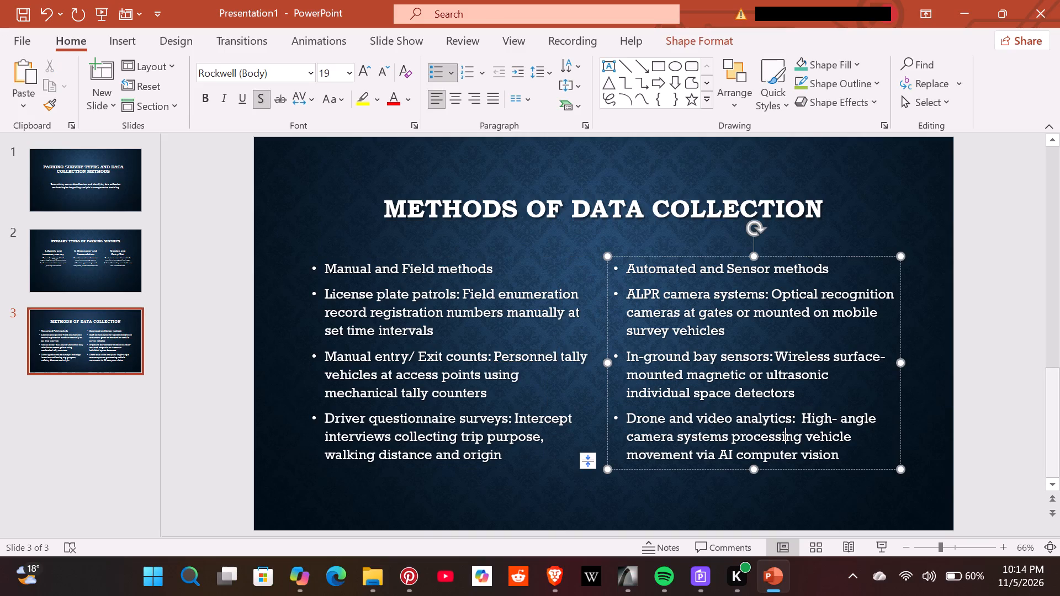
{"action": "key", "text": "Escape"}
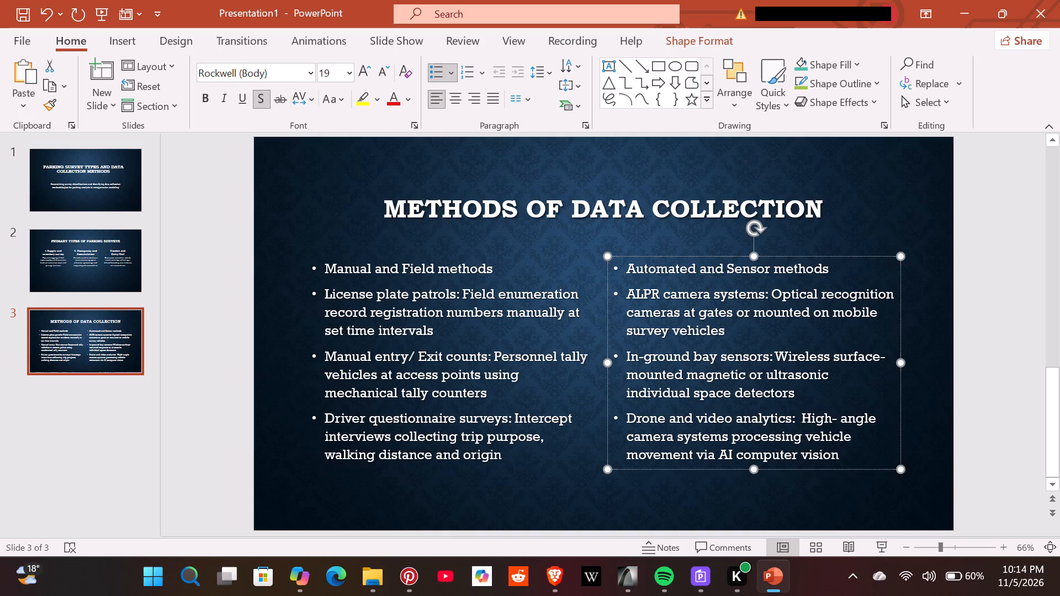
Add a new slide with the 3 Column layout after the "Methods of Data Collection" slide.
{"action": "left_click", "coordinate": [104, 104]}
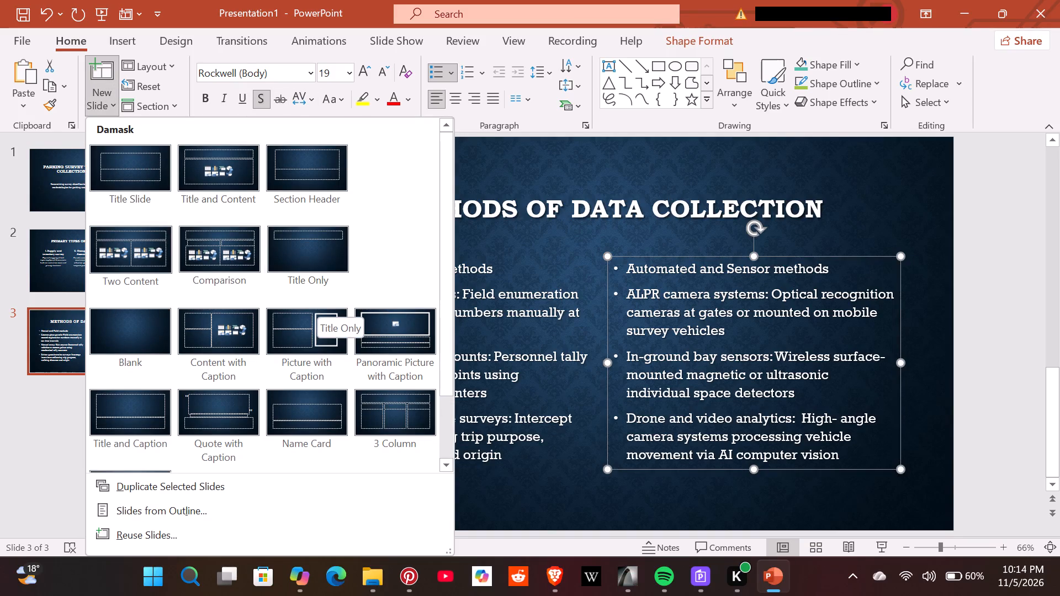
{"action": "left_click", "coordinate": [389, 411]}
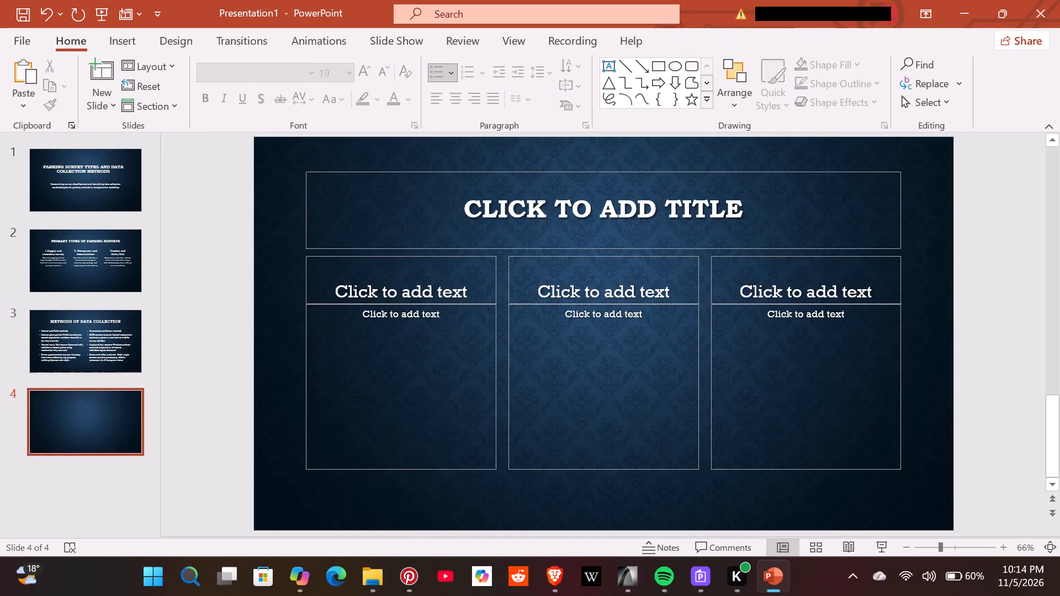
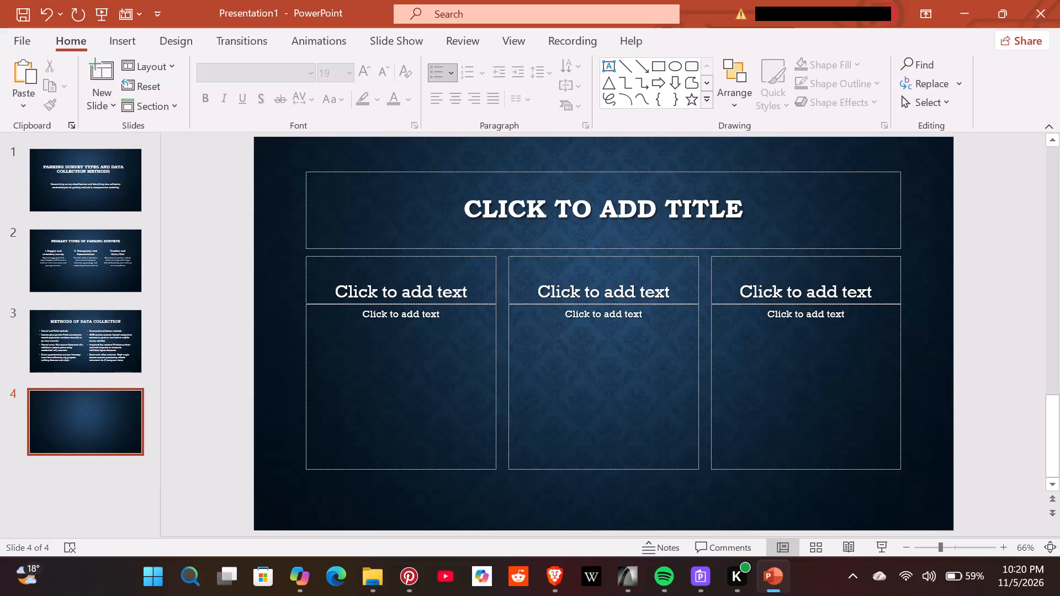
Enter "Comparative Selection Matrix" as the title of slide 4 at font size 28.
{"action": "left_click", "coordinate": [539, 207]}
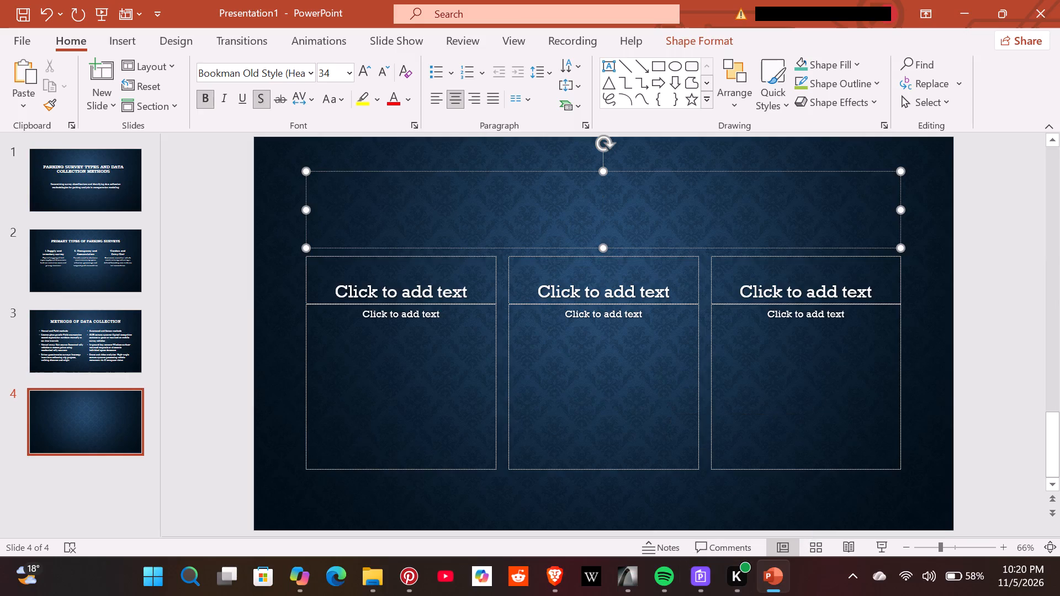
{"action": "right_click", "coordinate": [665, 170]}
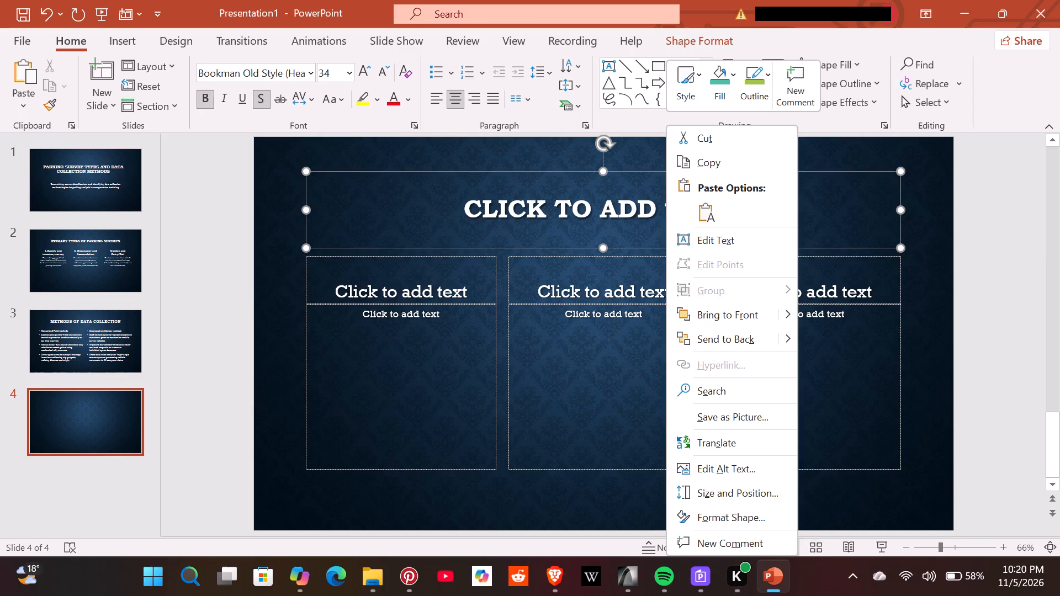
{"action": "right_click", "coordinate": [576, 208]}
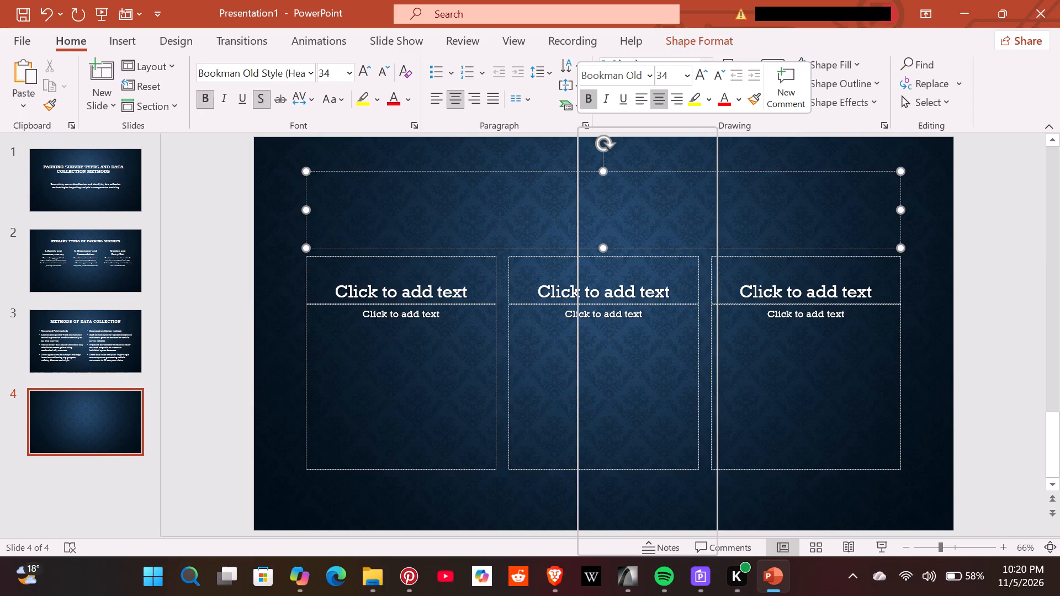
{"action": "left_click", "coordinate": [686, 77]}
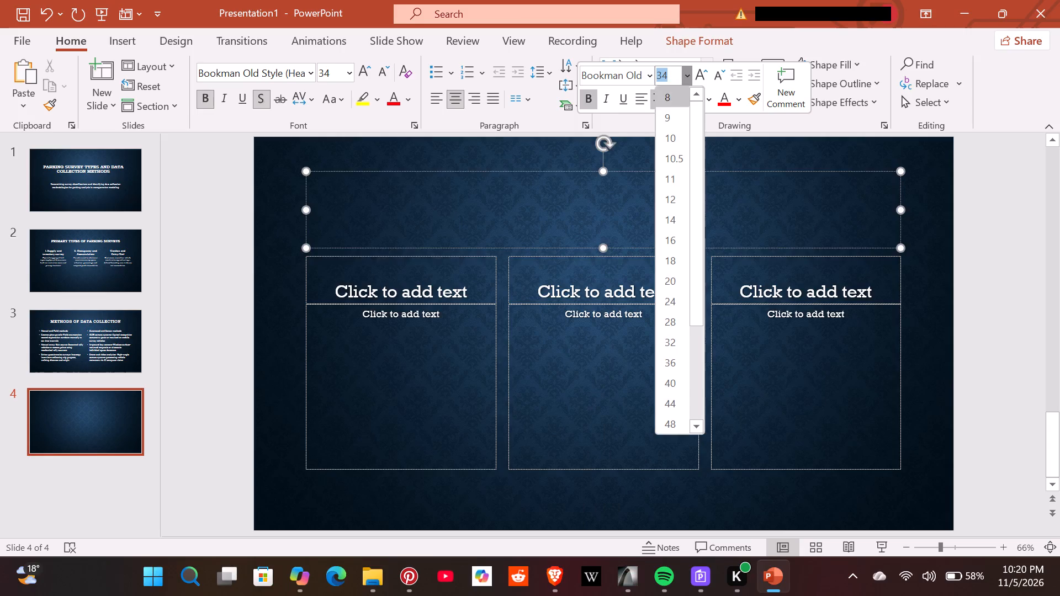
{"action": "left_click", "coordinate": [674, 323]}
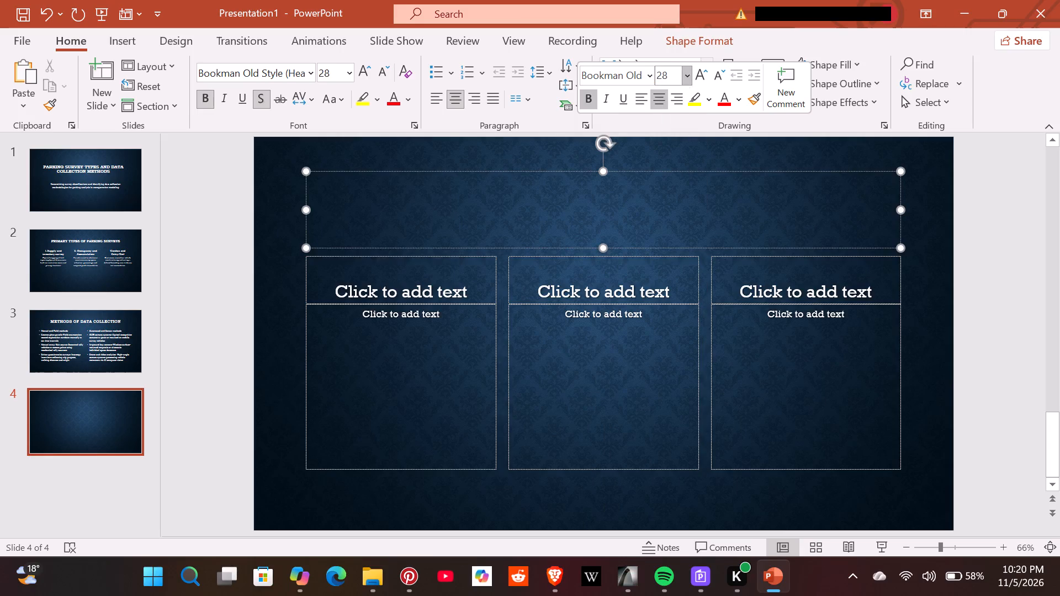
{"action": "left_click", "coordinate": [603, 200]}
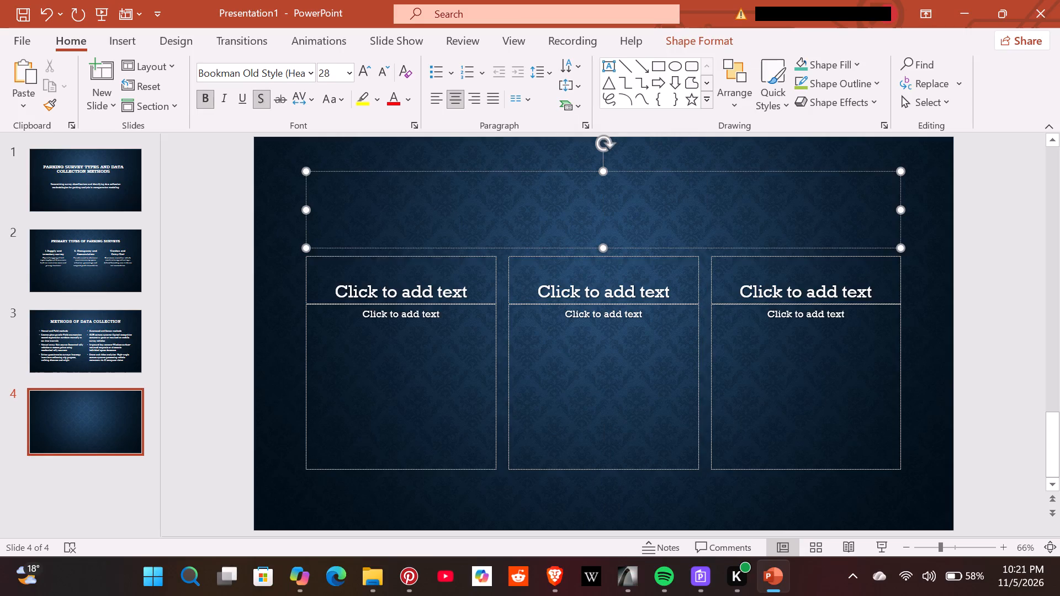
{"action": "type", "text": "com"}
{"action": "type", "text": "parative"}
{"action": "key", "text": "space"}
{"action": "type", "text": "selex"}
{"action": "key", "text": "BackSpace"}
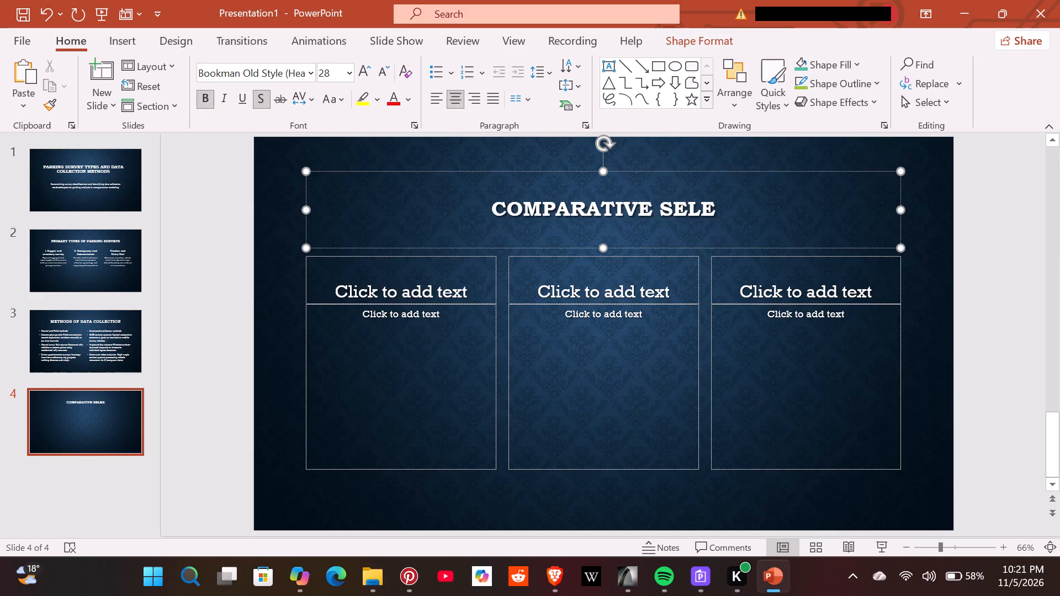
{"action": "type", "text": "ction"}
{"action": "key", "text": "space"}
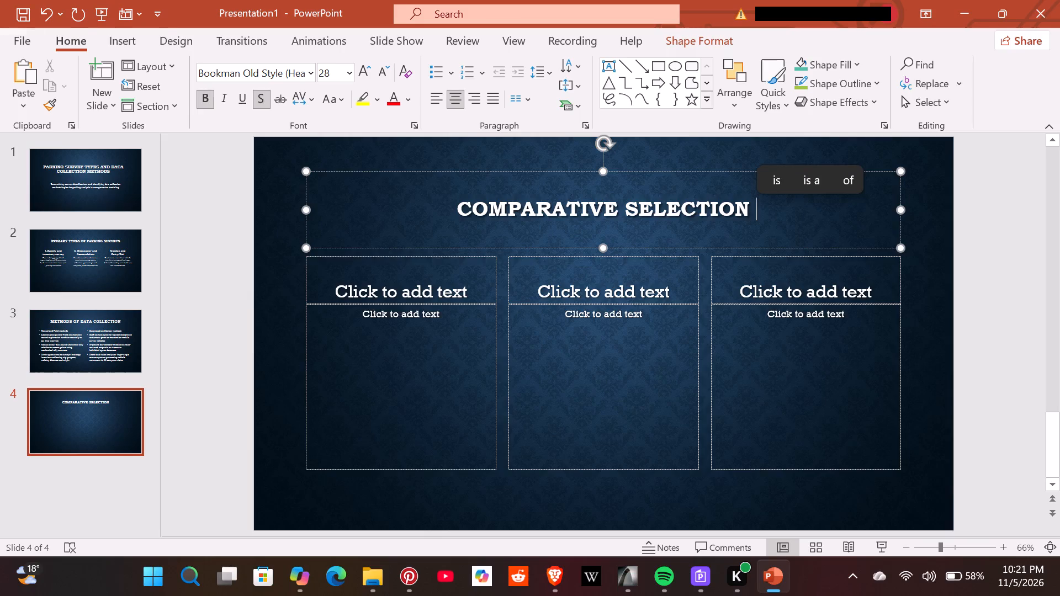
{"action": "left_click", "coordinate": [107, 96]}
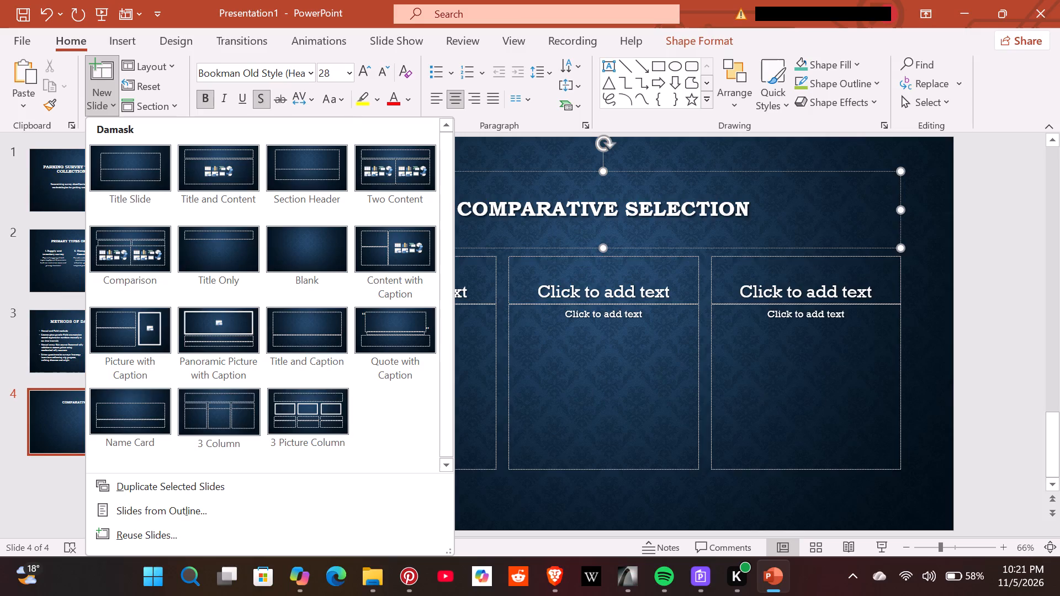
{"action": "left_click", "coordinate": [601, 388]}
{"action": "key", "text": "m"}
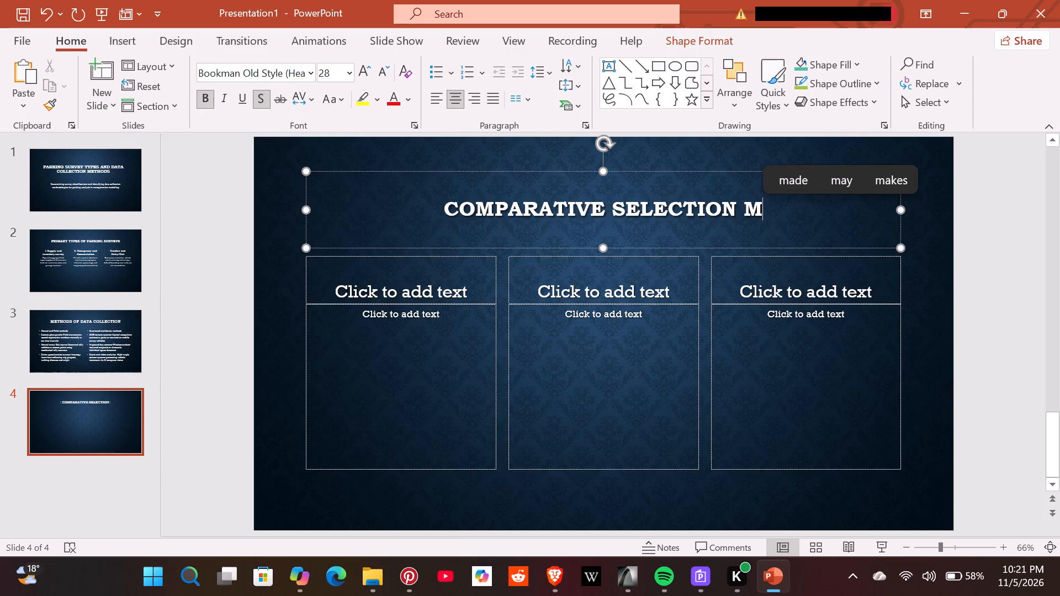
{"action": "type", "text": "atri"}
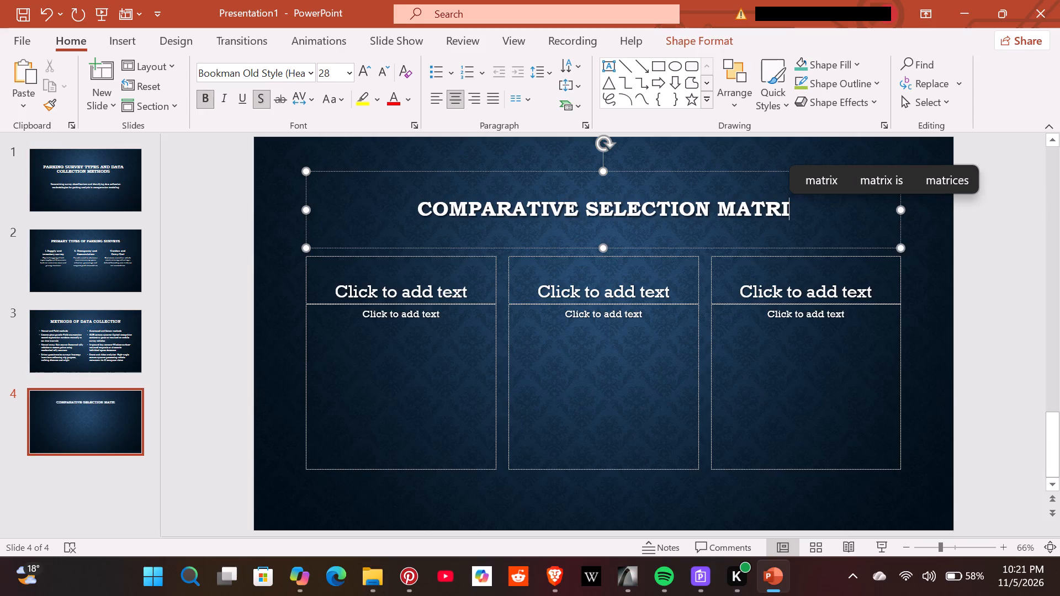
{"action": "key", "text": "x"}
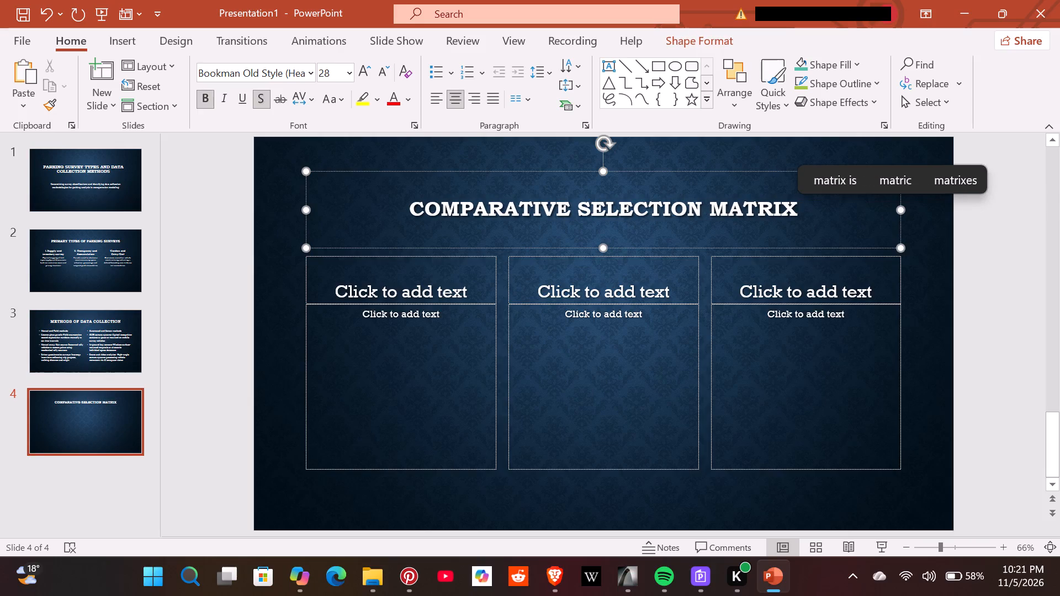
Enter "METHOD" as the first column's heading at font size 20.
{"action": "left_click", "coordinate": [443, 290]}
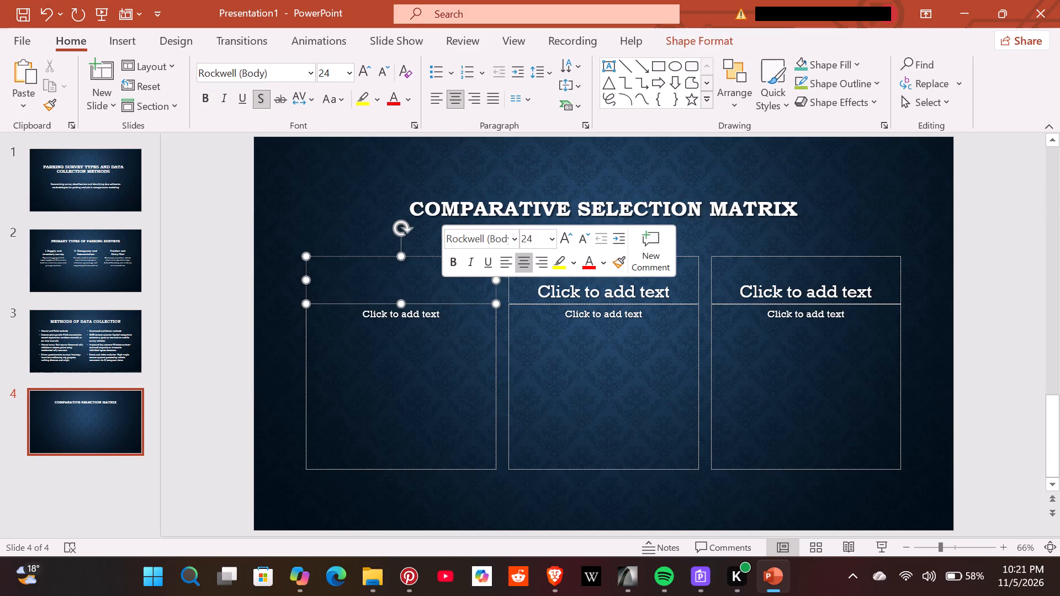
{"action": "left_click", "coordinate": [553, 242]}
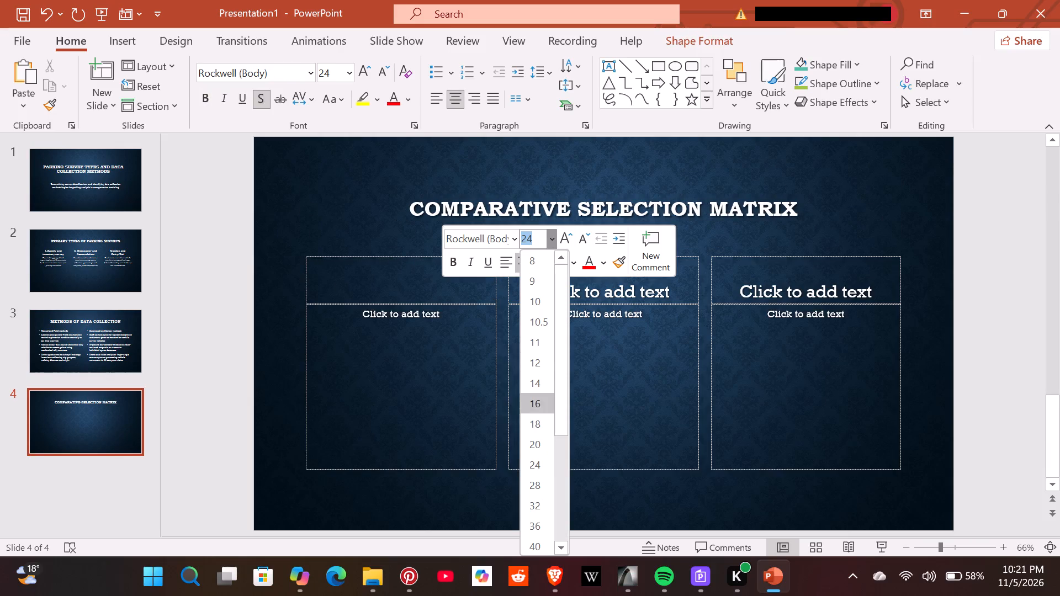
{"action": "left_click", "coordinate": [544, 438]}
{"action": "left_click", "coordinate": [373, 292]}
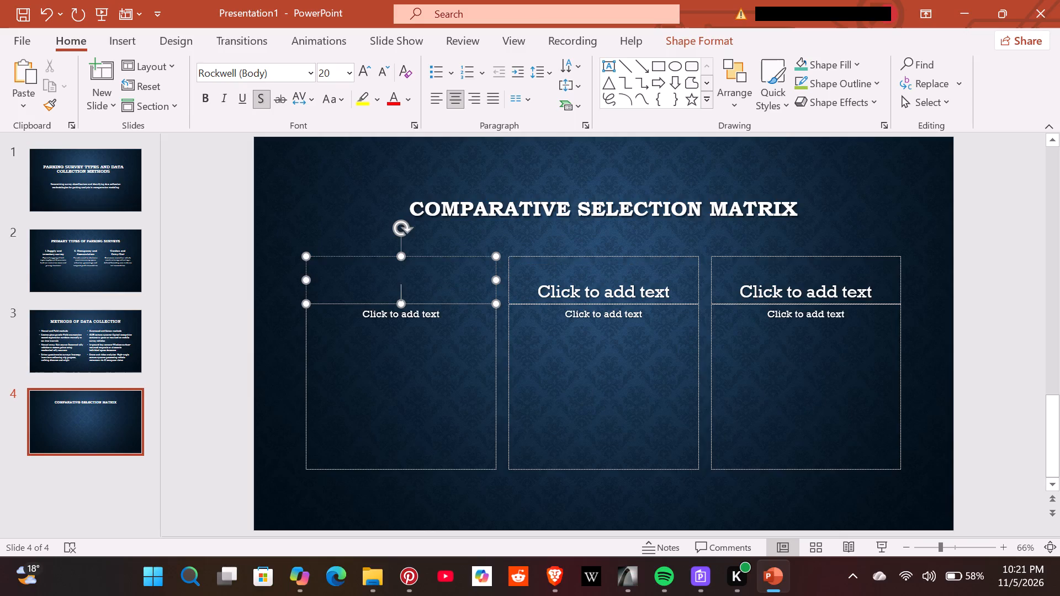
{"action": "key", "text": "m"}
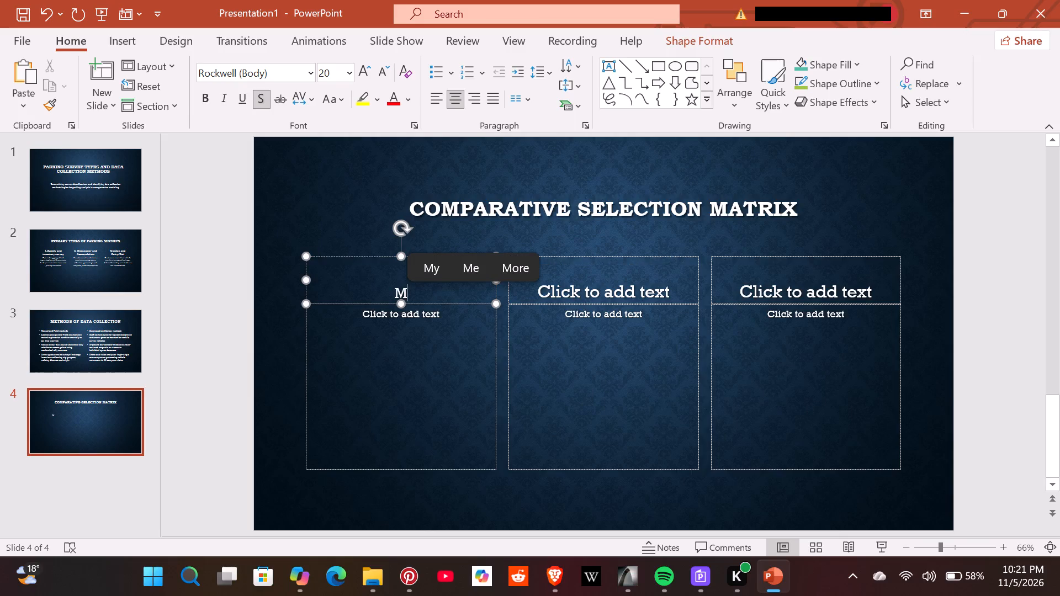
{"action": "type", "text": "et"}
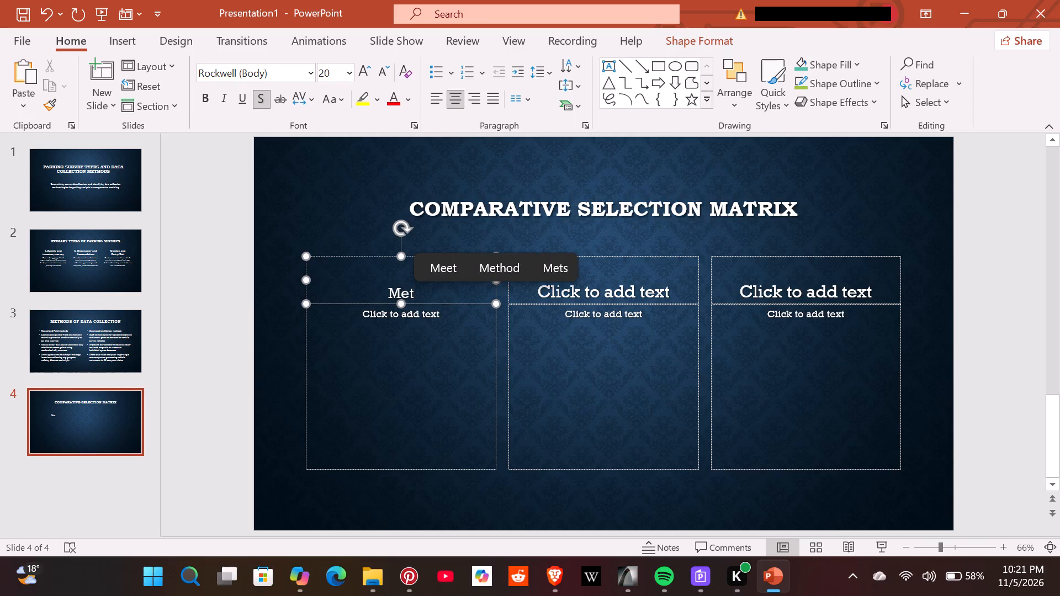
{"action": "key", "text": "BackSpace"}
{"action": "key", "text": "BackSpace"}
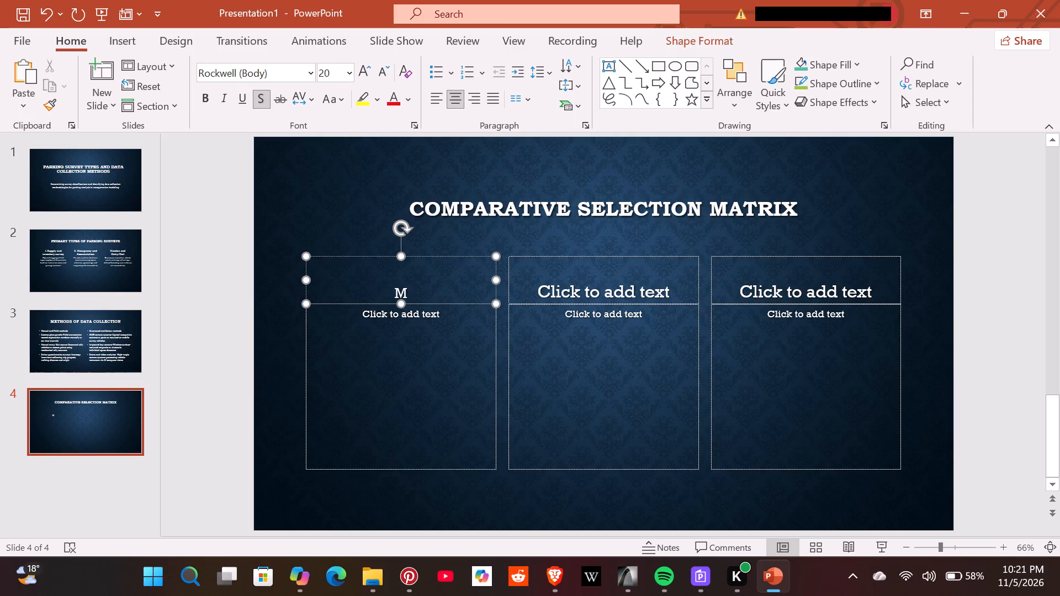
{"action": "type", "text": "ETOD"}
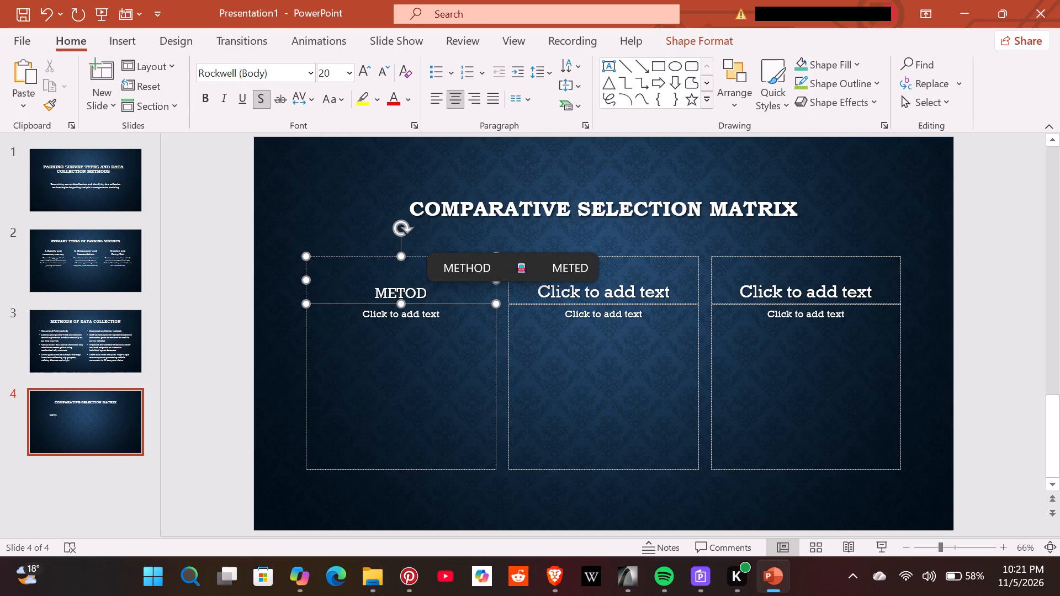
{"action": "left_click", "coordinate": [459, 259]}
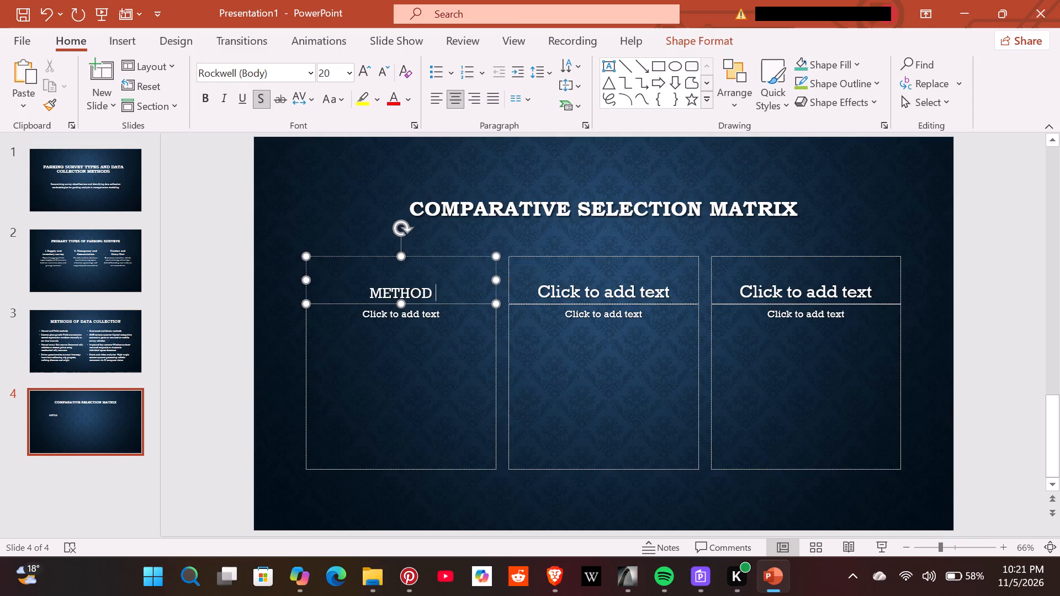
Enter "PRIMARY DATA COLLECTED" as the second column's heading and "BEST APPLICATION" as the third column's heading.
{"action": "left_click", "coordinate": [561, 286]}
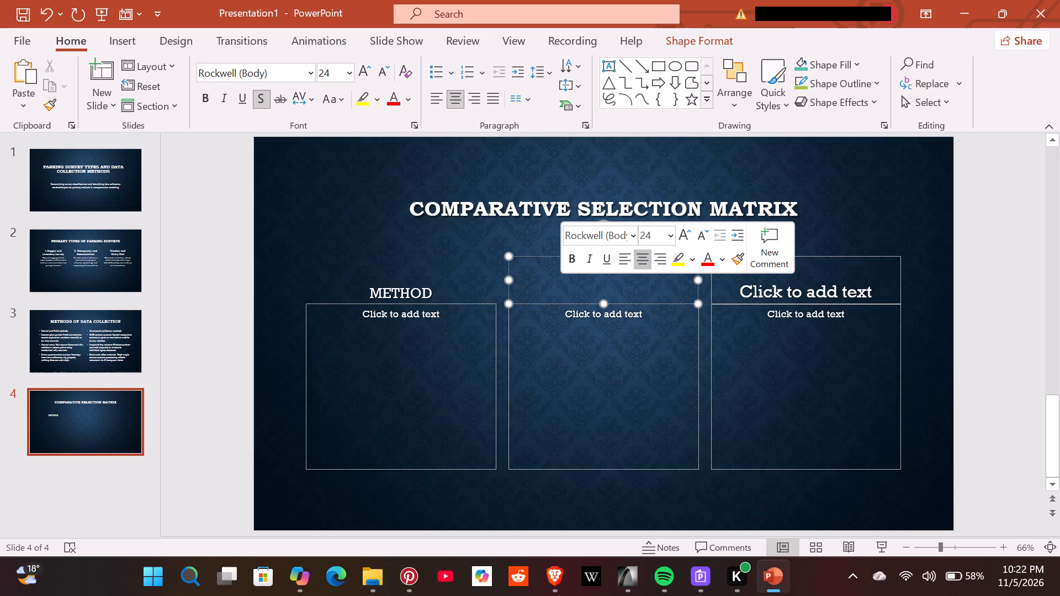
{"action": "type", "text": "PRIMARY DATA COLLECTED"}
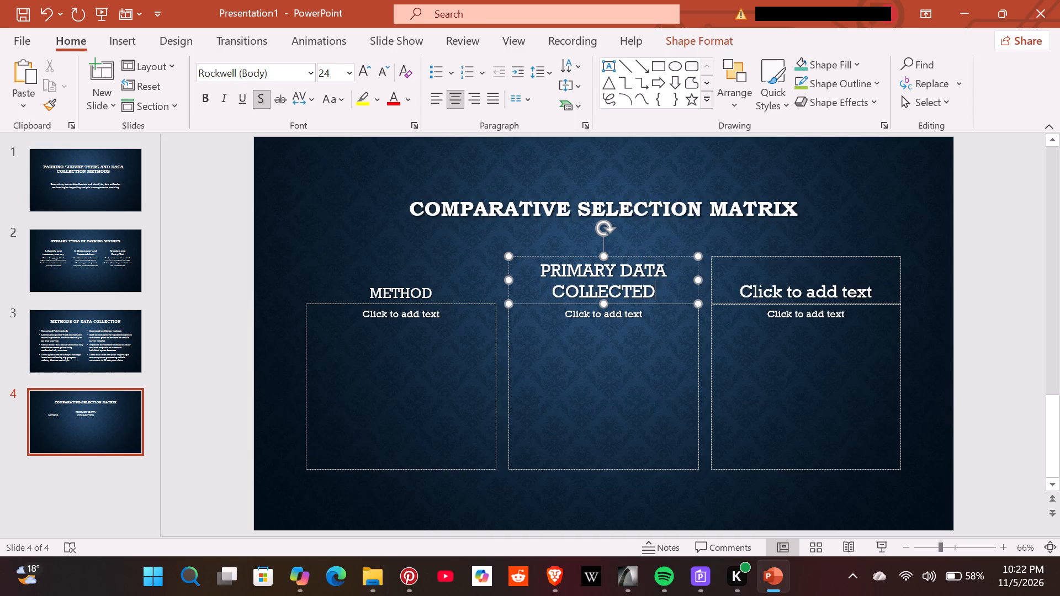
{"action": "left_click", "coordinate": [757, 288]}
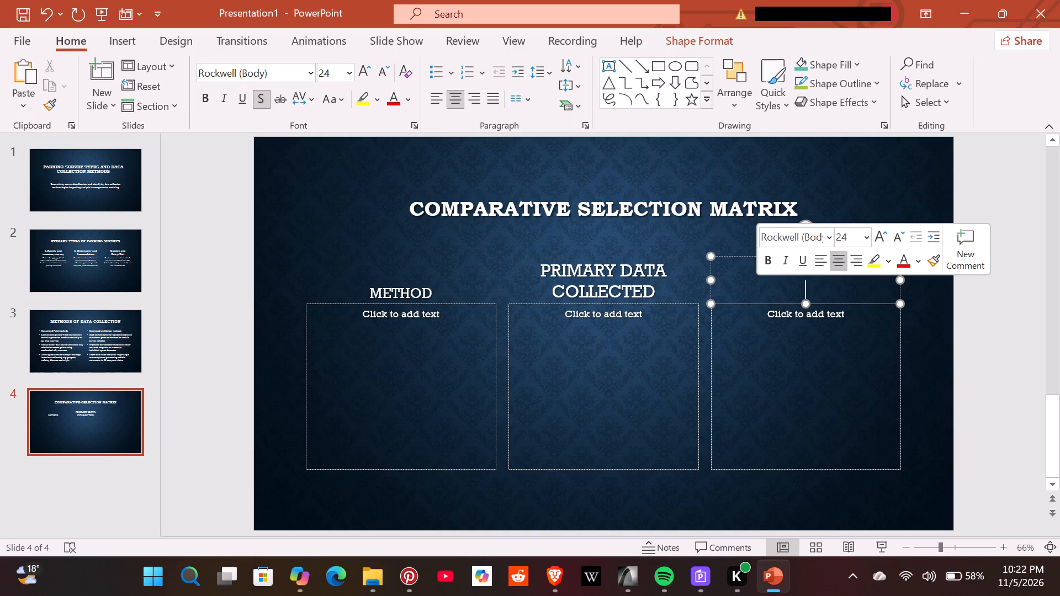
{"action": "key", "text": "b"}
{"action": "key", "text": "e"}
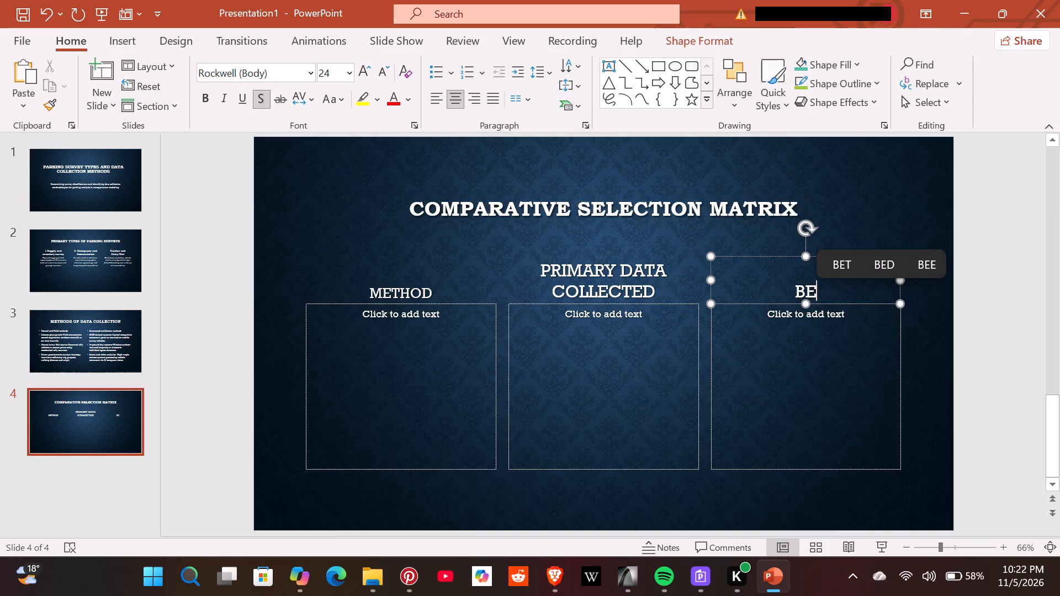
{"action": "type", "text": "ST"}
{"action": "key", "text": "space"}
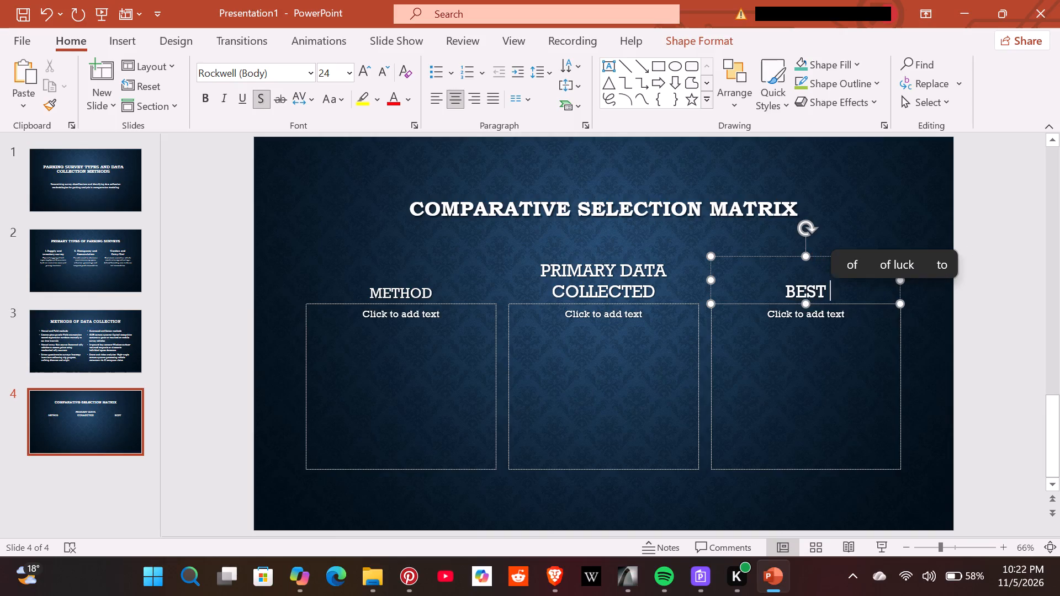
{"action": "type", "text": "APP"}
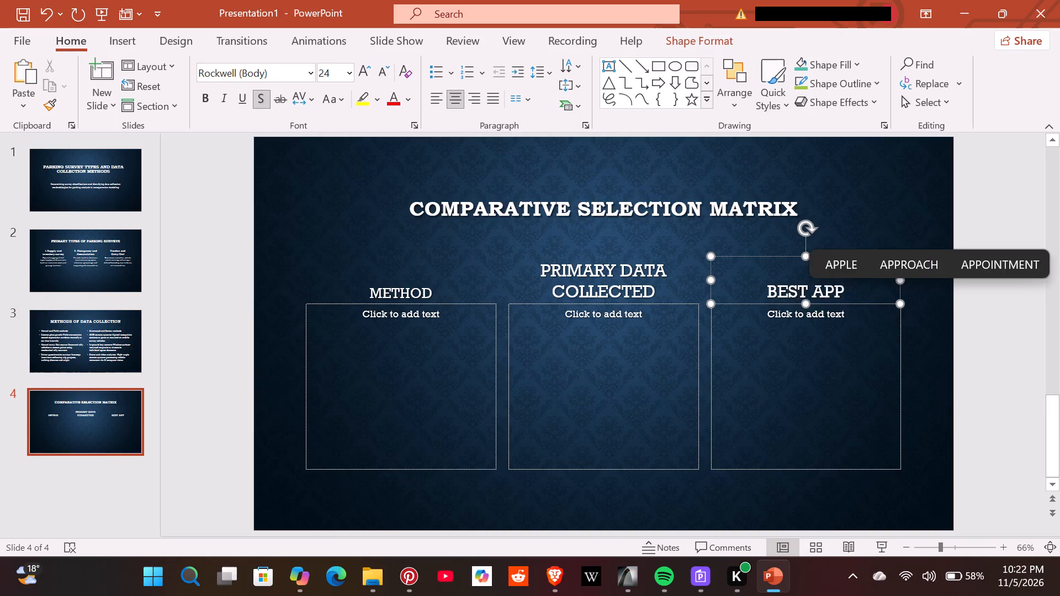
{"action": "type", "text": "LIOCATIN"}
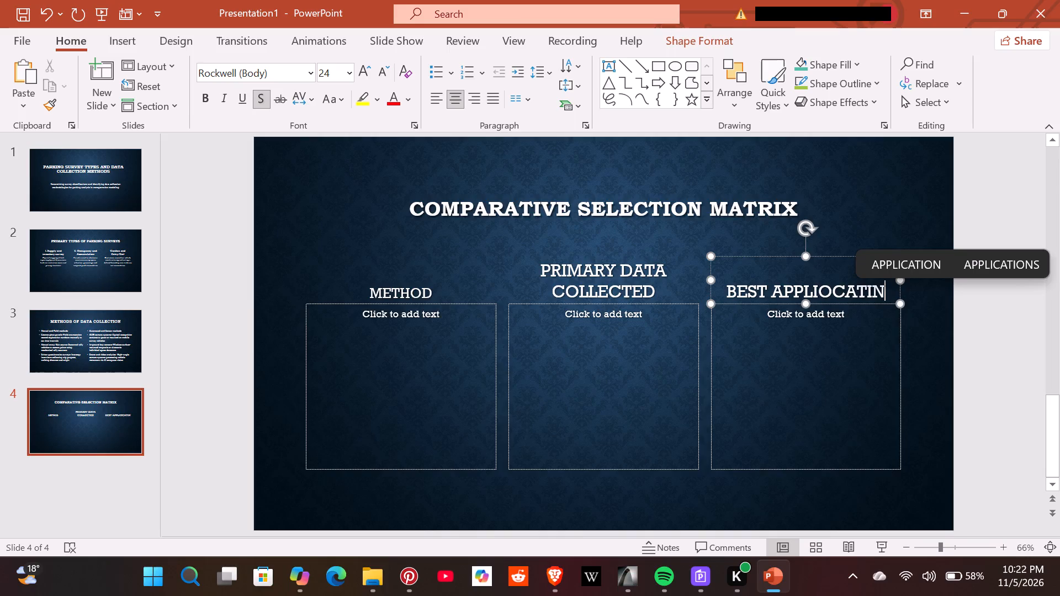
{"action": "left_click", "coordinate": [914, 257]}
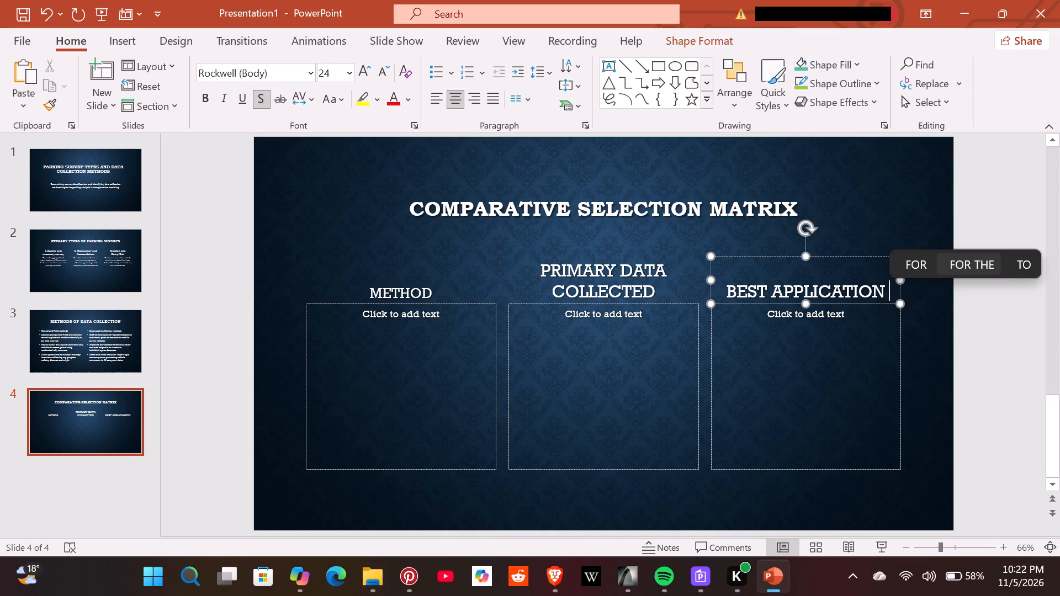
Insert a table with 4 columns and 7 rows on the "Comparative Selection Matrix" slide.
{"action": "left_click", "coordinate": [808, 369]}
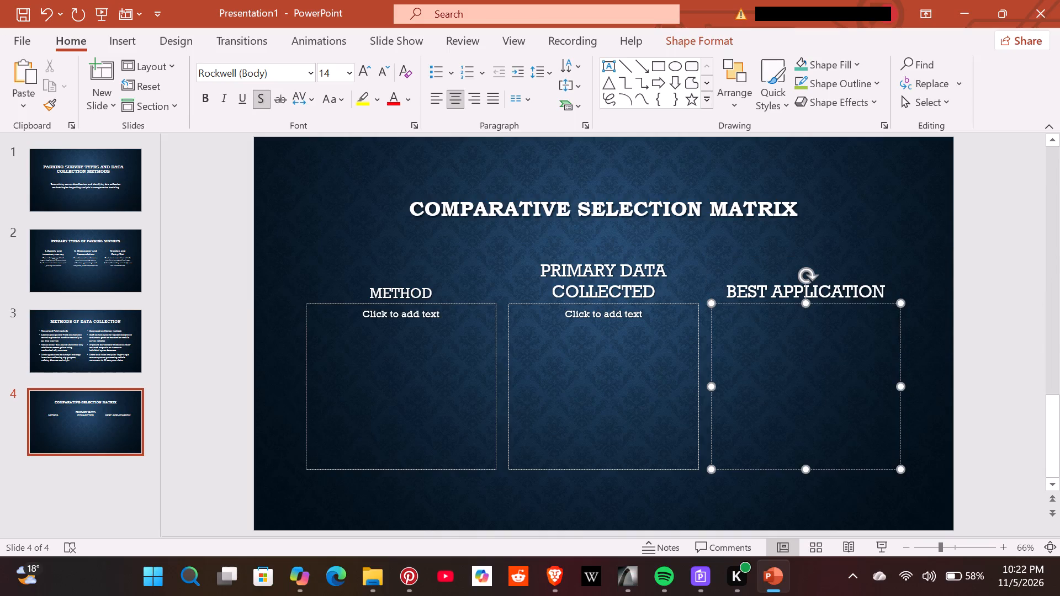
{"action": "left_click", "coordinate": [455, 320]}
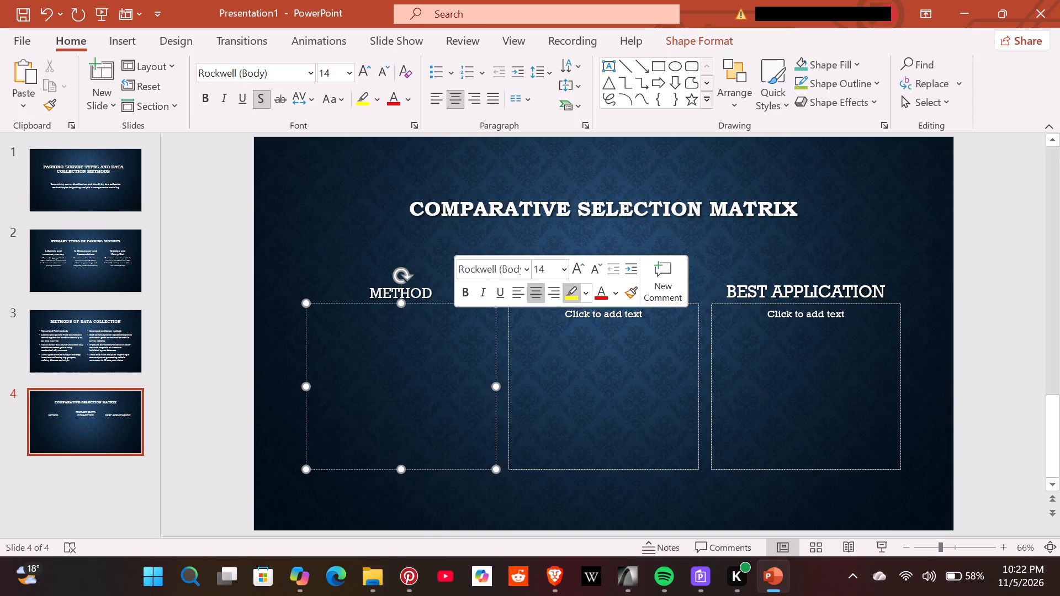
{"action": "right_click", "coordinate": [390, 338]}
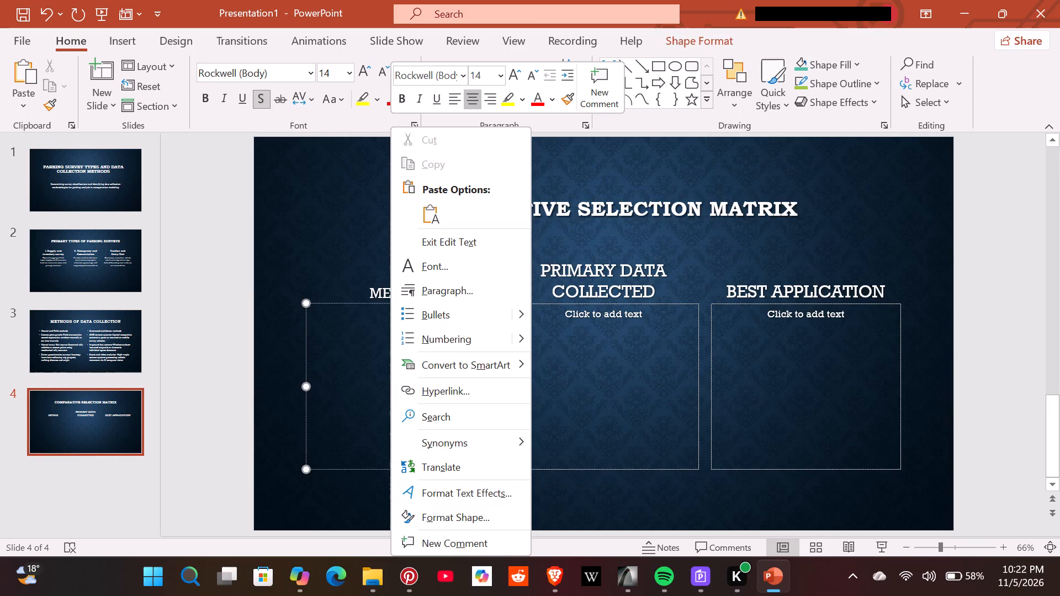
{"action": "left_click", "coordinate": [116, 41]}
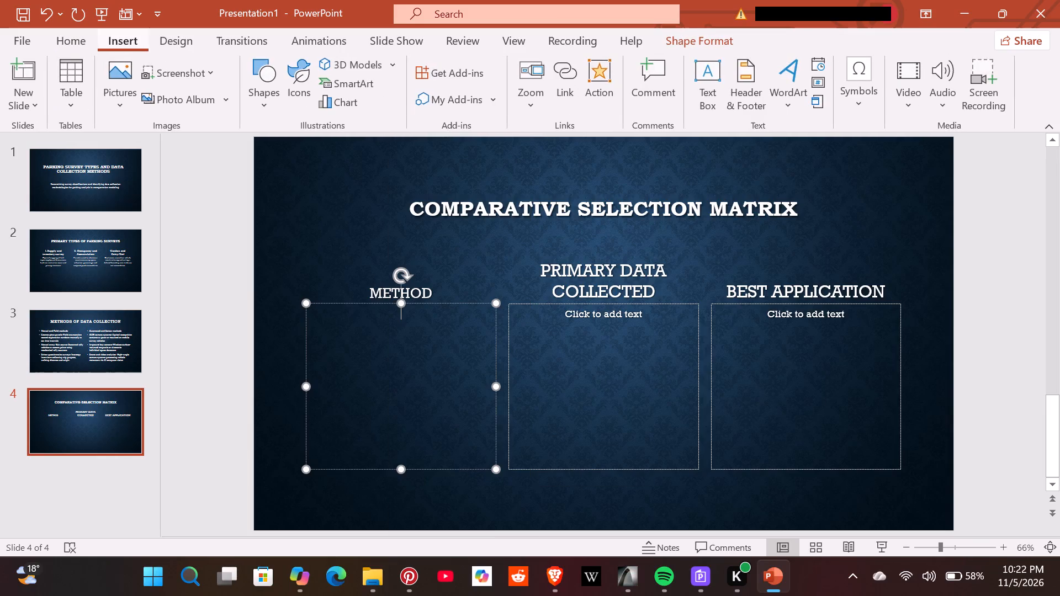
{"action": "left_click", "coordinate": [76, 95]}
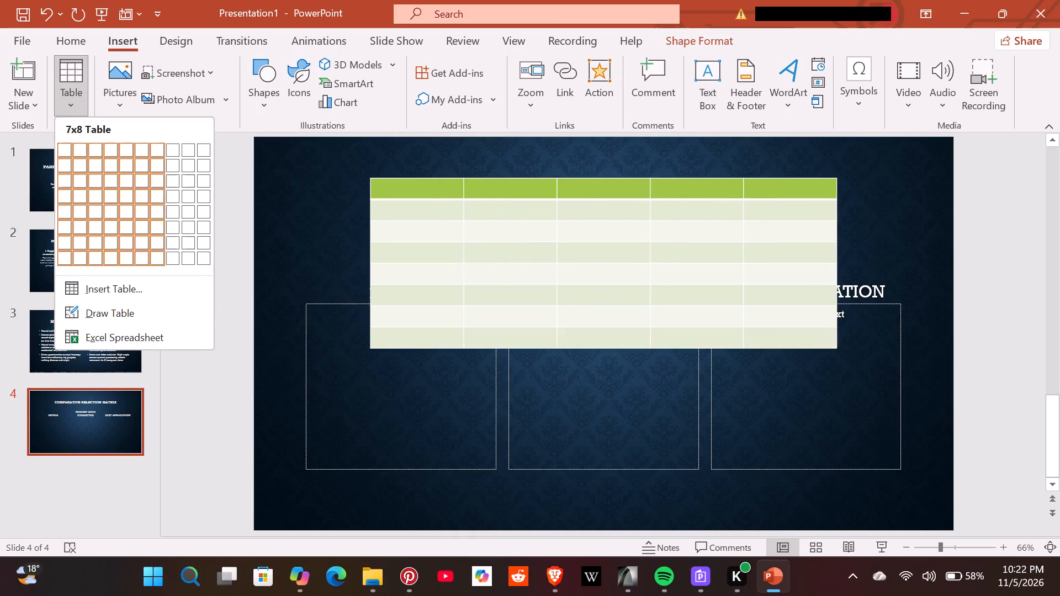
{"action": "left_click", "coordinate": [106, 236]}
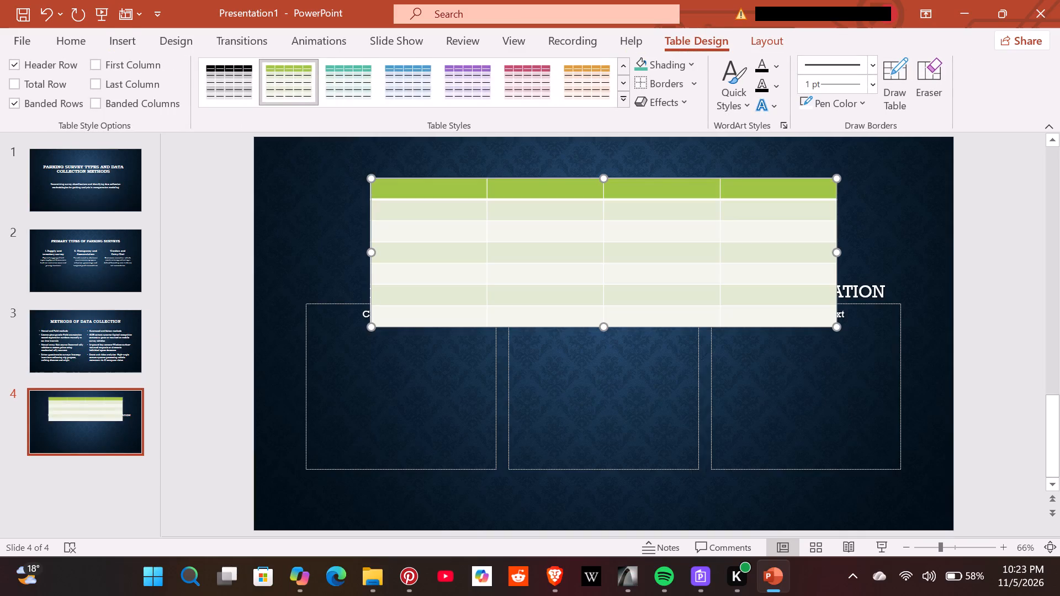
{"action": "left_click_drag", "start_coordinate": [605, 216], "coordinate": [594, 216]}
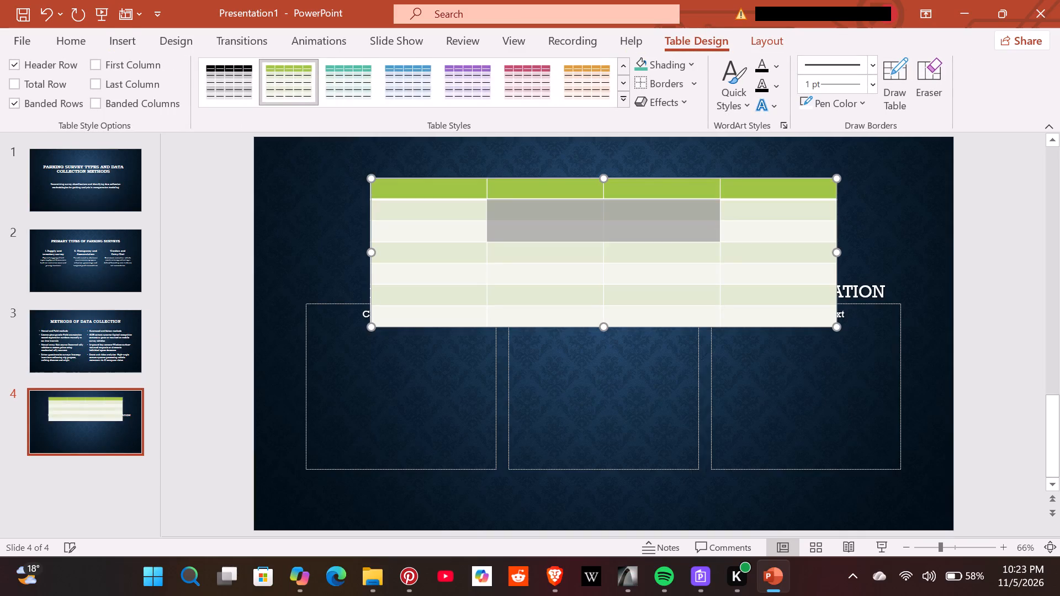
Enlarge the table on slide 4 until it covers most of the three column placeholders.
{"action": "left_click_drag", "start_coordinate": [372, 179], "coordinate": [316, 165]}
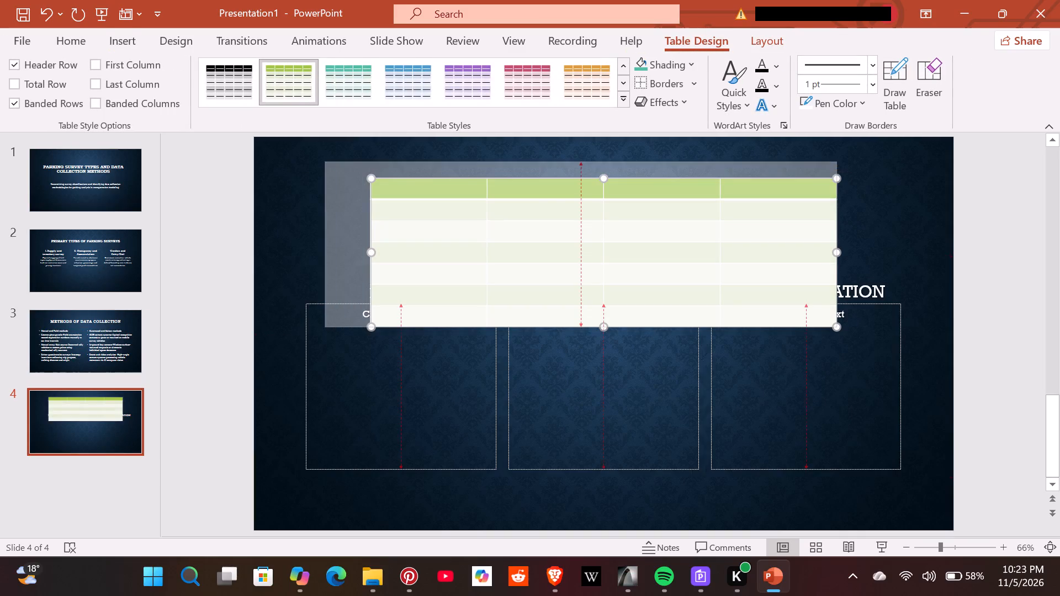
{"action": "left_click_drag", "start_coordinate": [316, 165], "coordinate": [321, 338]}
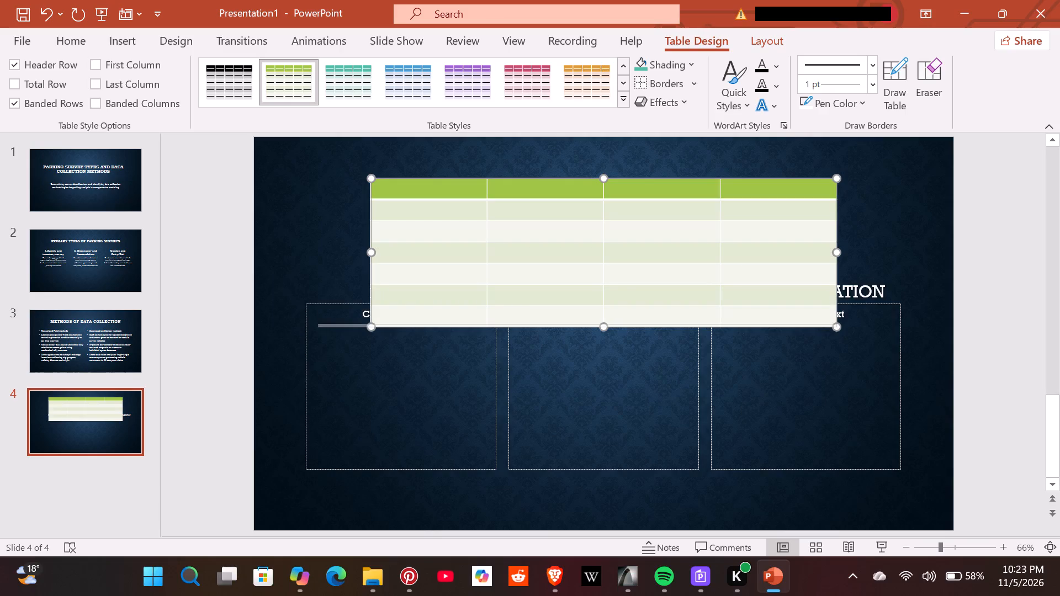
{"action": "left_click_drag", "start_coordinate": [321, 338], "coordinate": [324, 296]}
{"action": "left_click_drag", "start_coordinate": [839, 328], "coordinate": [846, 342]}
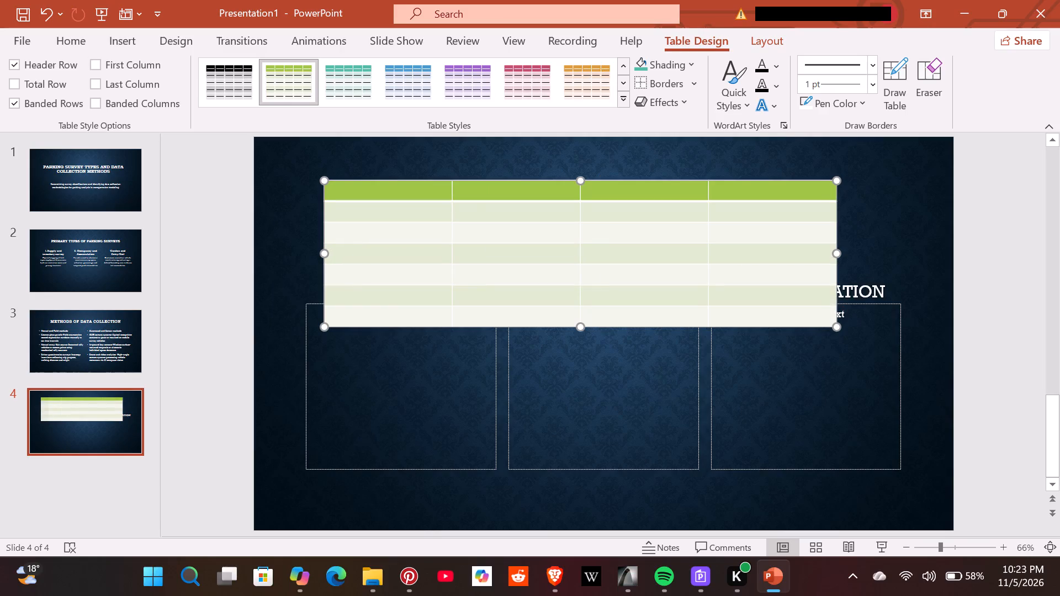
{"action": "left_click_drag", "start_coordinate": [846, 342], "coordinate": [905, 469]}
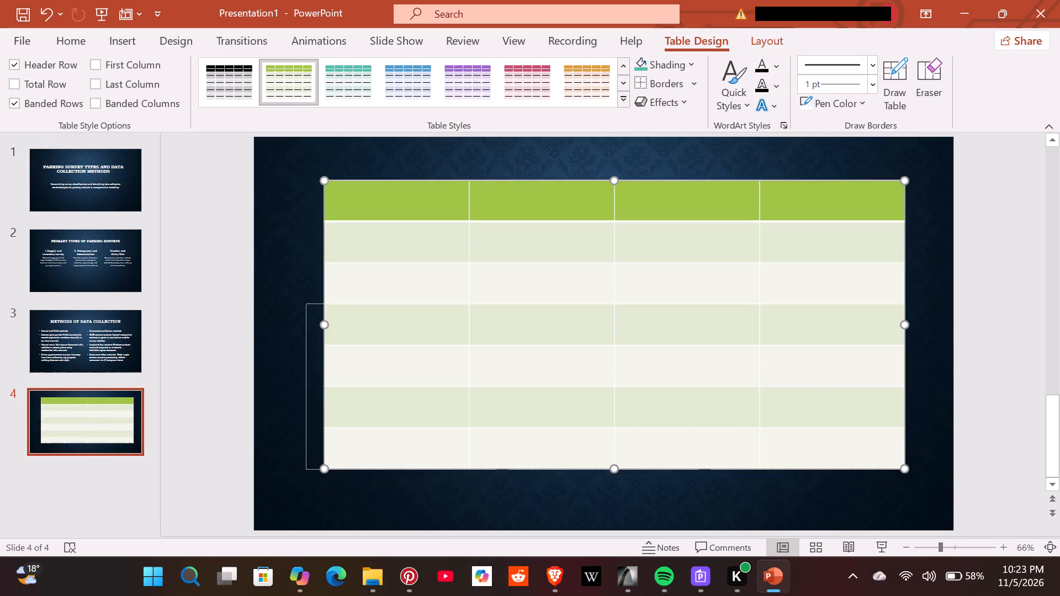
Delete slide 4 together with its table and column headings.
{"action": "right_click_drag", "start_coordinate": [118, 392], "coordinate": [116, 386]}
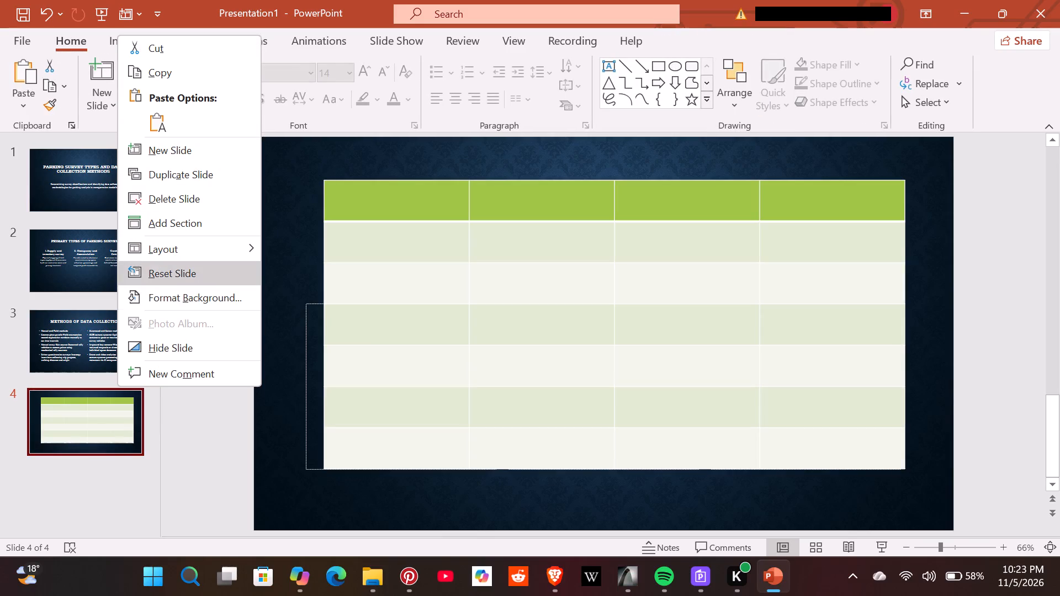
{"action": "left_click", "coordinate": [207, 200]}
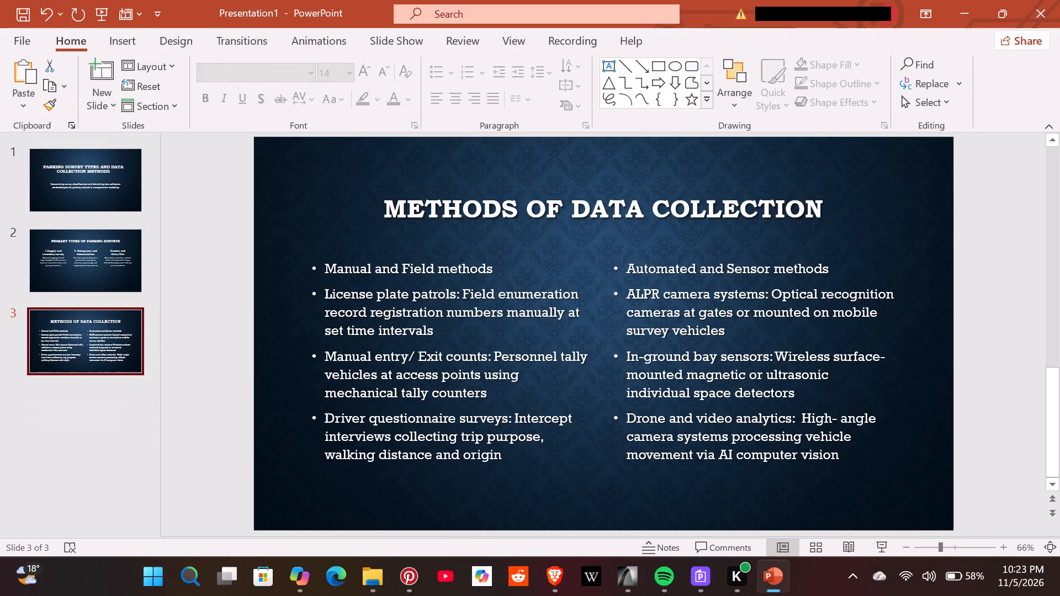
Add a new slide with the Blank layout after slide 3.
{"action": "left_click", "coordinate": [106, 88]}
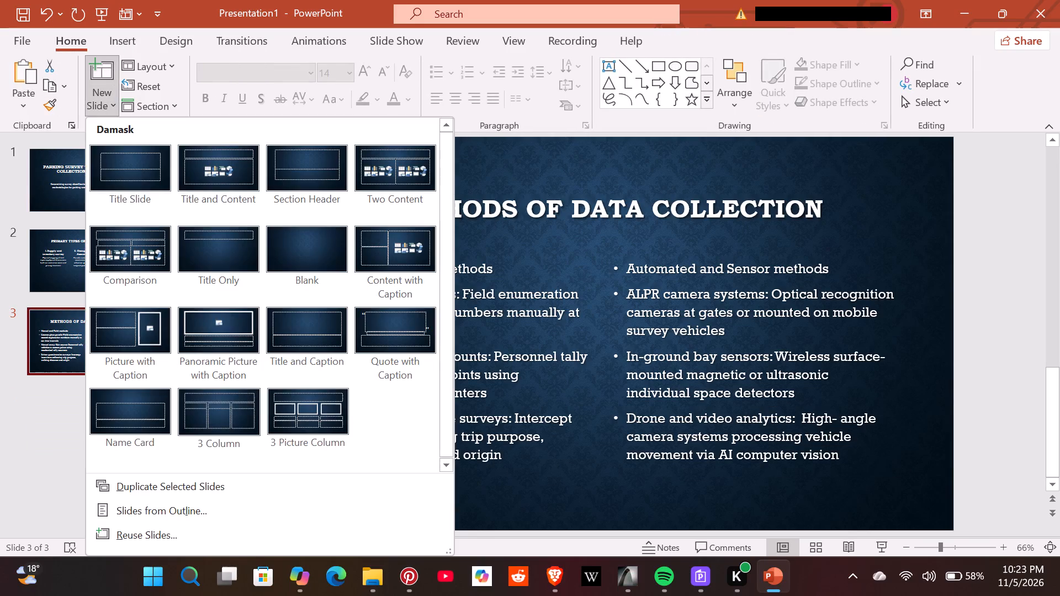
{"action": "left_click", "coordinate": [308, 252]}
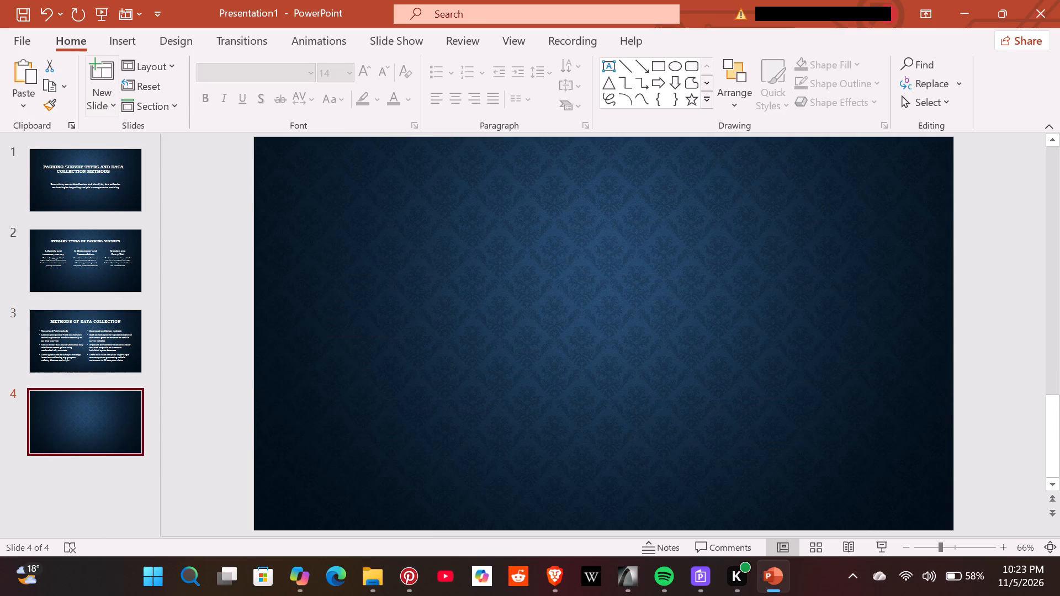
Insert a table with 4 columns and 6 rows on the blank slide 4.
{"action": "left_click", "coordinate": [120, 40]}
{"action": "left_click", "coordinate": [65, 100]}
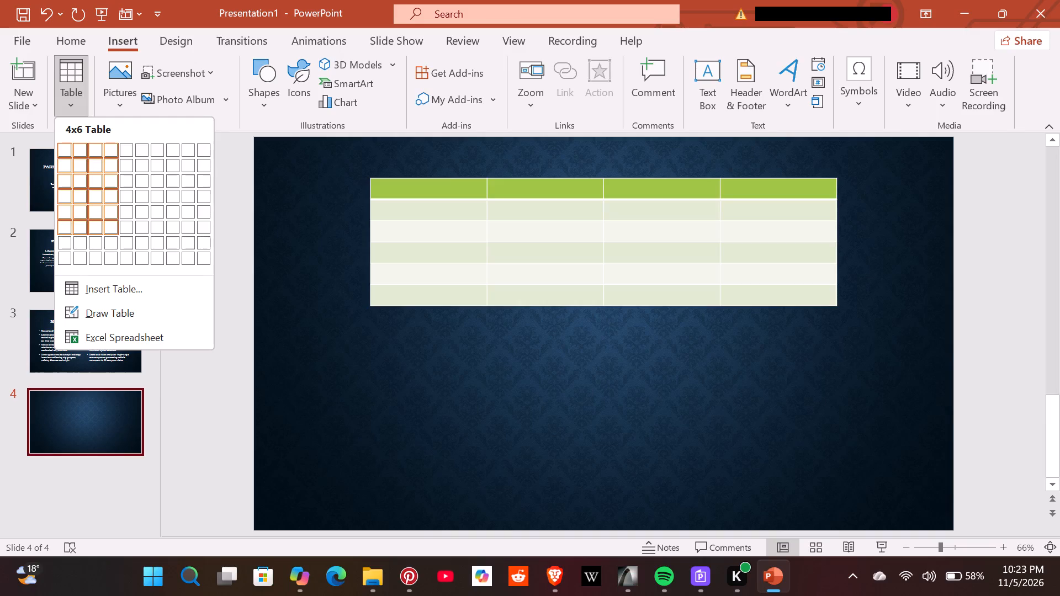
{"action": "left_click", "coordinate": [109, 222]}
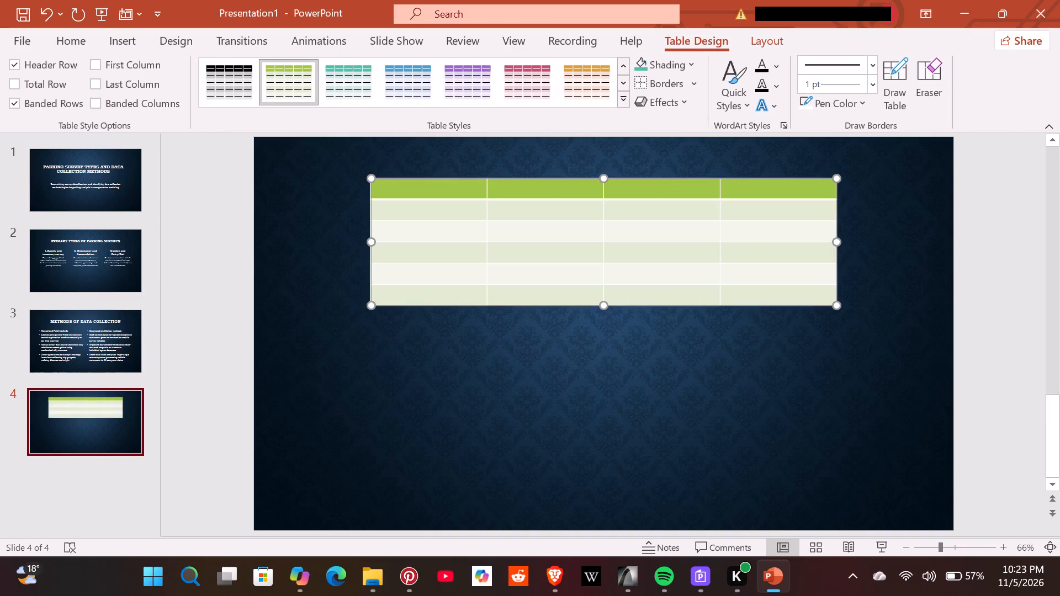
Narrow the table's second column by moving its border with the third column.
{"action": "left_click_drag", "start_coordinate": [600, 239], "coordinate": [559, 293]}
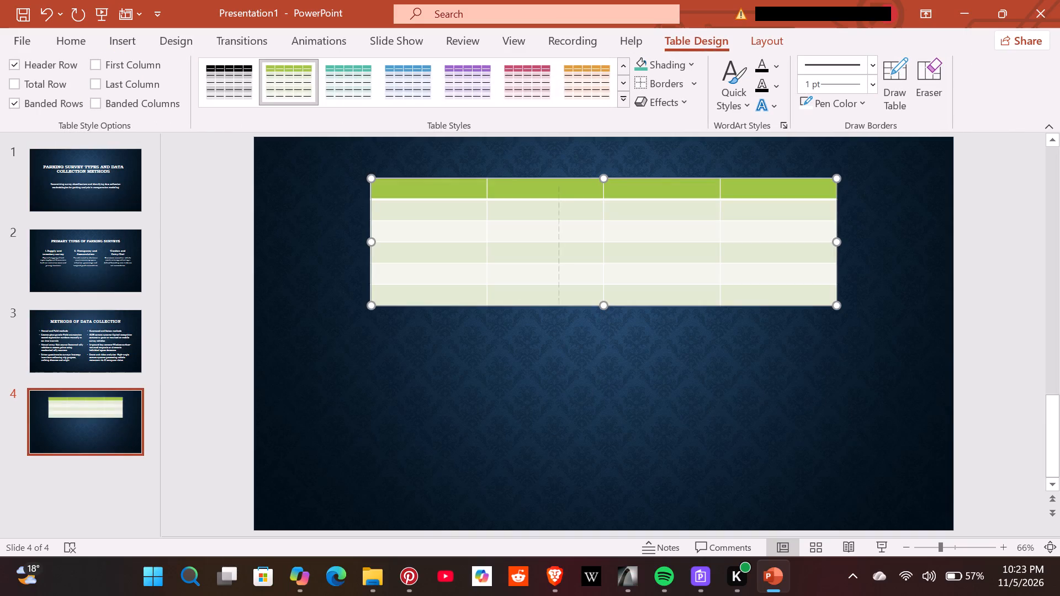
{"action": "left_click_drag", "start_coordinate": [559, 293], "coordinate": [407, 349]}
Enlarge the table downward and to both sides so it fills most of slide 4.
{"action": "left_click_drag", "start_coordinate": [370, 312], "coordinate": [335, 392]}
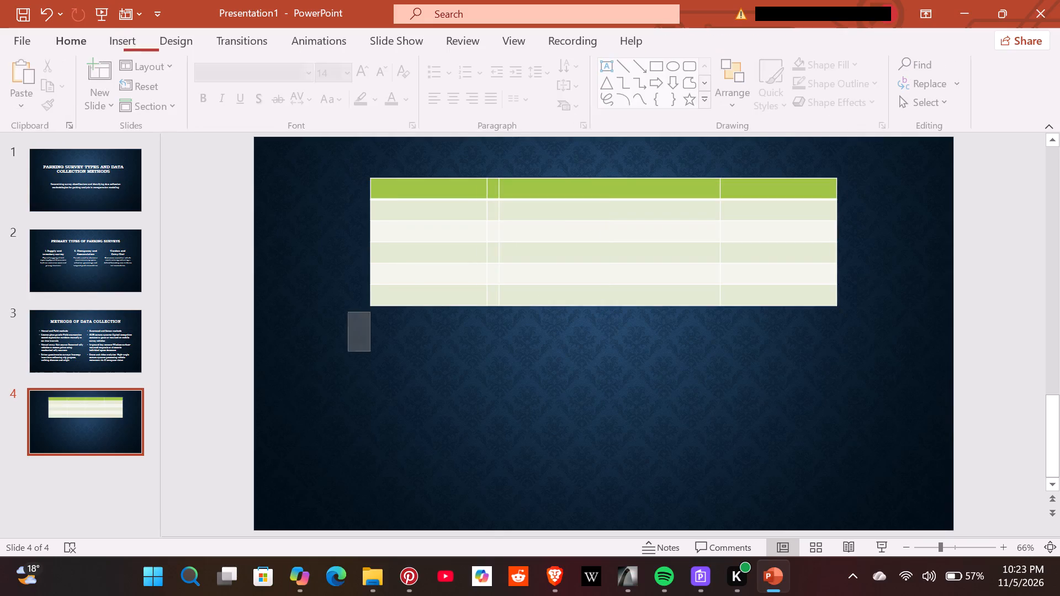
{"action": "left_click_drag", "start_coordinate": [335, 392], "coordinate": [331, 407]}
{"action": "left_click_drag", "start_coordinate": [331, 407], "coordinate": [357, 368]}
{"action": "left_click", "coordinate": [405, 291]}
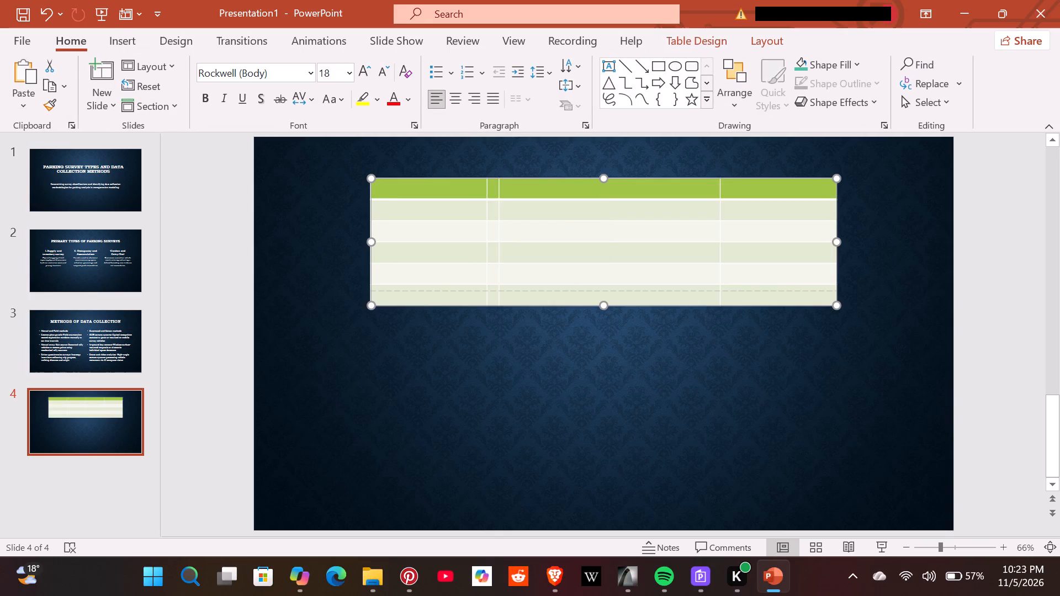
{"action": "left_click_drag", "start_coordinate": [374, 306], "coordinate": [337, 437]}
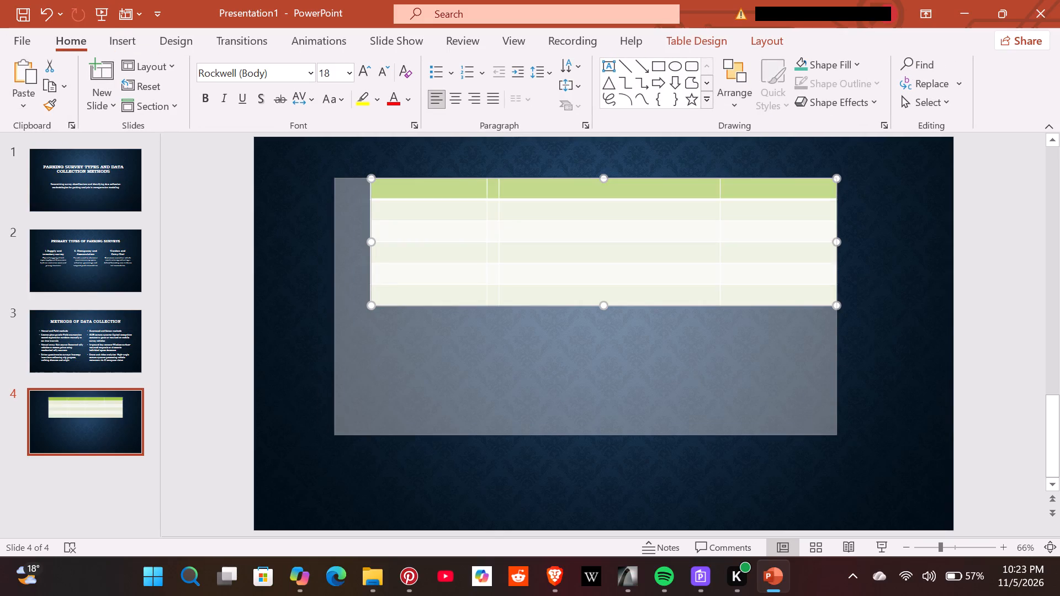
{"action": "left_click_drag", "start_coordinate": [337, 437], "coordinate": [365, 483]}
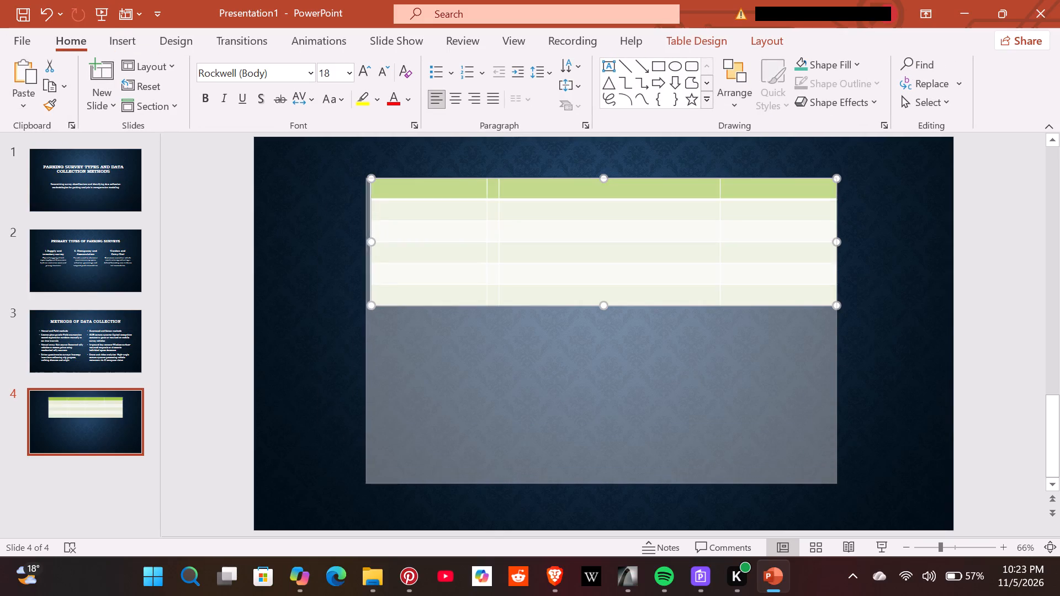
{"action": "left_click_drag", "start_coordinate": [365, 483], "coordinate": [359, 477]}
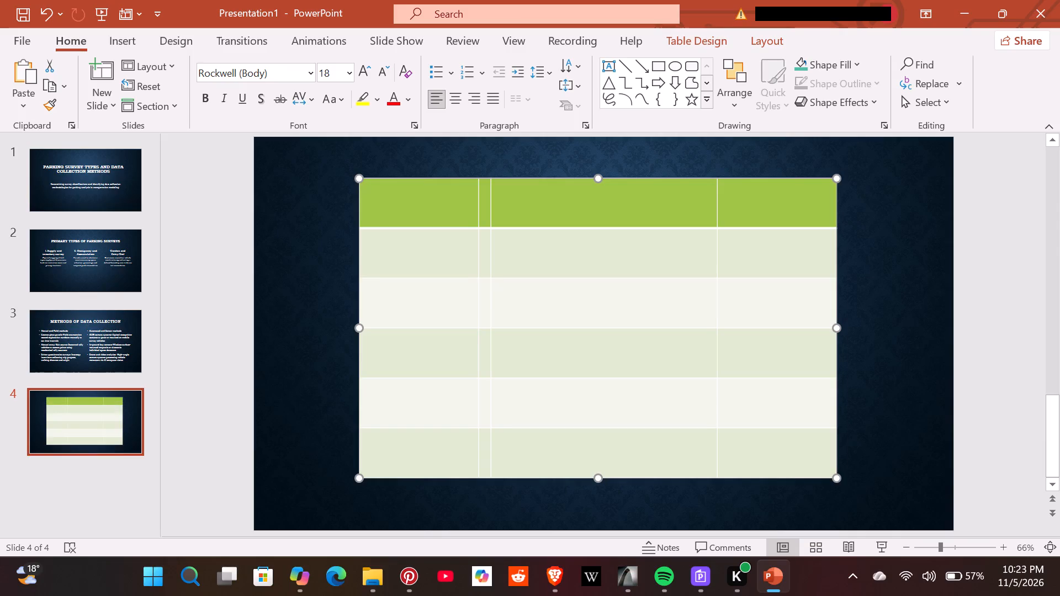
{"action": "left_click_drag", "start_coordinate": [361, 327], "coordinate": [282, 316]}
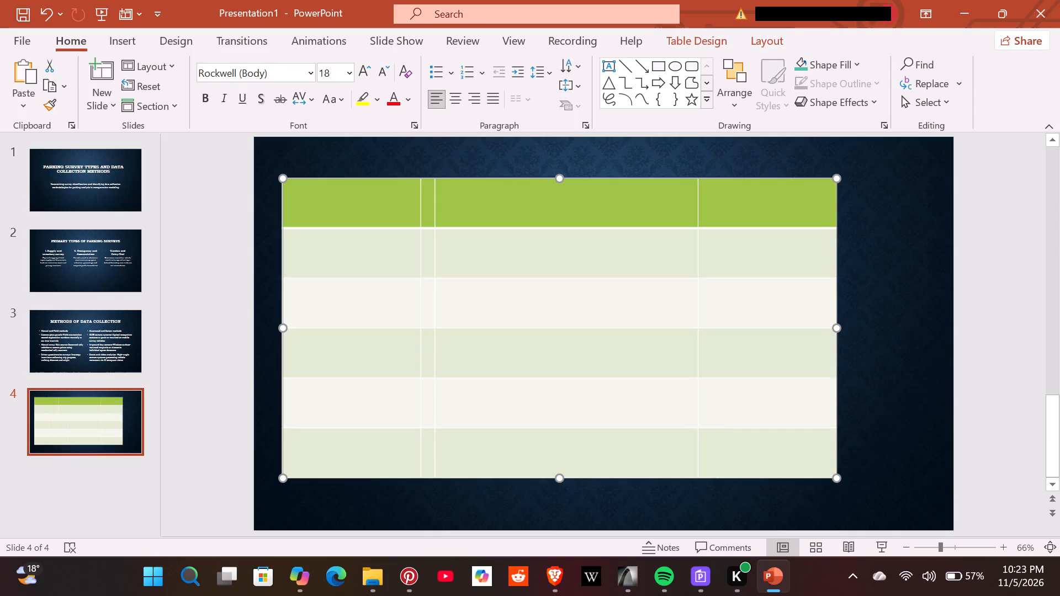
{"action": "left_click_drag", "start_coordinate": [834, 329], "coordinate": [933, 325]}
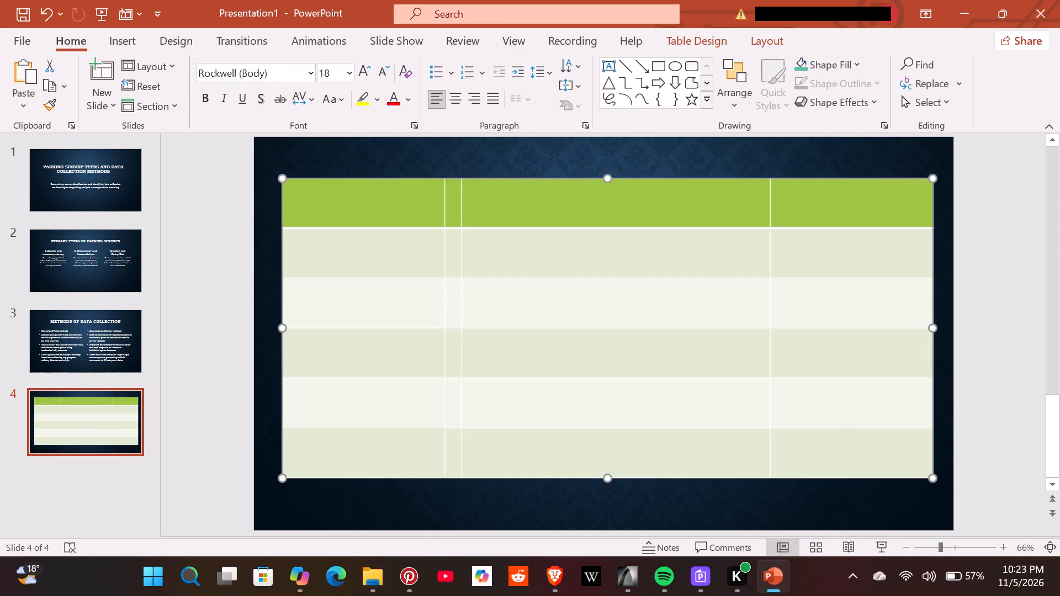
Lower the table's top edge to leave title space above it, and extend its left edge close to the slide's edge.
{"action": "left_click_drag", "start_coordinate": [279, 177], "coordinate": [353, 195]}
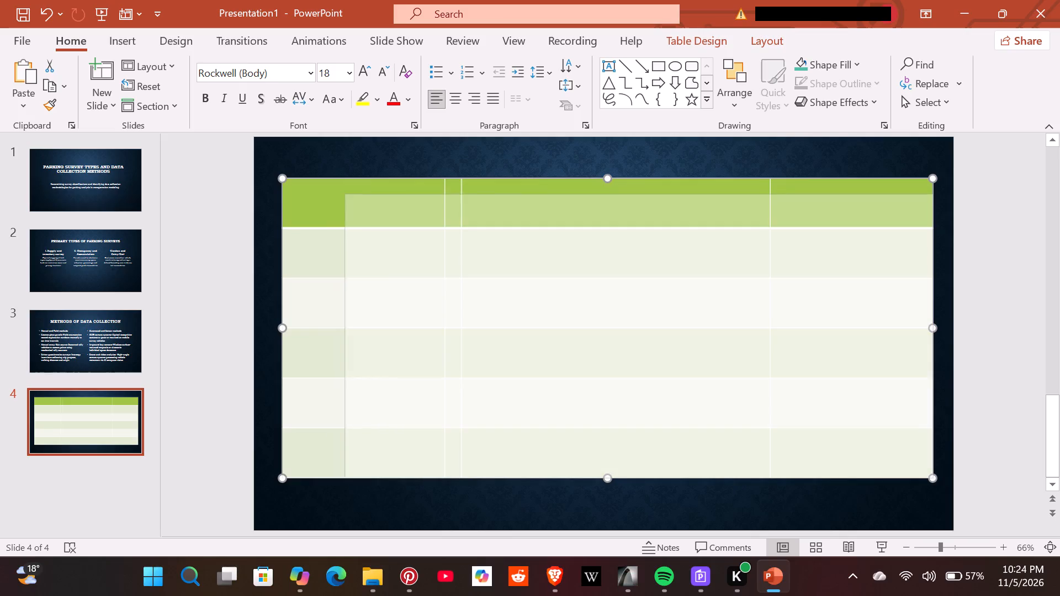
{"action": "left_click_drag", "start_coordinate": [353, 195], "coordinate": [287, 217]}
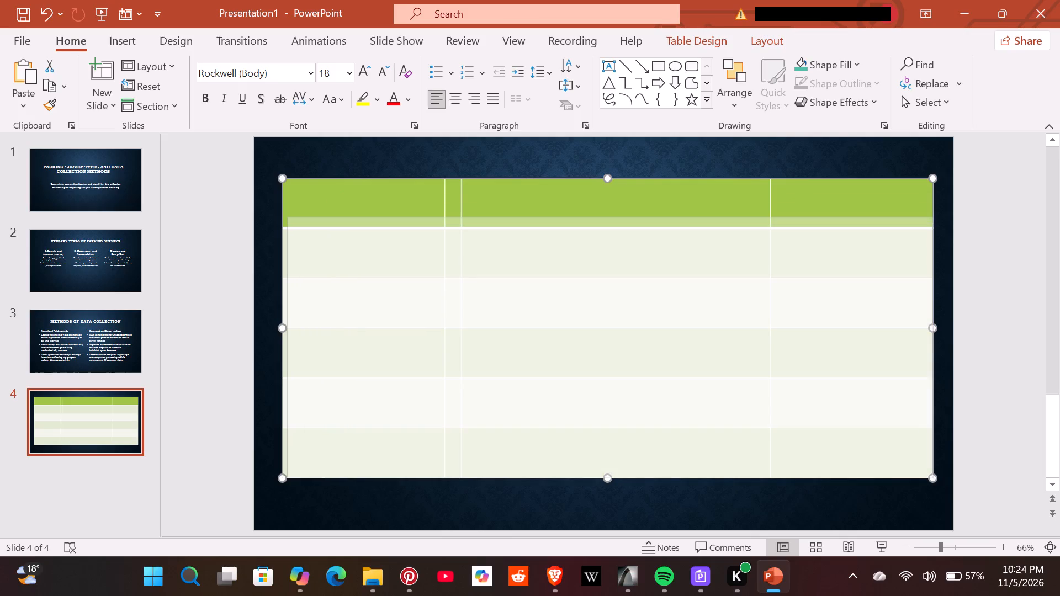
{"action": "left_click_drag", "start_coordinate": [287, 217], "coordinate": [321, 221]}
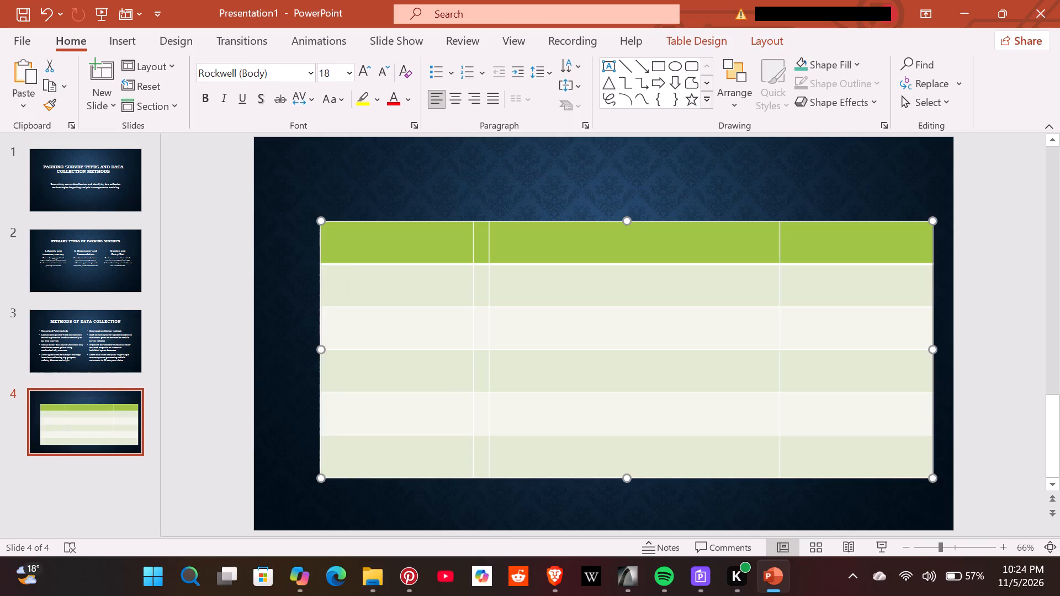
{"action": "left_click_drag", "start_coordinate": [326, 348], "coordinate": [304, 346]}
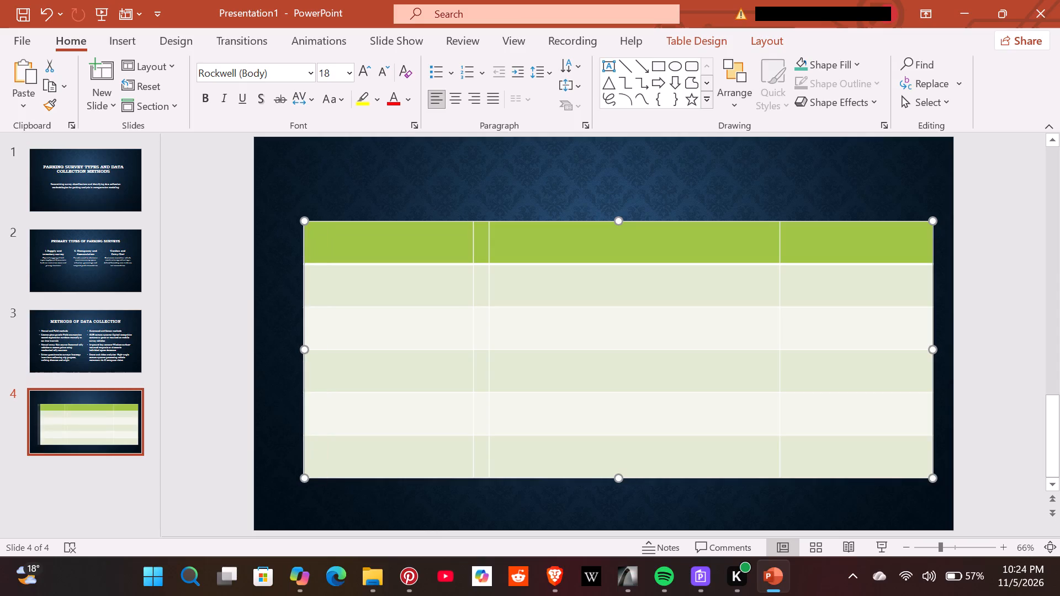
{"action": "left_click_drag", "start_coordinate": [304, 349], "coordinate": [279, 348]}
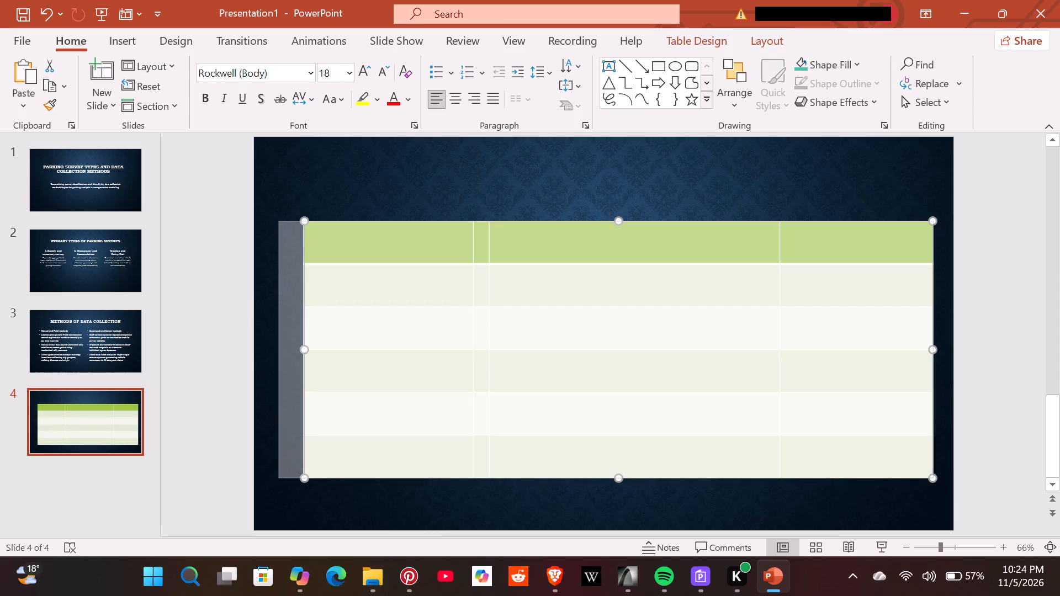
{"action": "left_click_drag", "start_coordinate": [279, 348], "coordinate": [264, 348]}
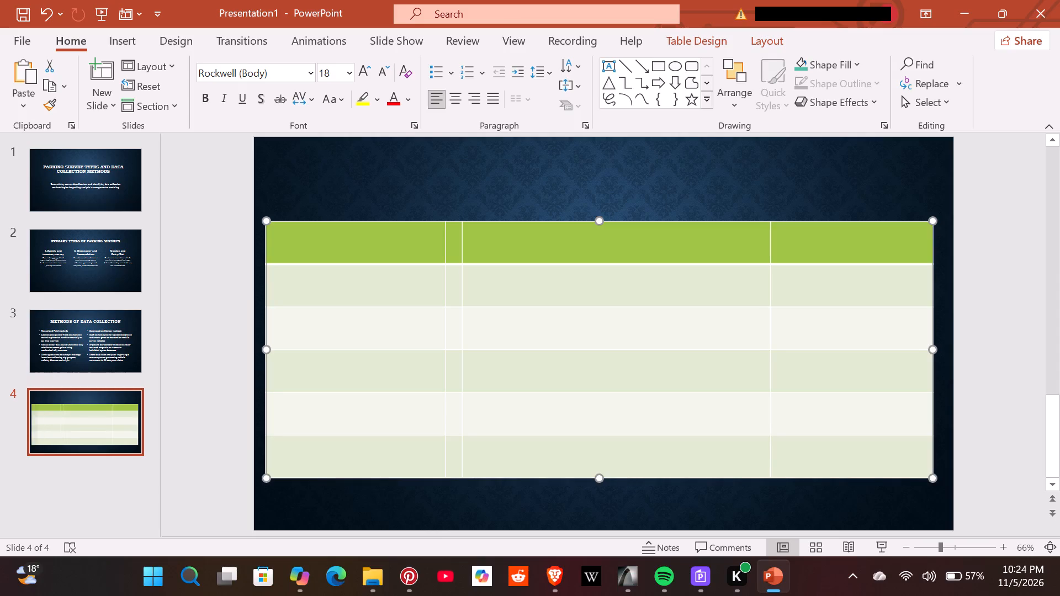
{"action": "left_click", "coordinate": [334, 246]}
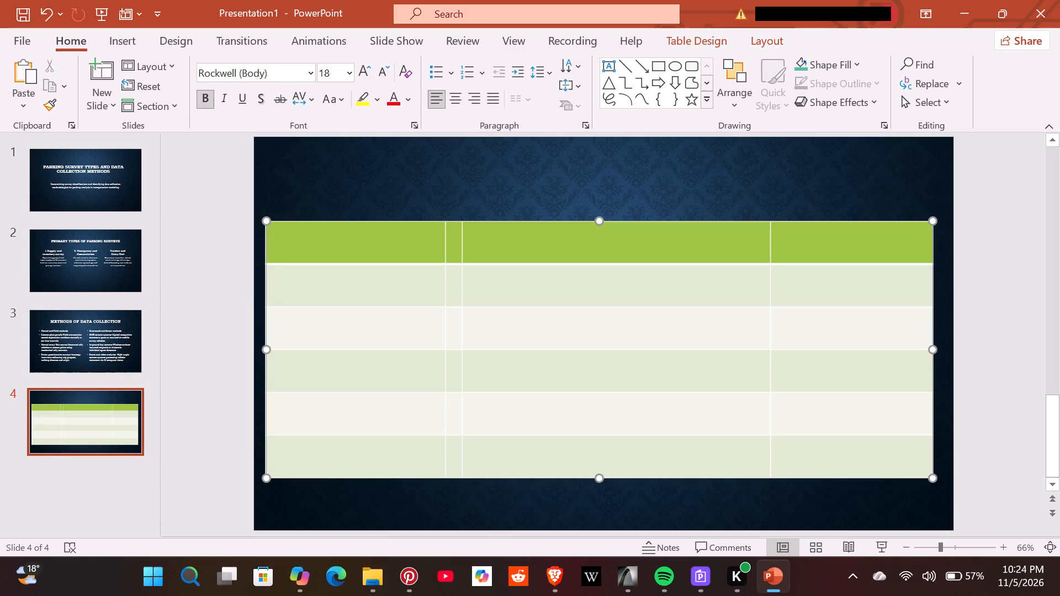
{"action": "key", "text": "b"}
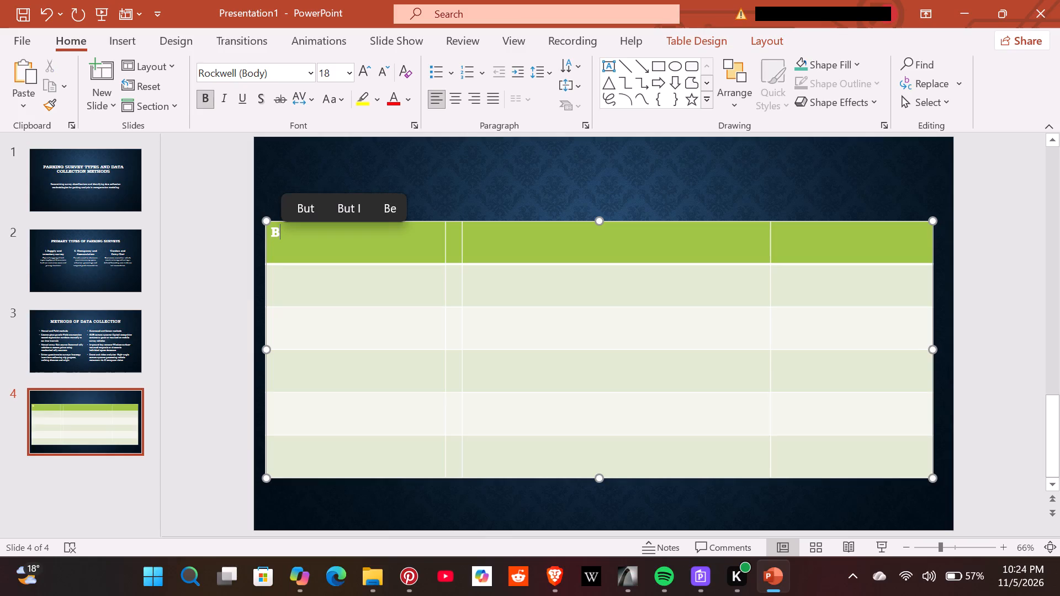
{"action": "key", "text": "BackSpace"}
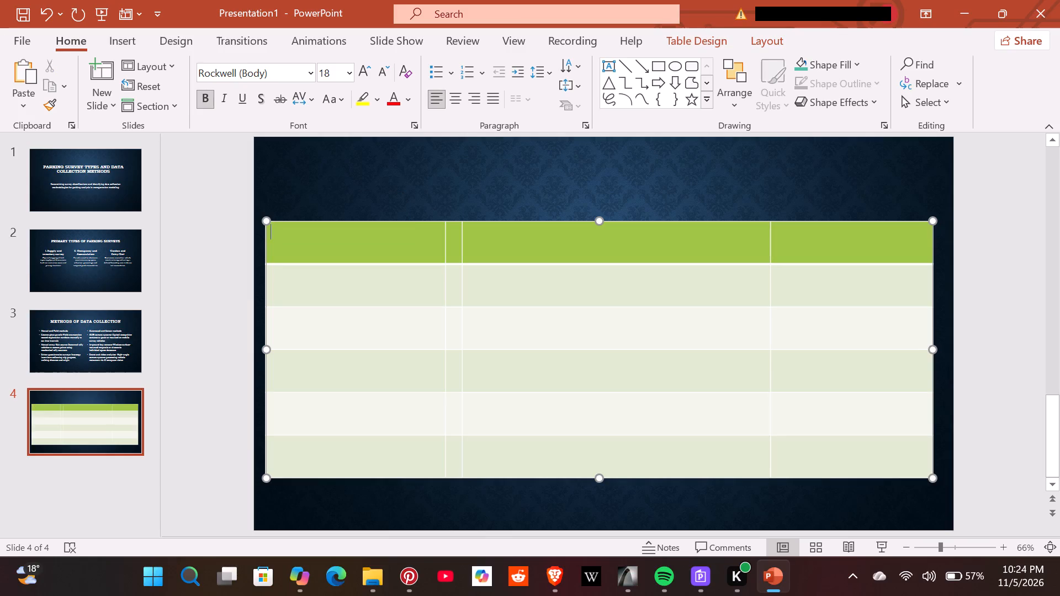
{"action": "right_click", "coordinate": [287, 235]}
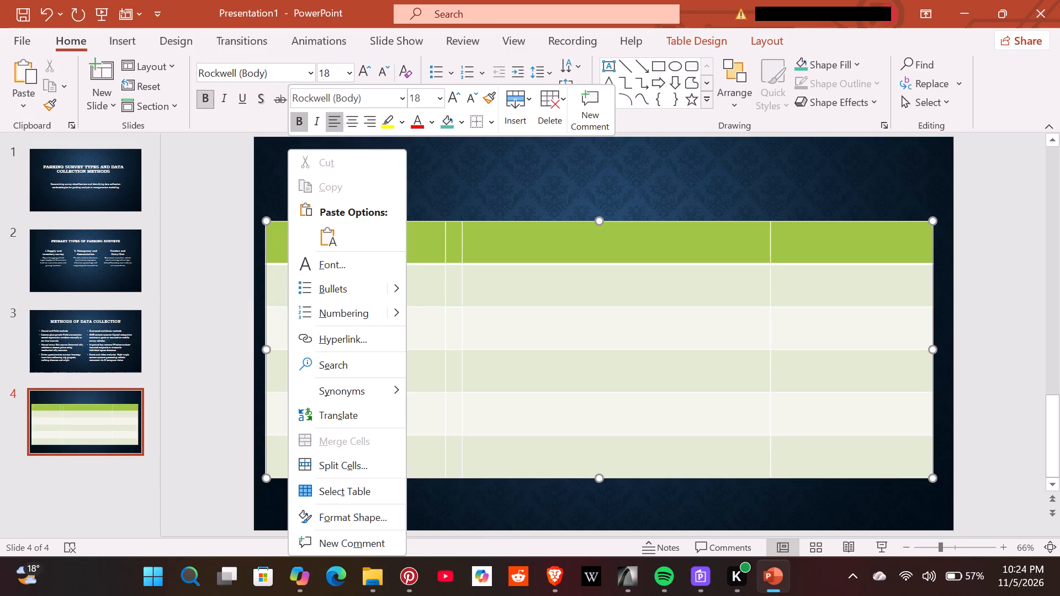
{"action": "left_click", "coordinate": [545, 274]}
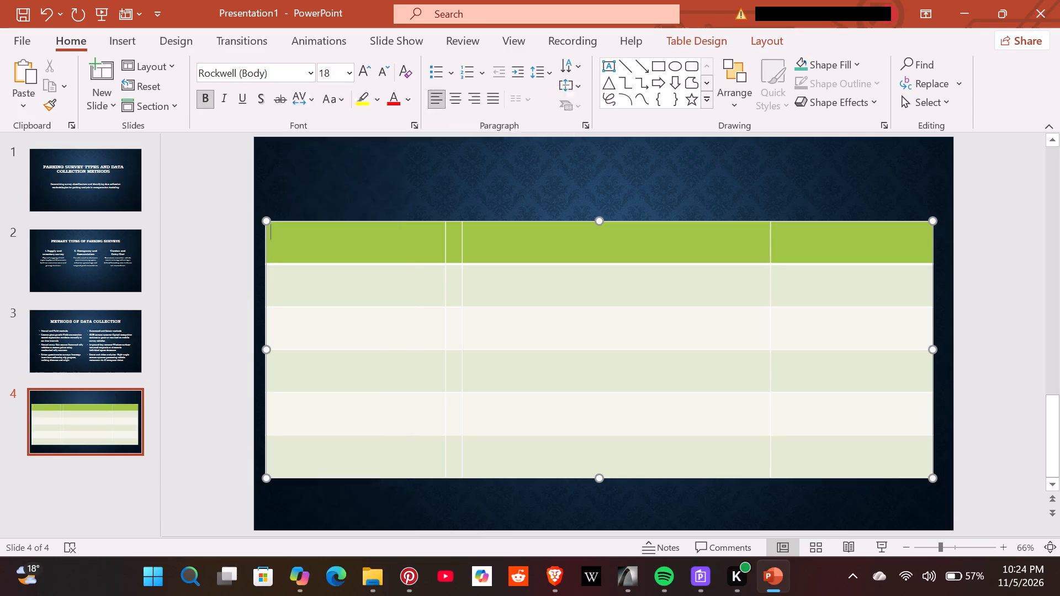
Lower the table's top edge slightly, making the header row shorter.
{"action": "left_click_drag", "start_coordinate": [597, 227], "coordinate": [607, 222]}
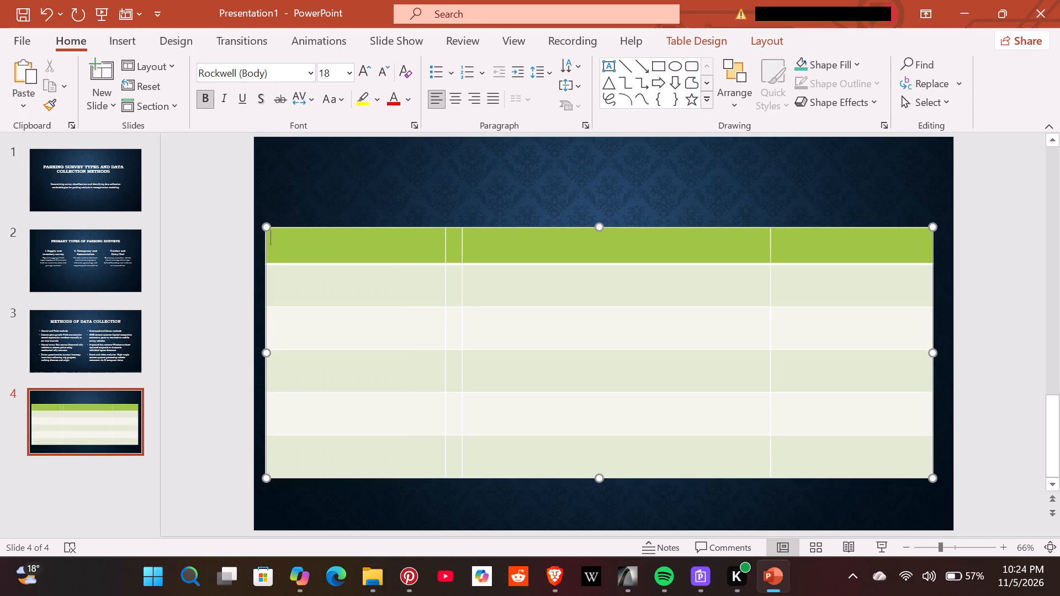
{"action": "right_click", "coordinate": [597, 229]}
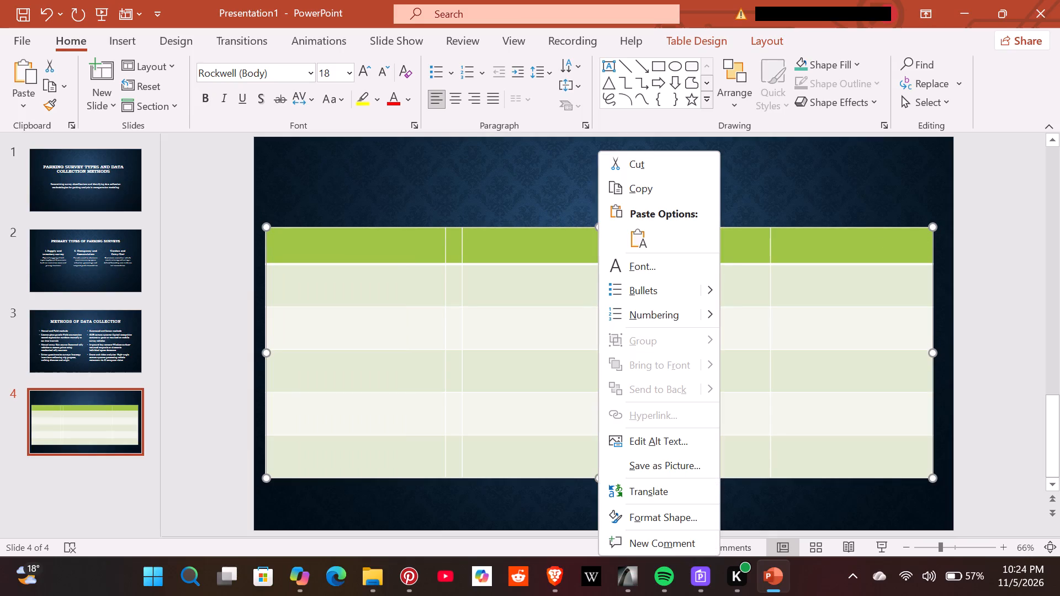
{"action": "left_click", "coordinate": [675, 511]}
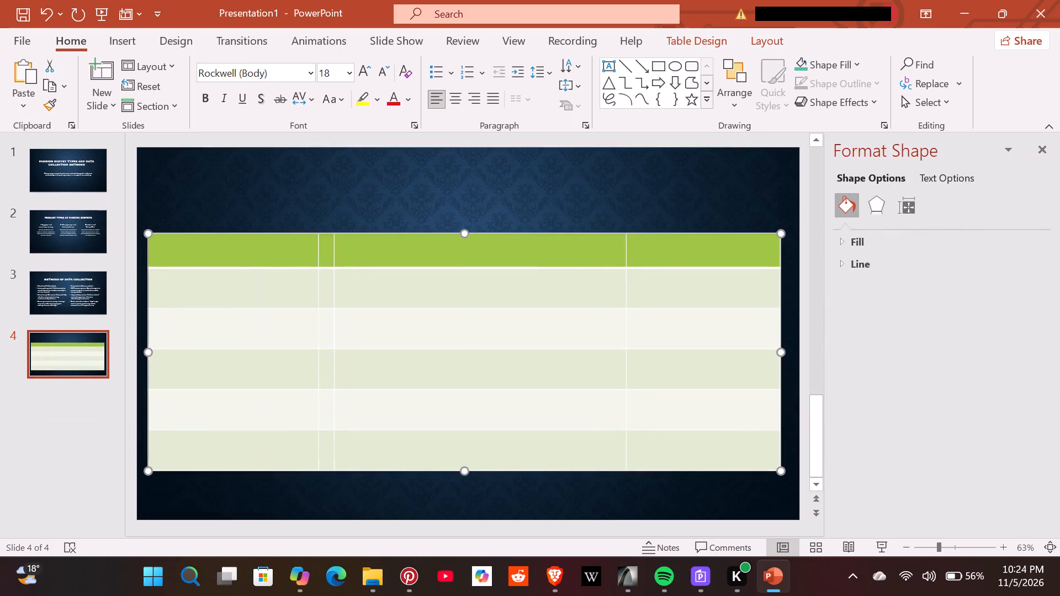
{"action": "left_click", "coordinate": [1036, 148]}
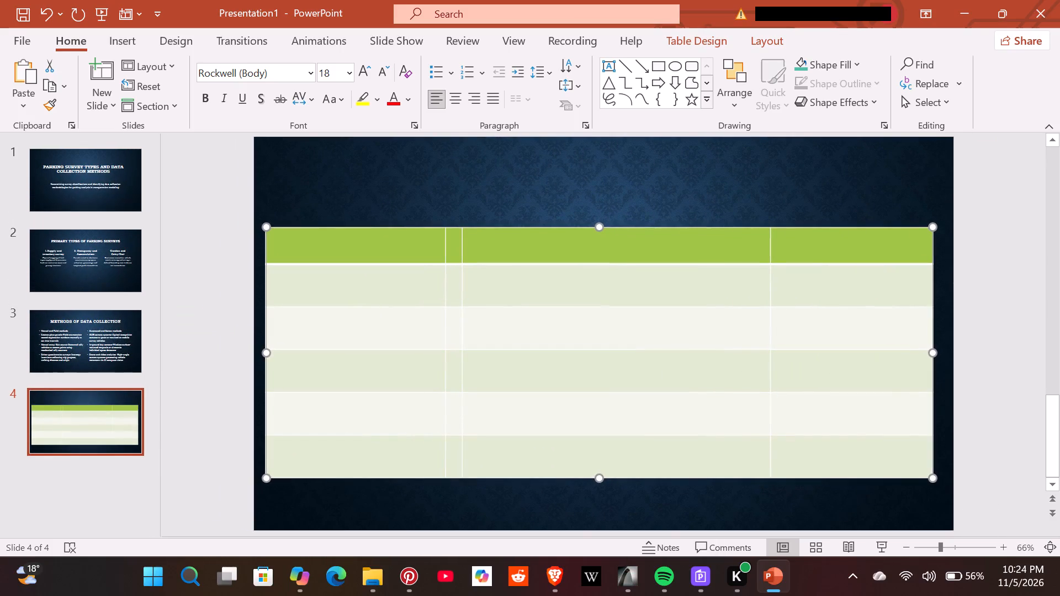
Delete slide 4 with the uneven-column table from the presentation.
{"action": "right_click_drag", "start_coordinate": [107, 420], "coordinate": [104, 405]}
{"action": "left_click", "coordinate": [157, 464]}
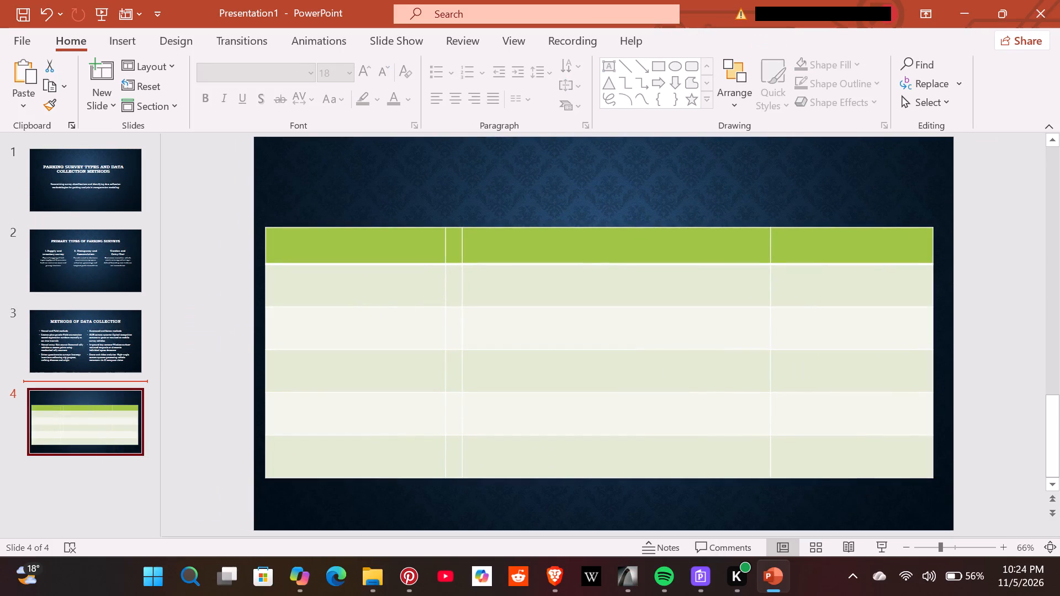
{"action": "right_click", "coordinate": [114, 429]}
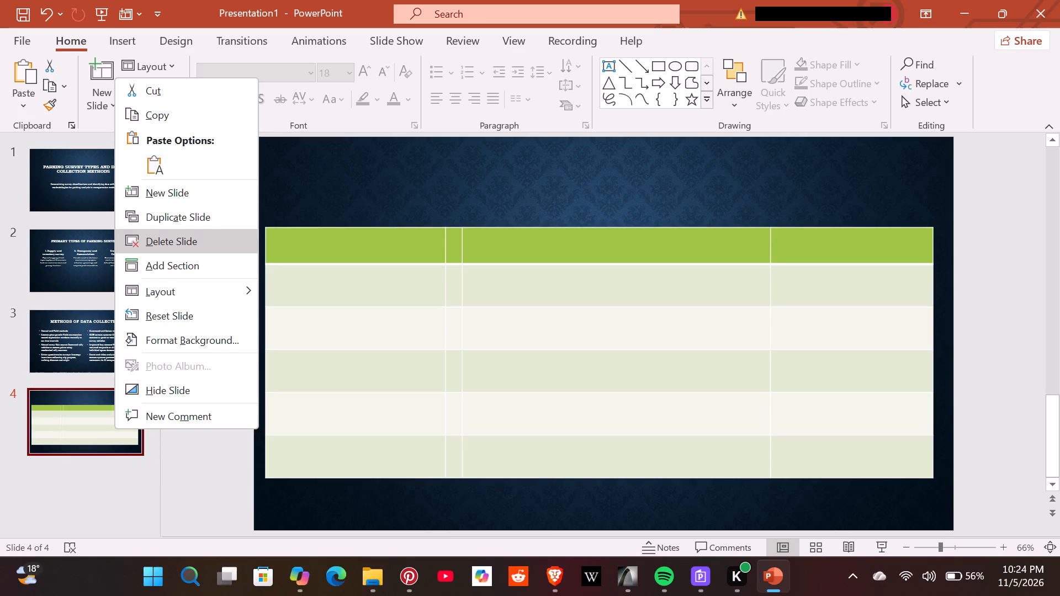
{"action": "left_click", "coordinate": [203, 242]}
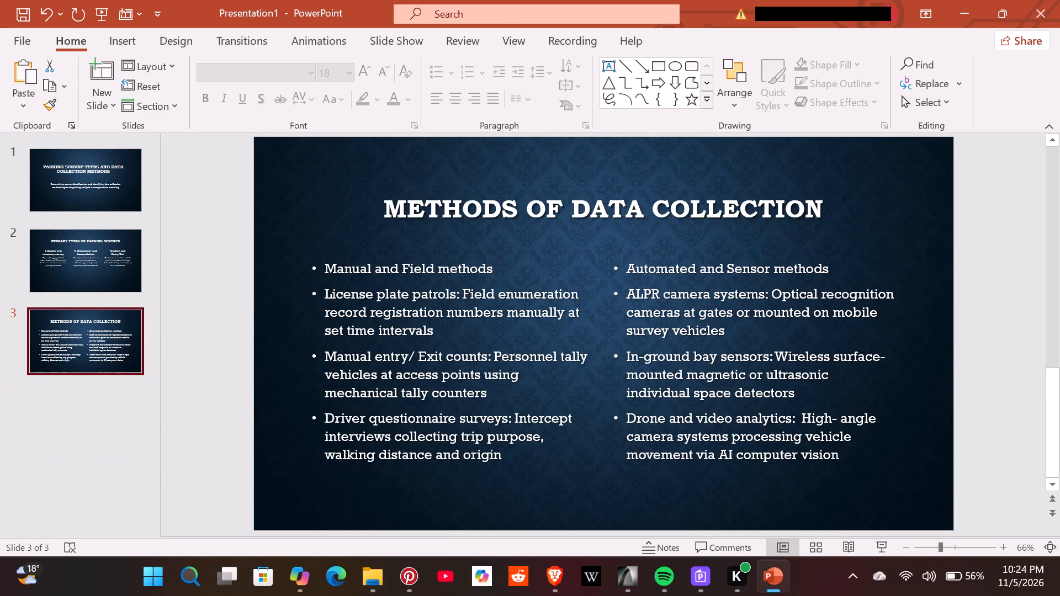
Add a new slide with the Blank layout after the Methods of Data Collection slide.
{"action": "left_click", "coordinate": [104, 100]}
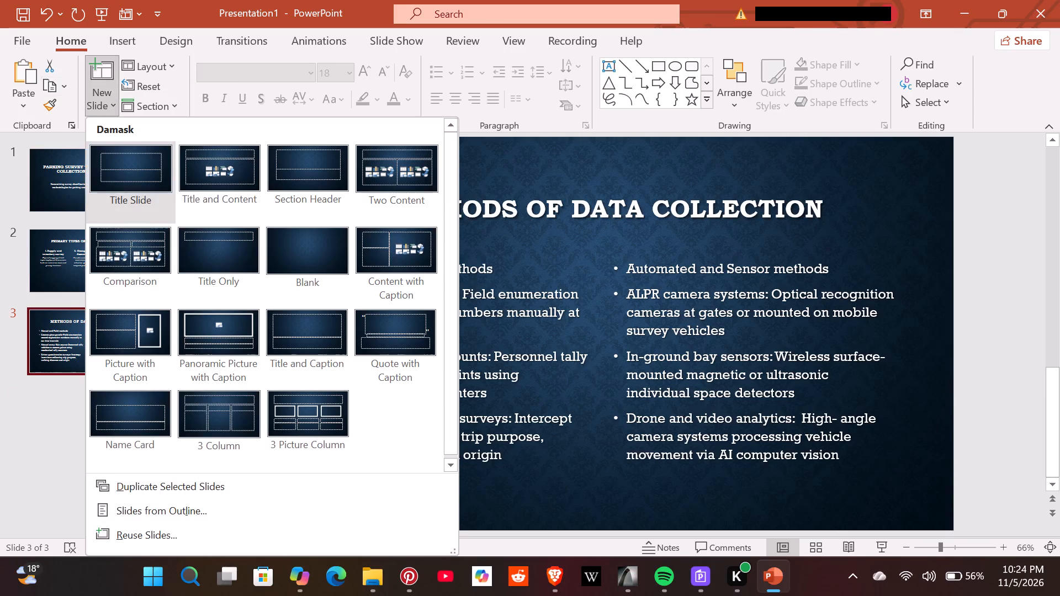
{"action": "left_click", "coordinate": [288, 258]}
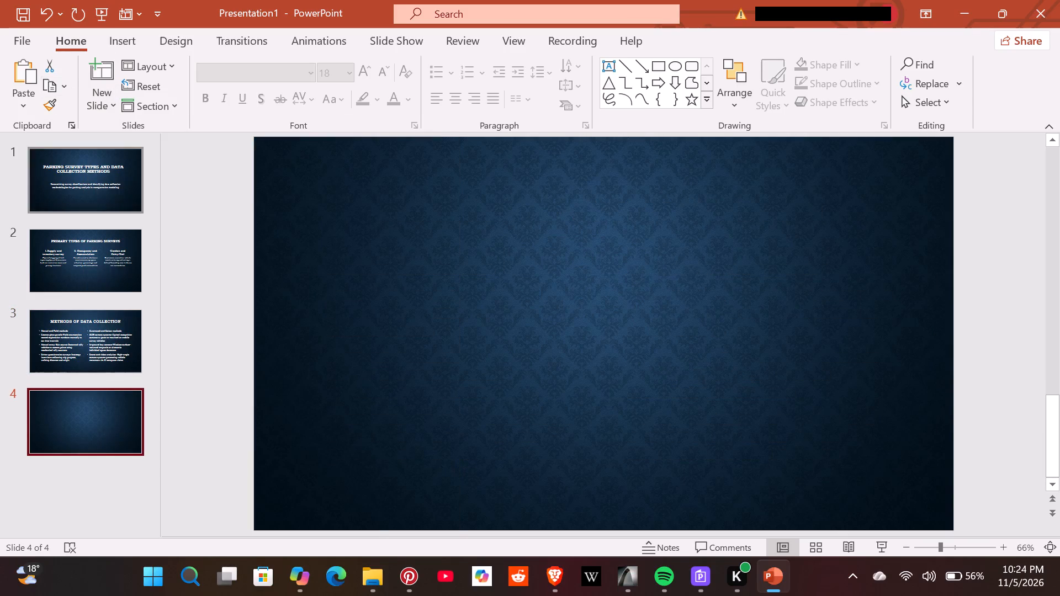
Insert a table with 4 columns and 4 rows on the blank slide 4.
{"action": "left_click", "coordinate": [130, 34]}
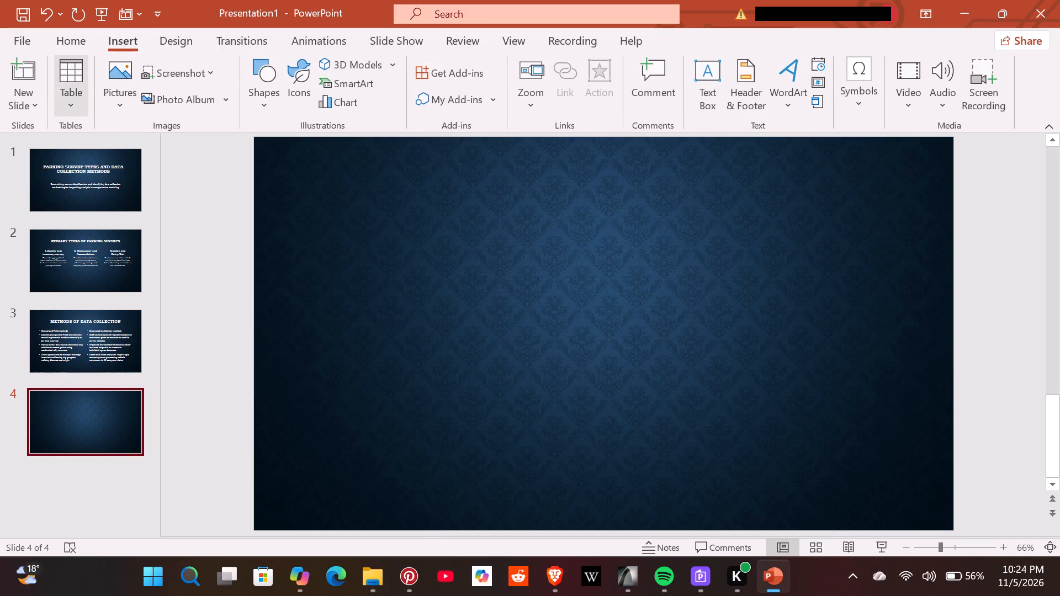
{"action": "left_click", "coordinate": [78, 93]}
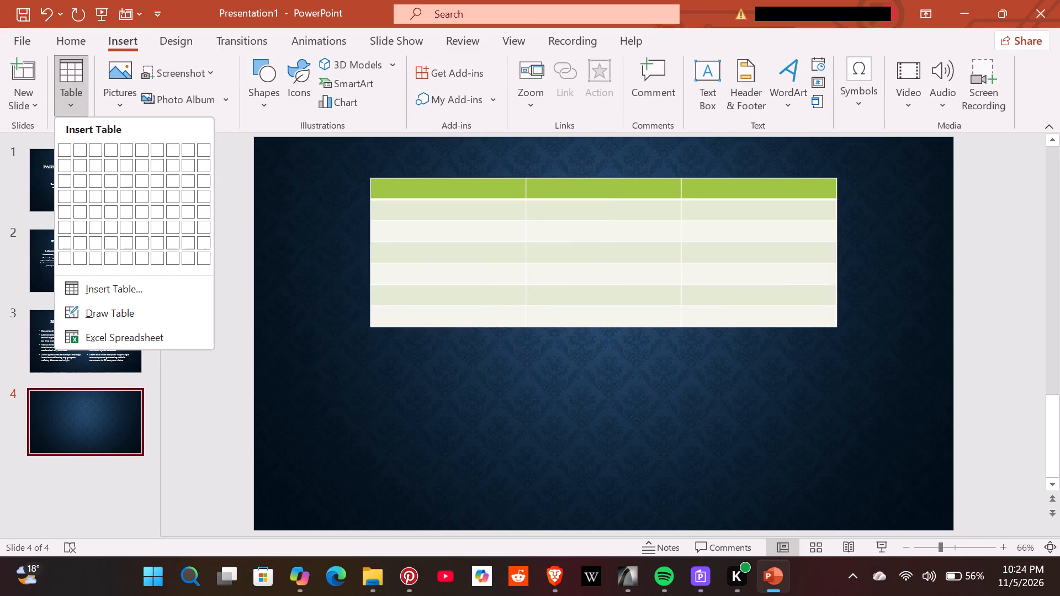
{"action": "left_click", "coordinate": [109, 295]}
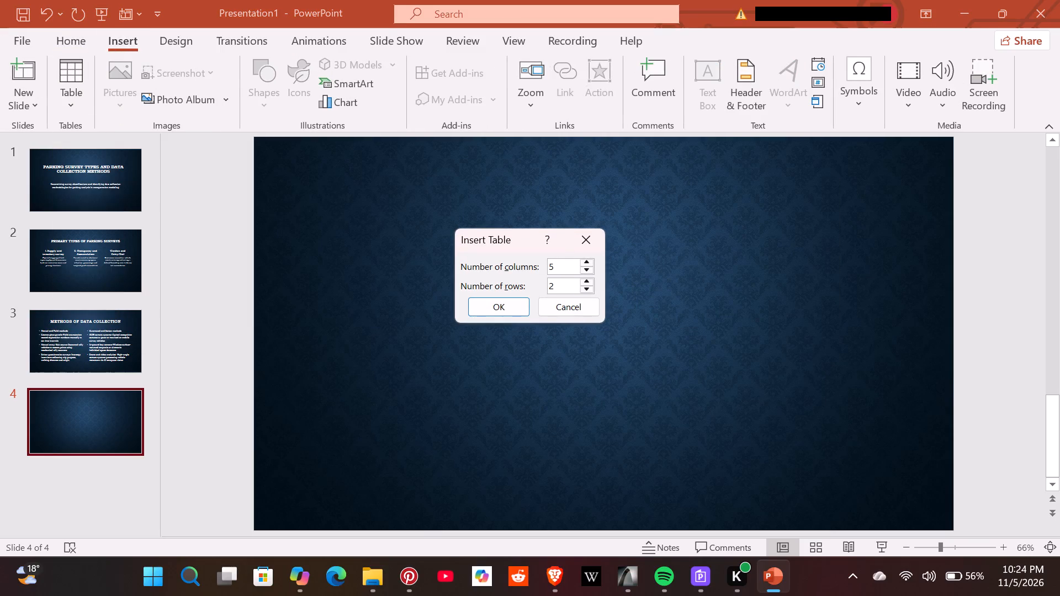
{"action": "left_click", "coordinate": [571, 267]}
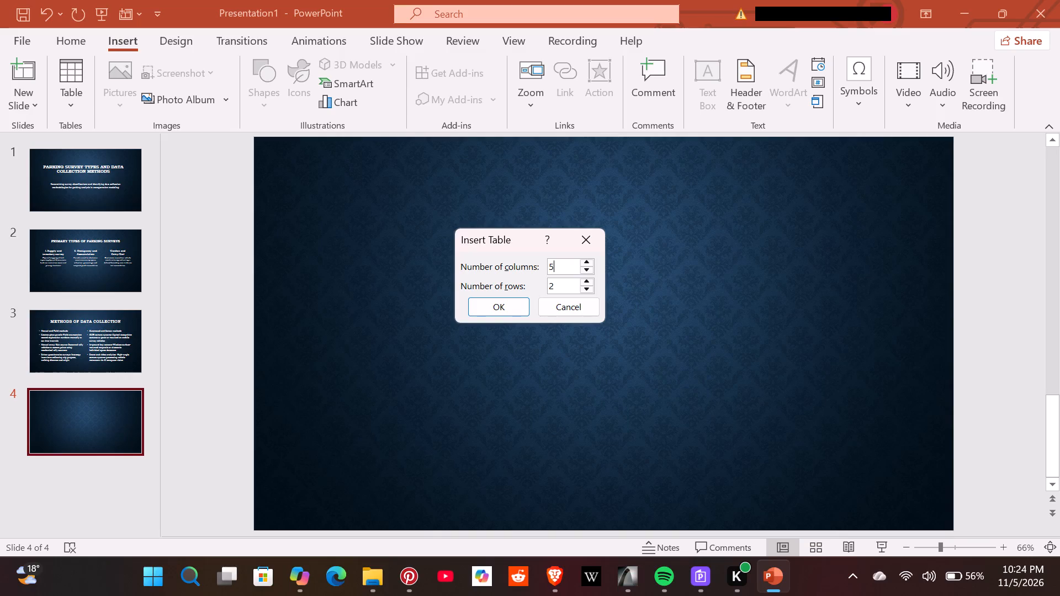
{"action": "key", "text": "BackSpace"}
{"action": "key", "text": "4"}
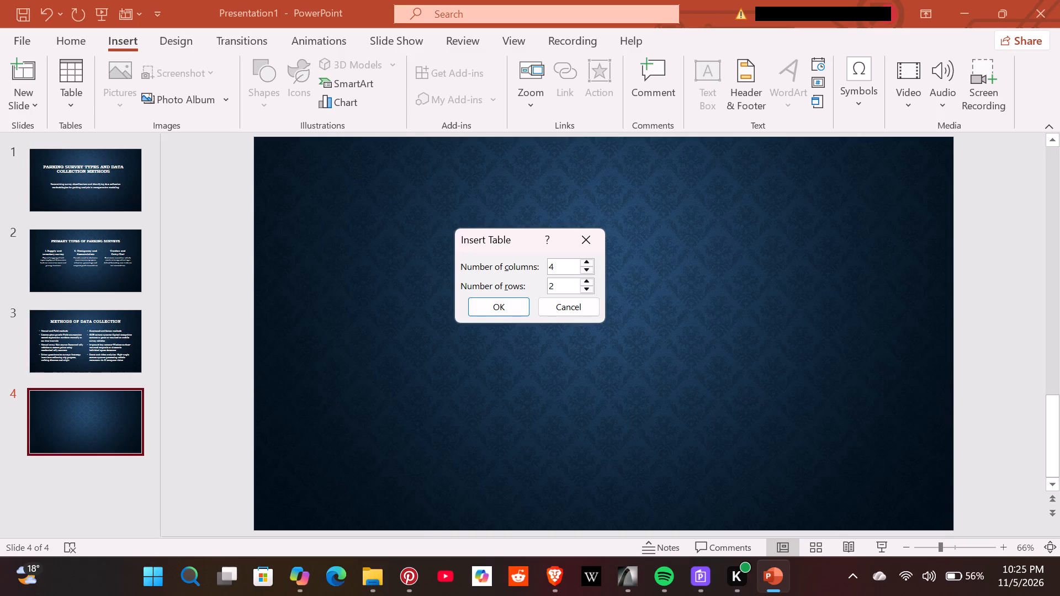
{"action": "left_click", "coordinate": [568, 286]}
{"action": "key", "text": "BackSpace"}
{"action": "key", "text": "4"}
{"action": "left_click", "coordinate": [501, 308]}
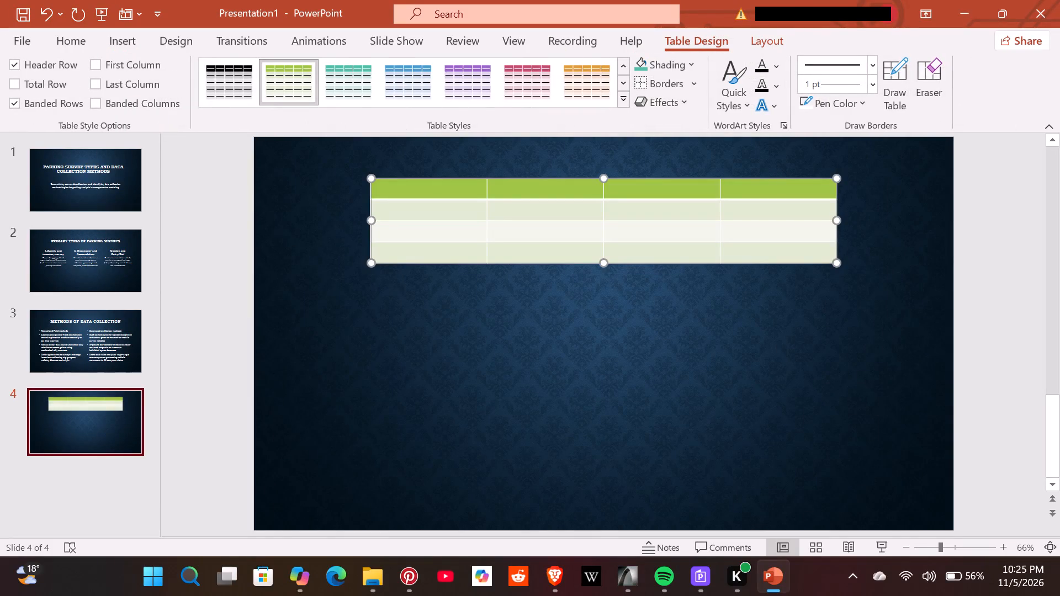
Enlarge the table by its lower-left corner, extending it down near the slide's bottom and slightly further left.
{"action": "left_click", "coordinate": [605, 344]}
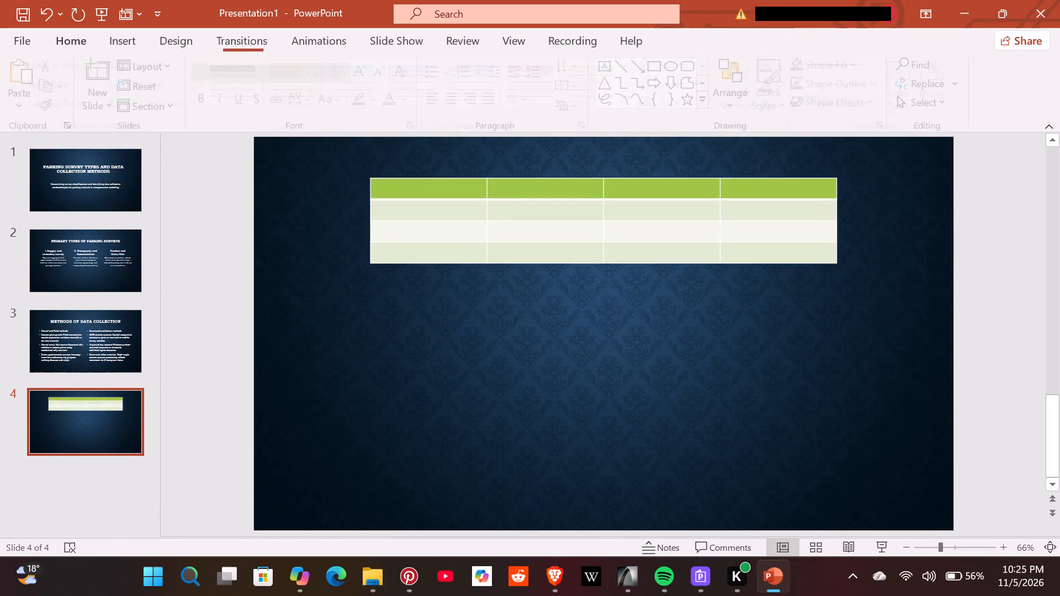
{"action": "left_click", "coordinate": [604, 265]}
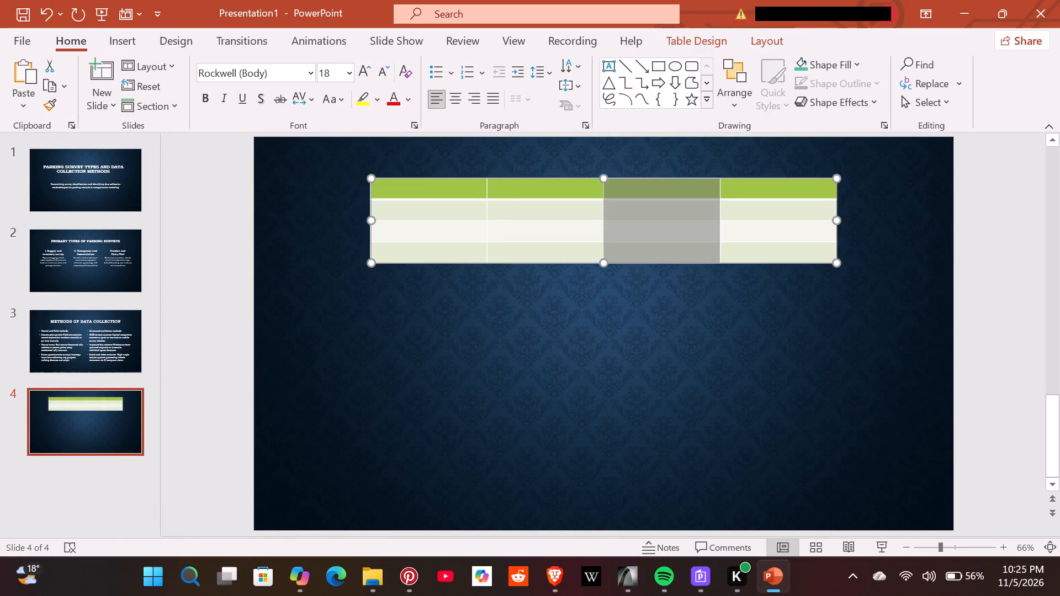
{"action": "left_click_drag", "start_coordinate": [605, 270], "coordinate": [606, 311]}
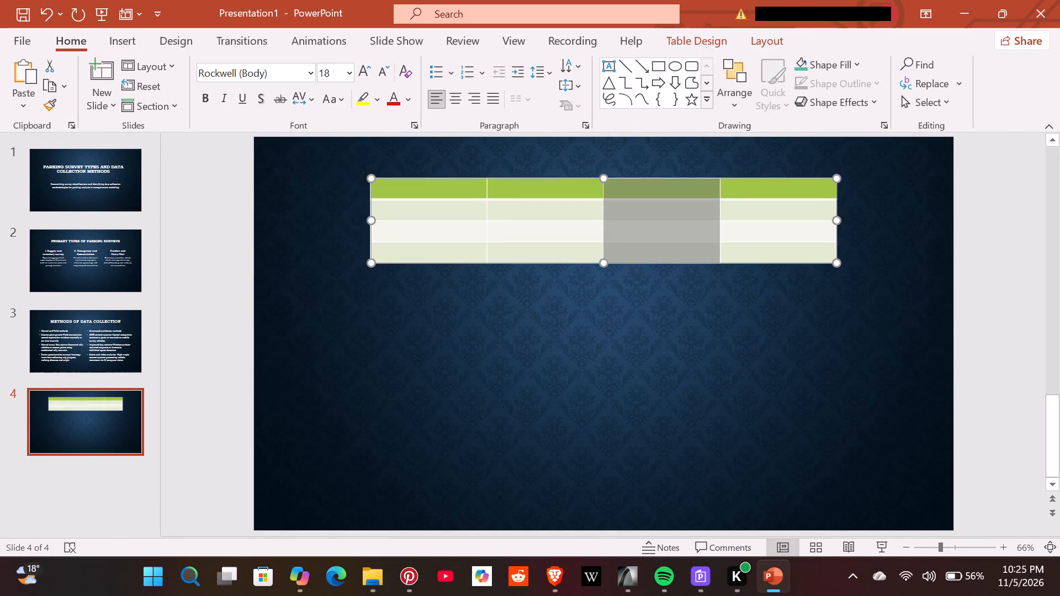
{"action": "left_click", "coordinate": [358, 297]}
{"action": "left_click", "coordinate": [370, 263]}
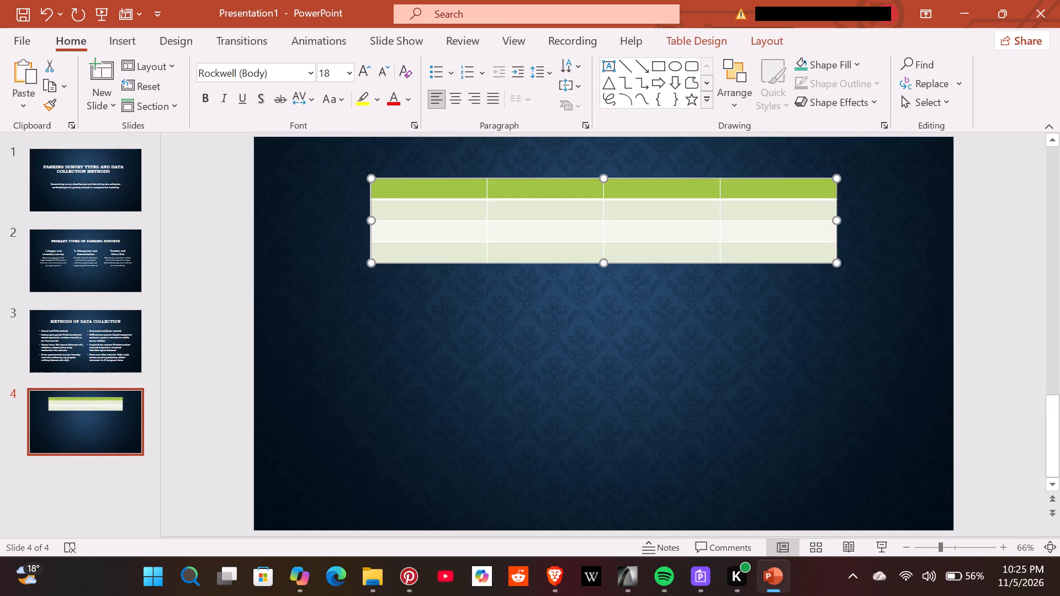
{"action": "left_click_drag", "start_coordinate": [356, 278], "coordinate": [351, 297]}
{"action": "left_click", "coordinate": [384, 236]}
{"action": "left_click_drag", "start_coordinate": [370, 259], "coordinate": [367, 263]}
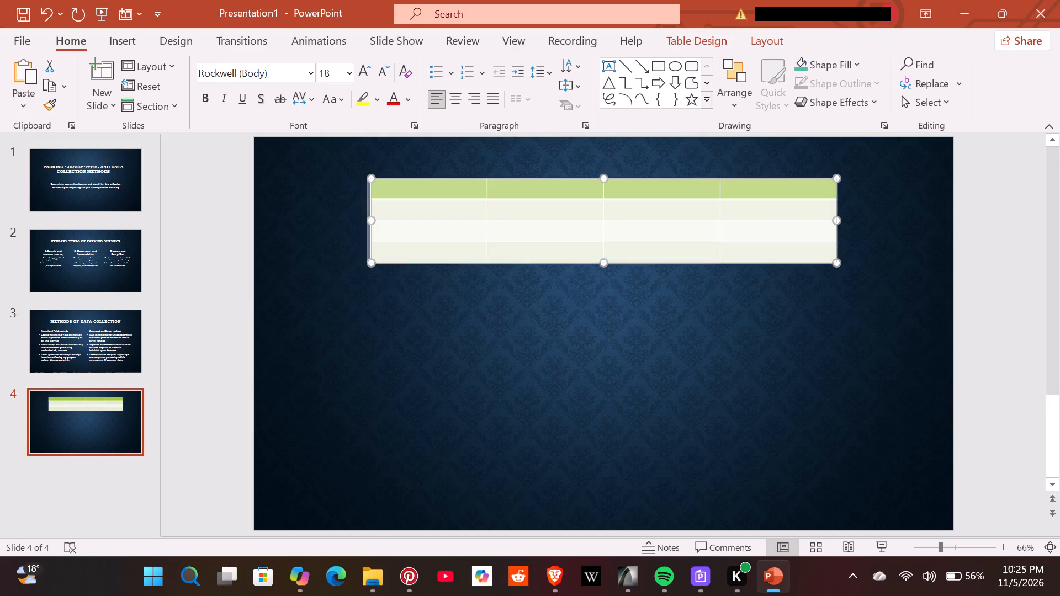
{"action": "left_click_drag", "start_coordinate": [367, 263], "coordinate": [367, 303]}
{"action": "left_click_drag", "start_coordinate": [364, 304], "coordinate": [326, 480]}
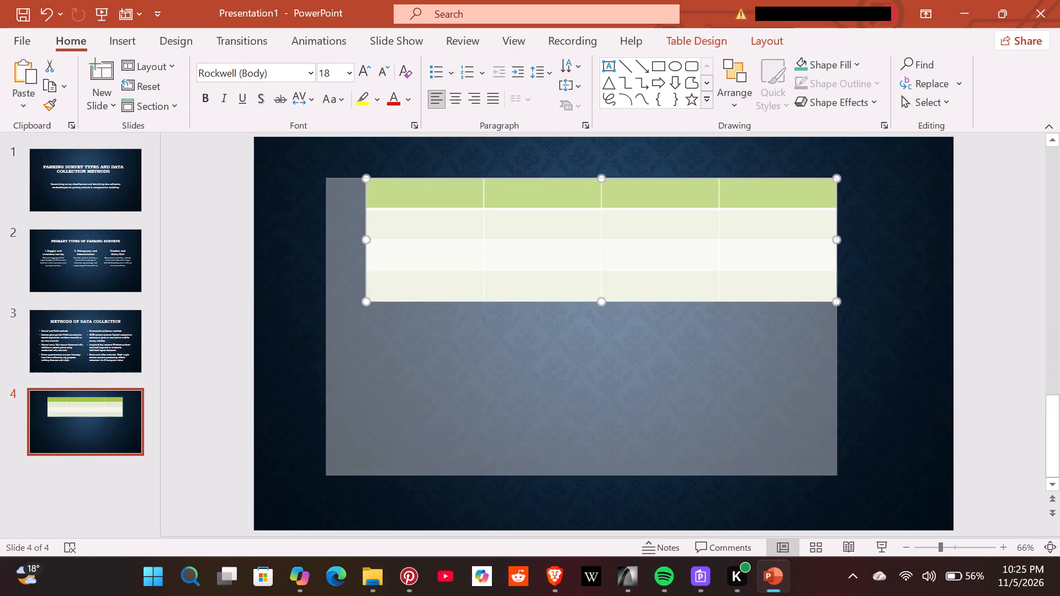
{"action": "left_click_drag", "start_coordinate": [326, 480], "coordinate": [326, 485]}
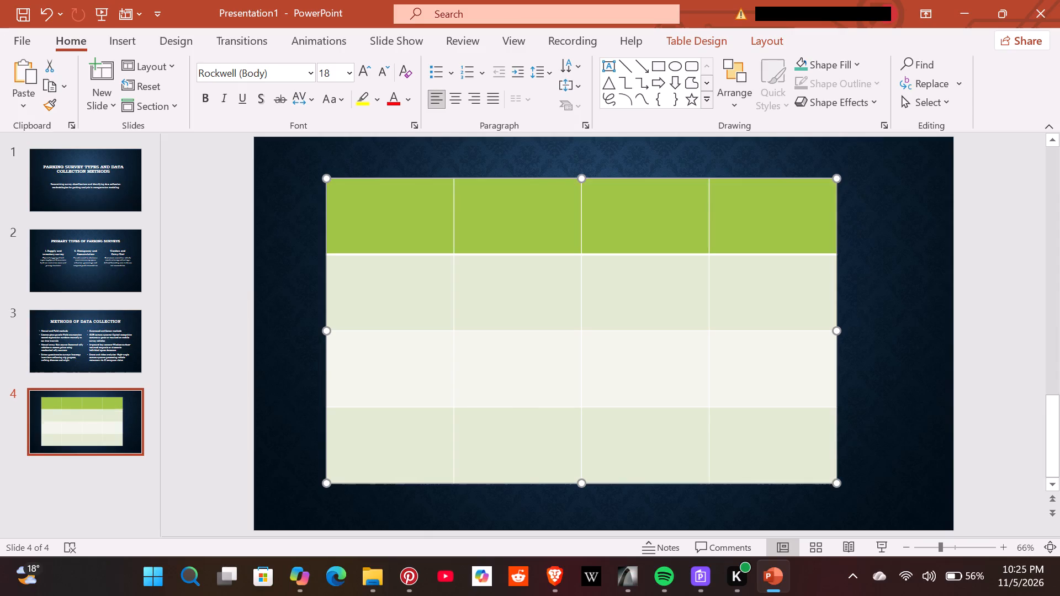
Lower the table's top edge by its upper-left corner to leave title space above it on slide 4.
{"action": "right_click_drag", "start_coordinate": [854, 183], "coordinate": [855, 223]}
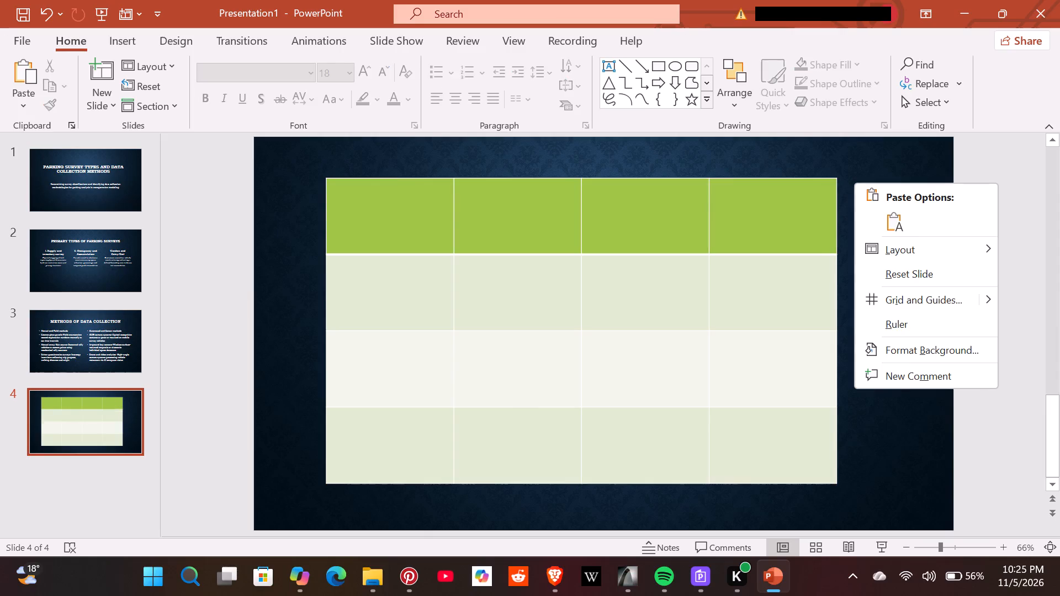
{"action": "key", "text": "Escape"}
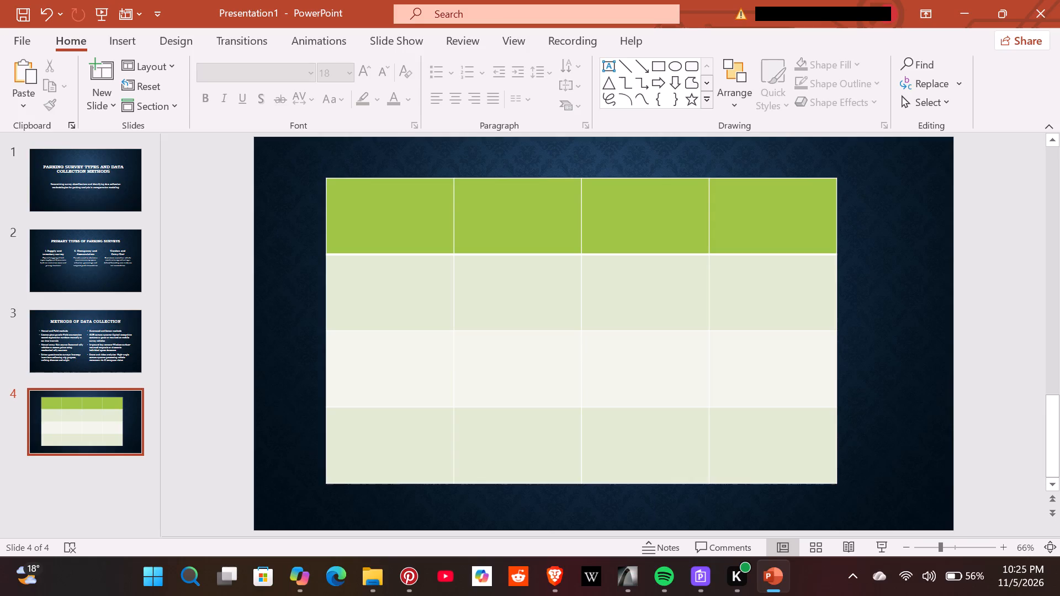
{"action": "left_click", "coordinate": [362, 241]}
{"action": "left_click", "coordinate": [371, 234]}
{"action": "left_click_drag", "start_coordinate": [371, 234], "coordinate": [327, 204]}
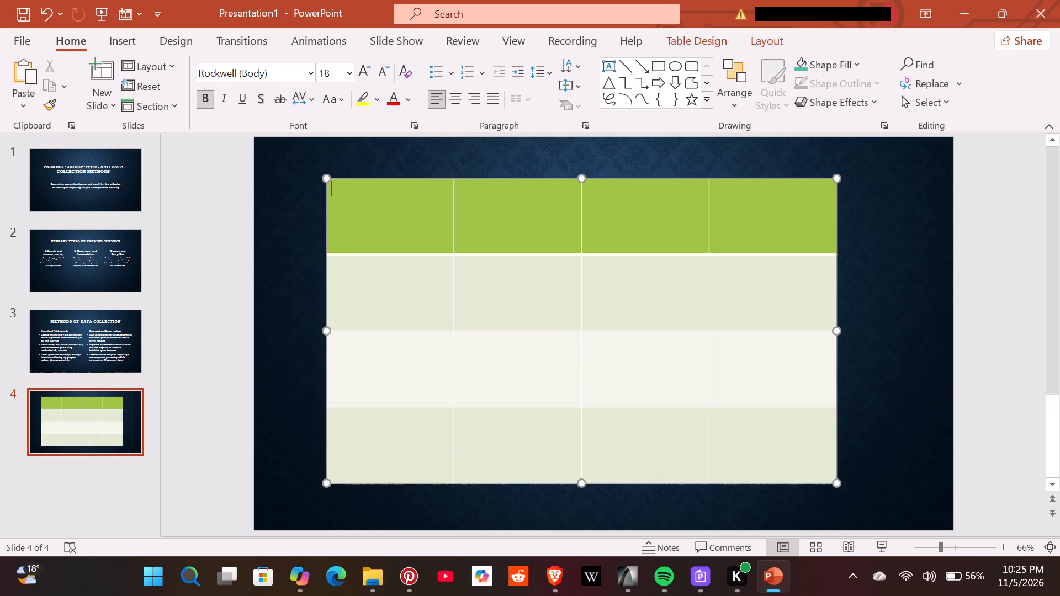
{"action": "left_click_drag", "start_coordinate": [327, 204], "coordinate": [325, 178]}
{"action": "left_click_drag", "start_coordinate": [325, 178], "coordinate": [345, 216]}
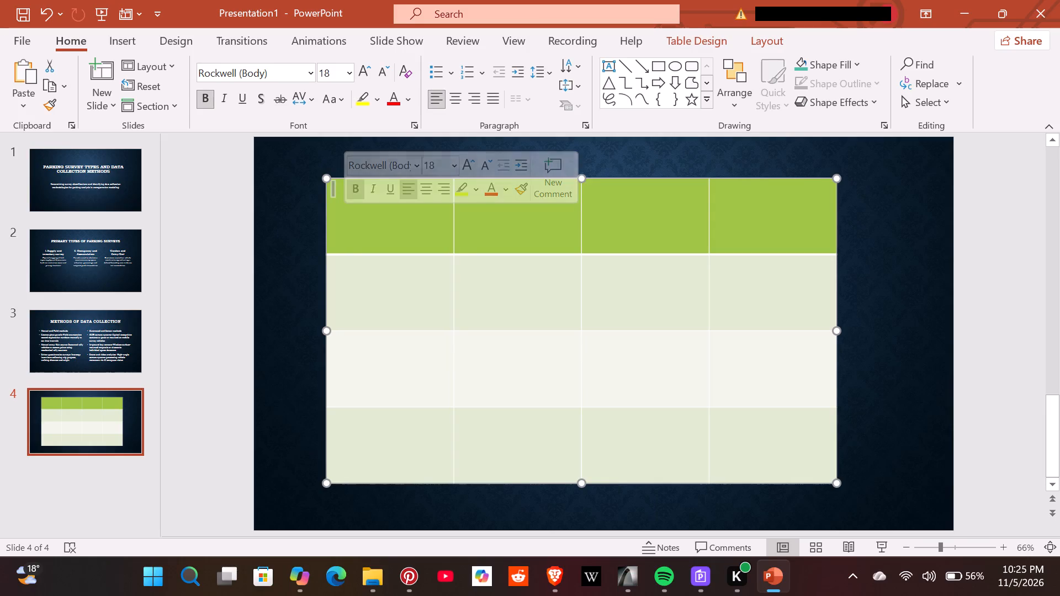
{"action": "left_click", "coordinate": [300, 189]}
{"action": "left_click", "coordinate": [332, 175]}
{"action": "left_click_drag", "start_coordinate": [324, 177], "coordinate": [330, 257]}
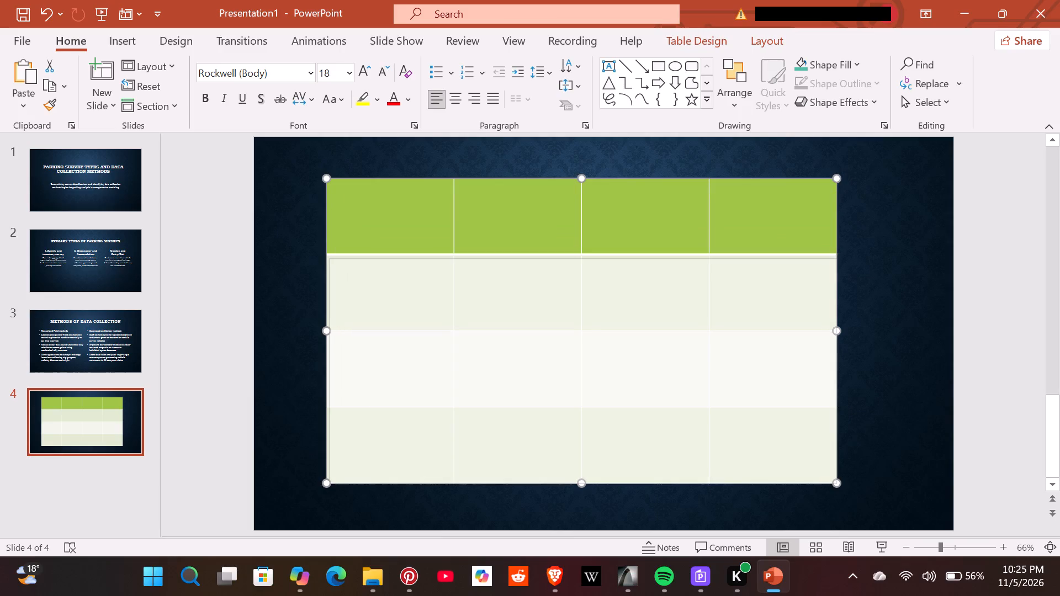
{"action": "left_click_drag", "start_coordinate": [330, 257], "coordinate": [331, 258]}
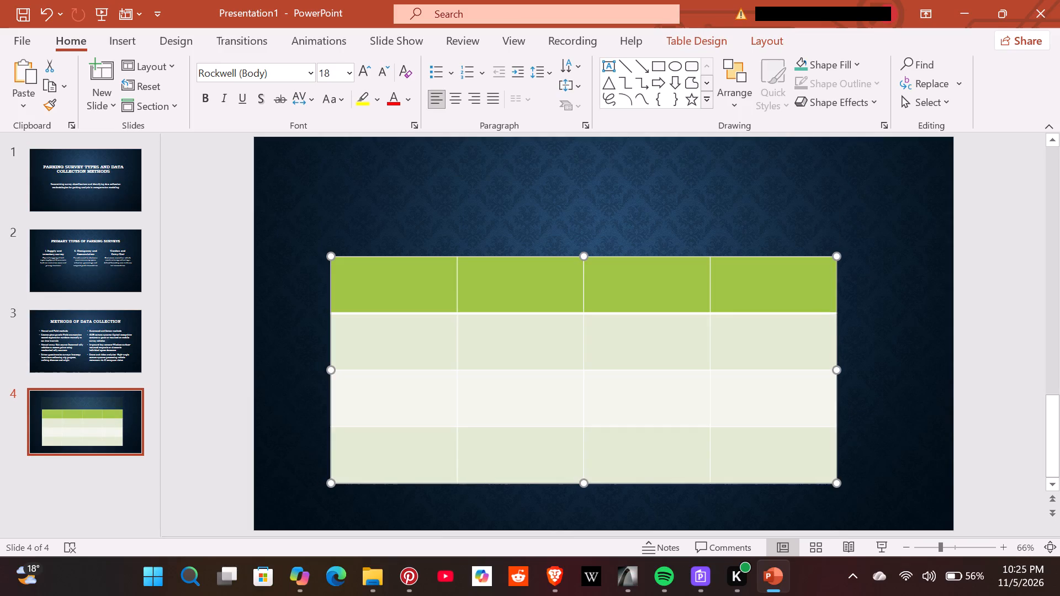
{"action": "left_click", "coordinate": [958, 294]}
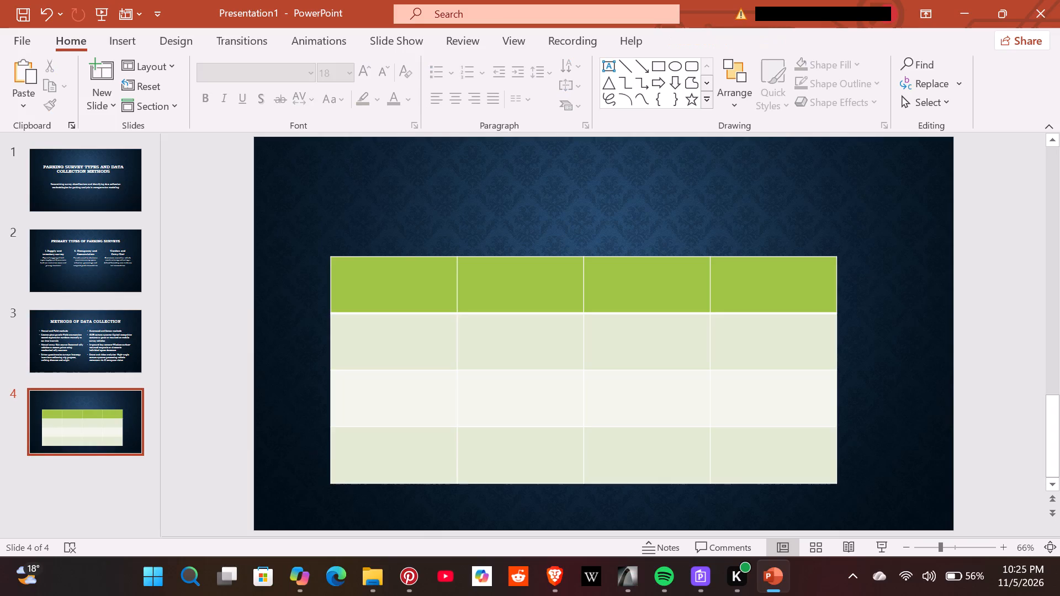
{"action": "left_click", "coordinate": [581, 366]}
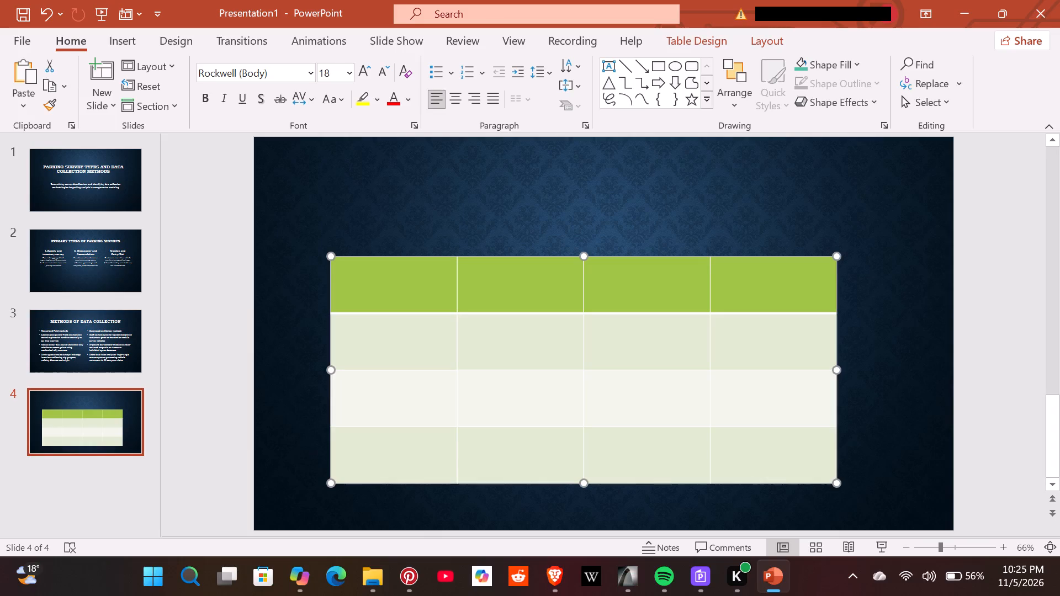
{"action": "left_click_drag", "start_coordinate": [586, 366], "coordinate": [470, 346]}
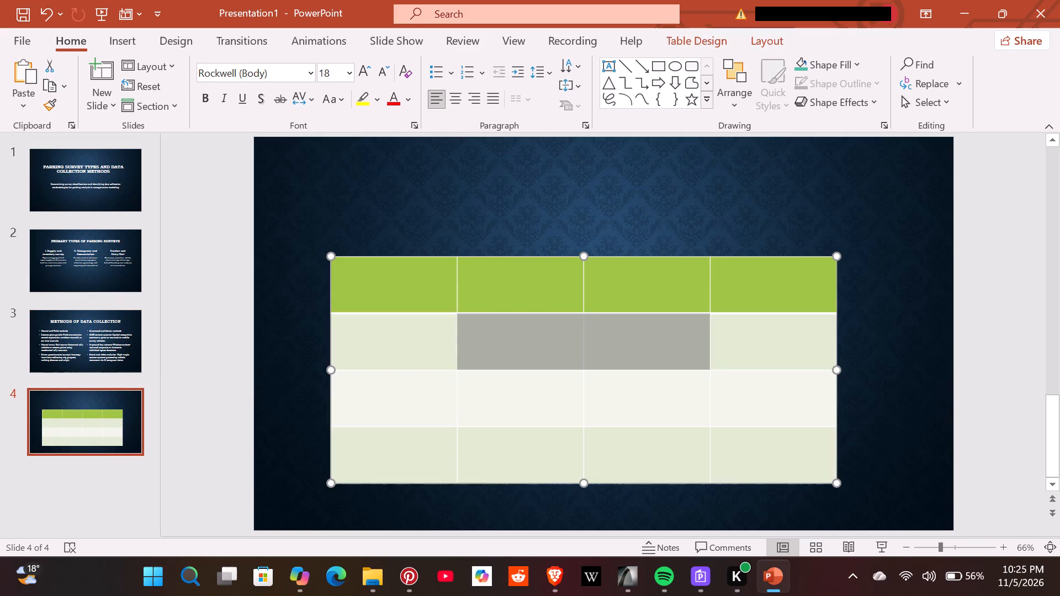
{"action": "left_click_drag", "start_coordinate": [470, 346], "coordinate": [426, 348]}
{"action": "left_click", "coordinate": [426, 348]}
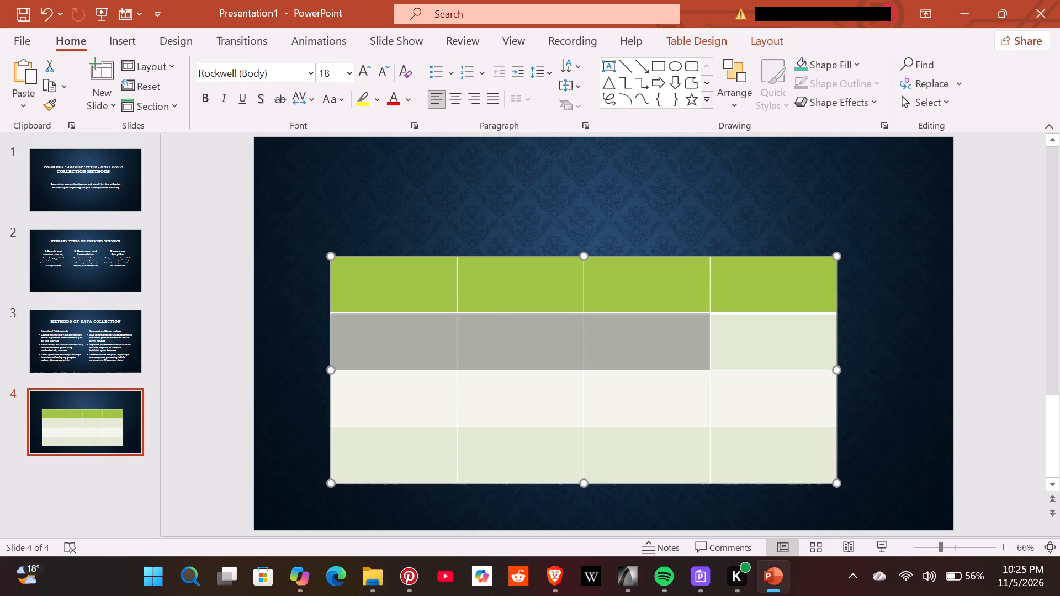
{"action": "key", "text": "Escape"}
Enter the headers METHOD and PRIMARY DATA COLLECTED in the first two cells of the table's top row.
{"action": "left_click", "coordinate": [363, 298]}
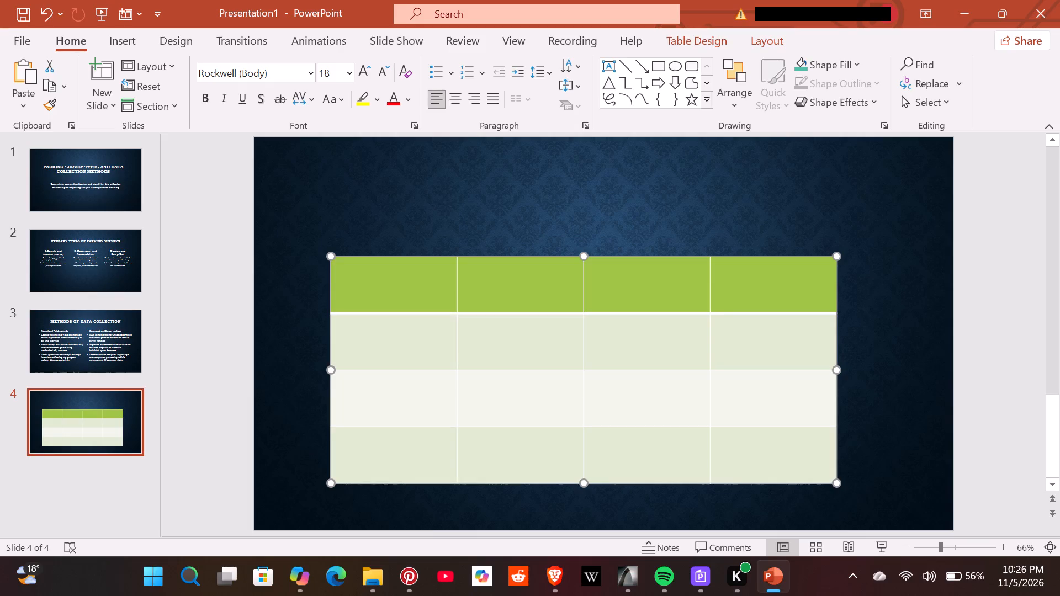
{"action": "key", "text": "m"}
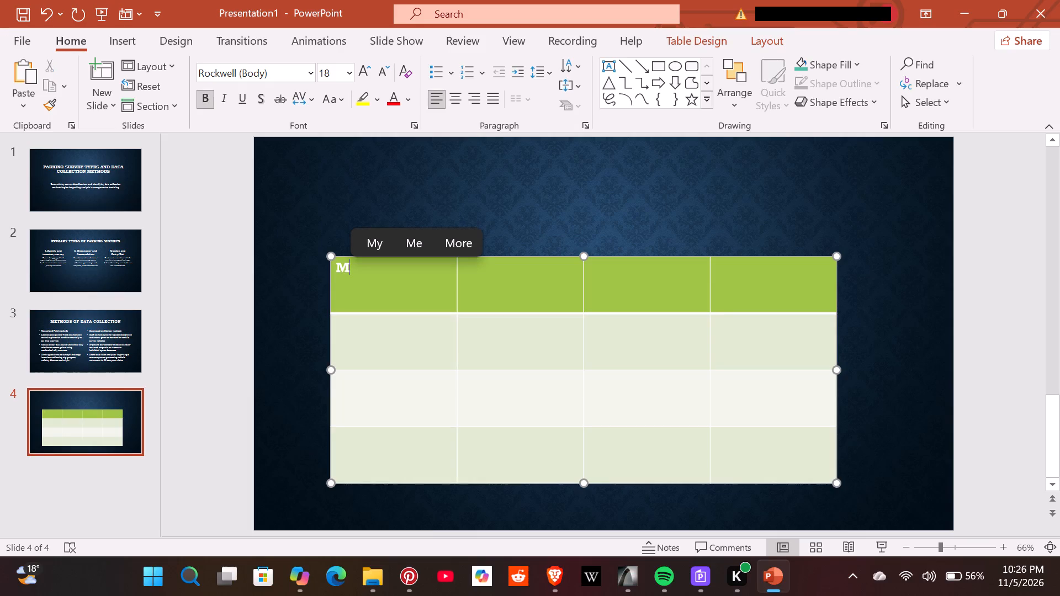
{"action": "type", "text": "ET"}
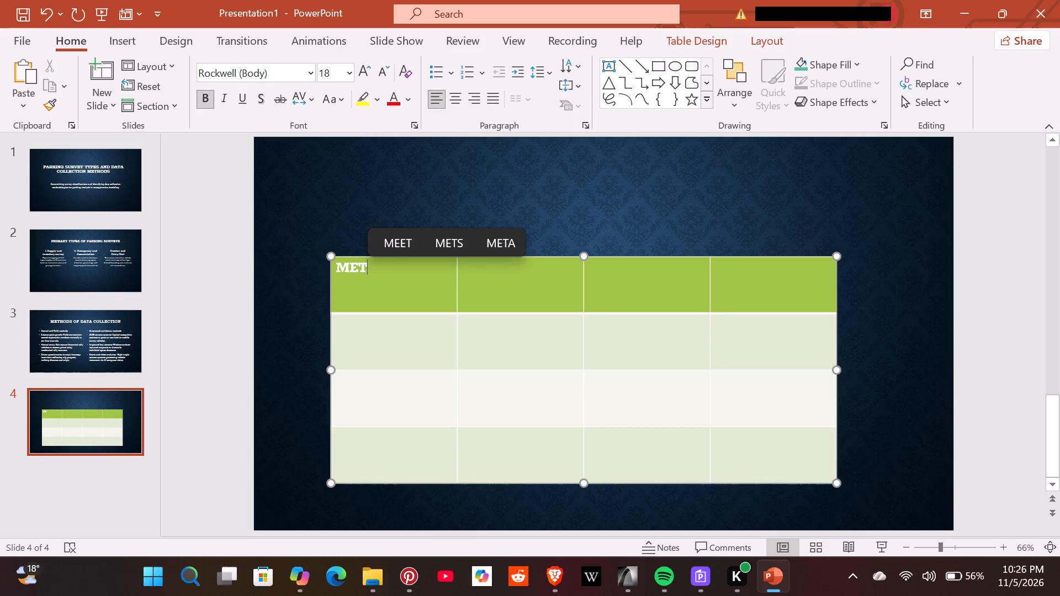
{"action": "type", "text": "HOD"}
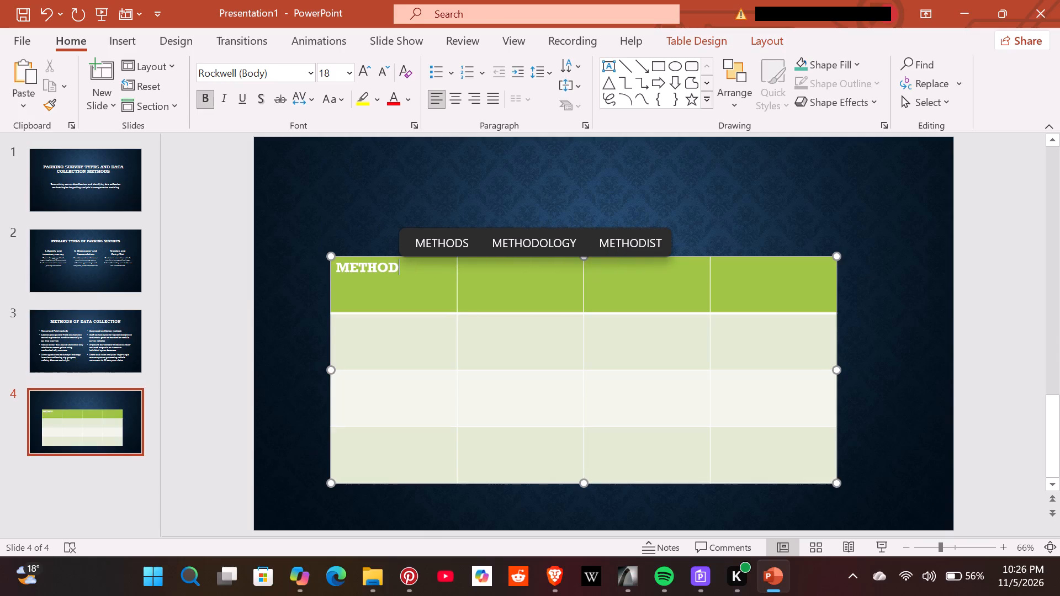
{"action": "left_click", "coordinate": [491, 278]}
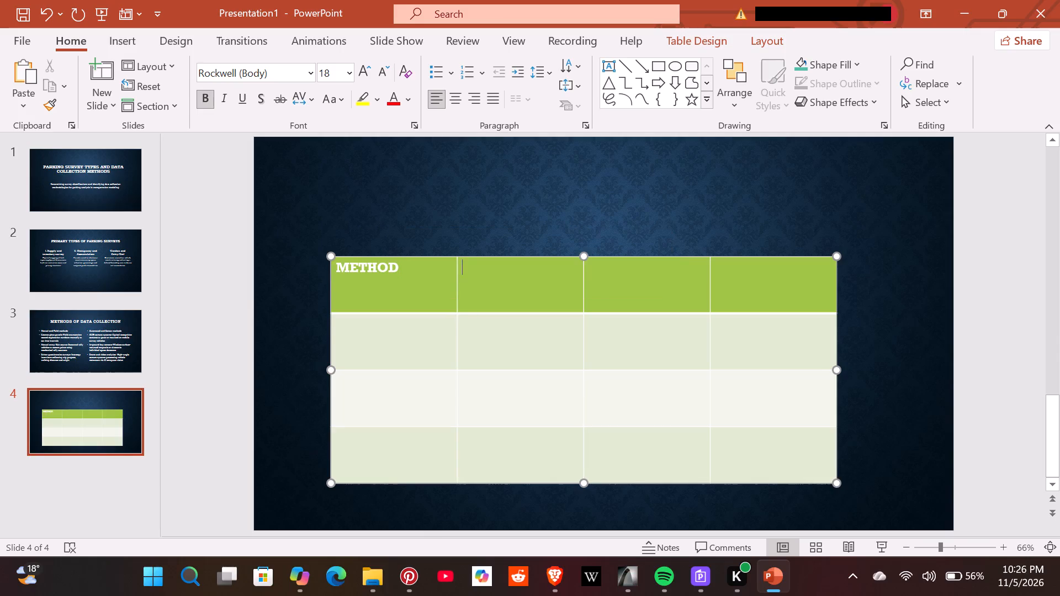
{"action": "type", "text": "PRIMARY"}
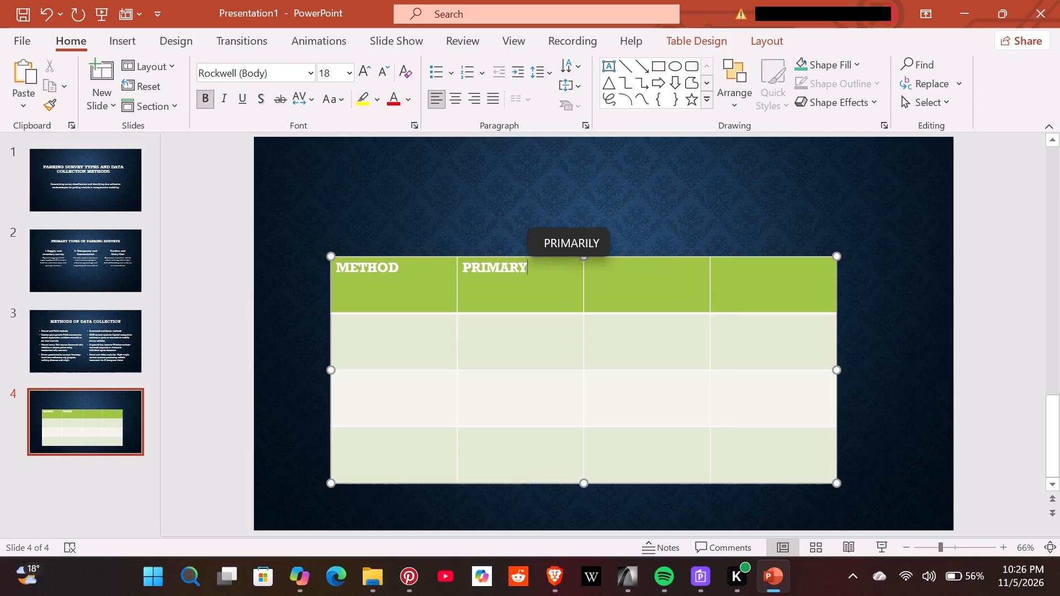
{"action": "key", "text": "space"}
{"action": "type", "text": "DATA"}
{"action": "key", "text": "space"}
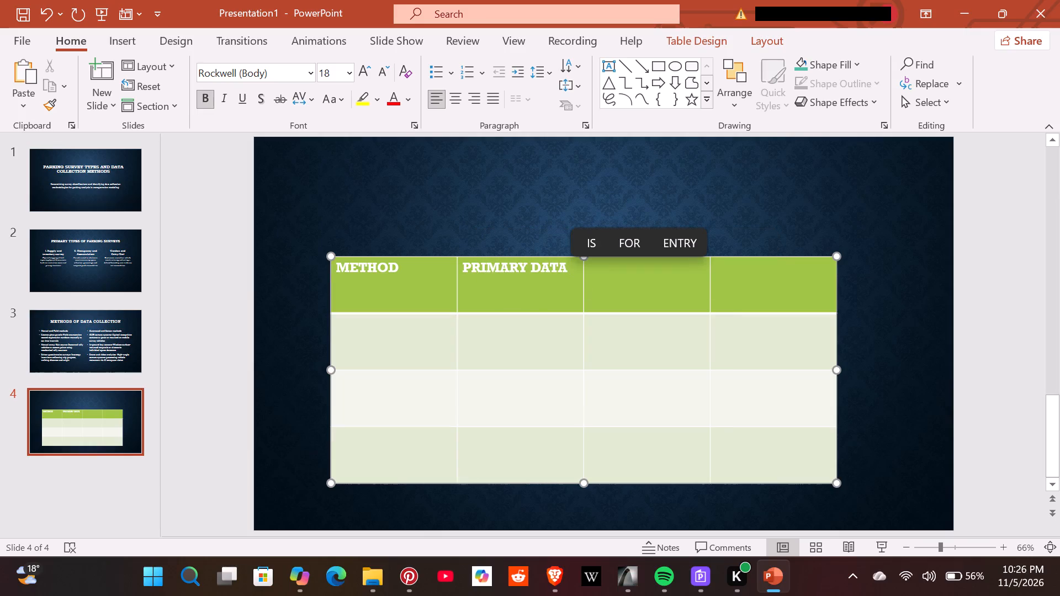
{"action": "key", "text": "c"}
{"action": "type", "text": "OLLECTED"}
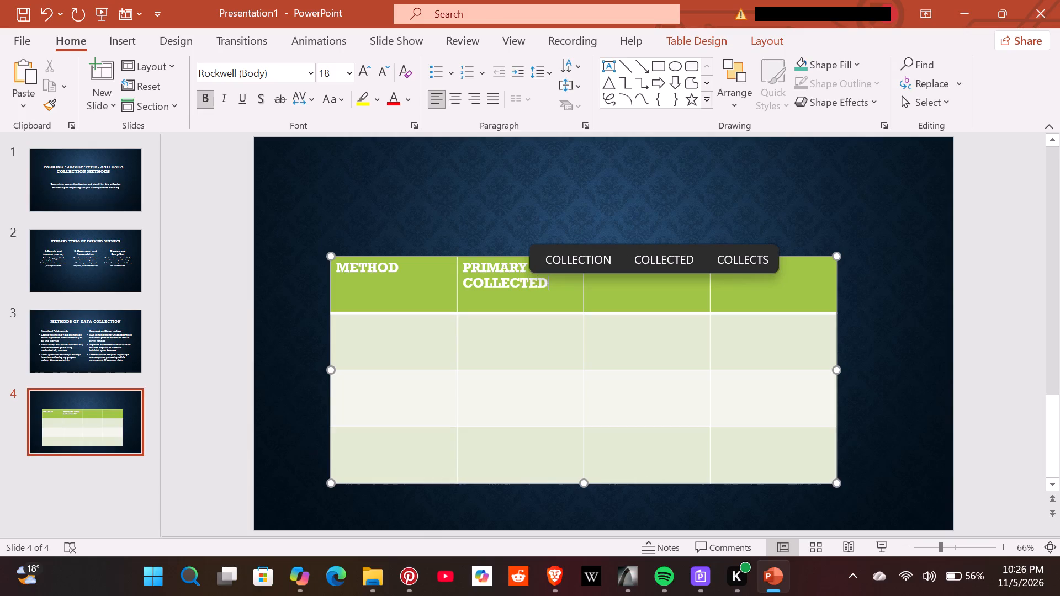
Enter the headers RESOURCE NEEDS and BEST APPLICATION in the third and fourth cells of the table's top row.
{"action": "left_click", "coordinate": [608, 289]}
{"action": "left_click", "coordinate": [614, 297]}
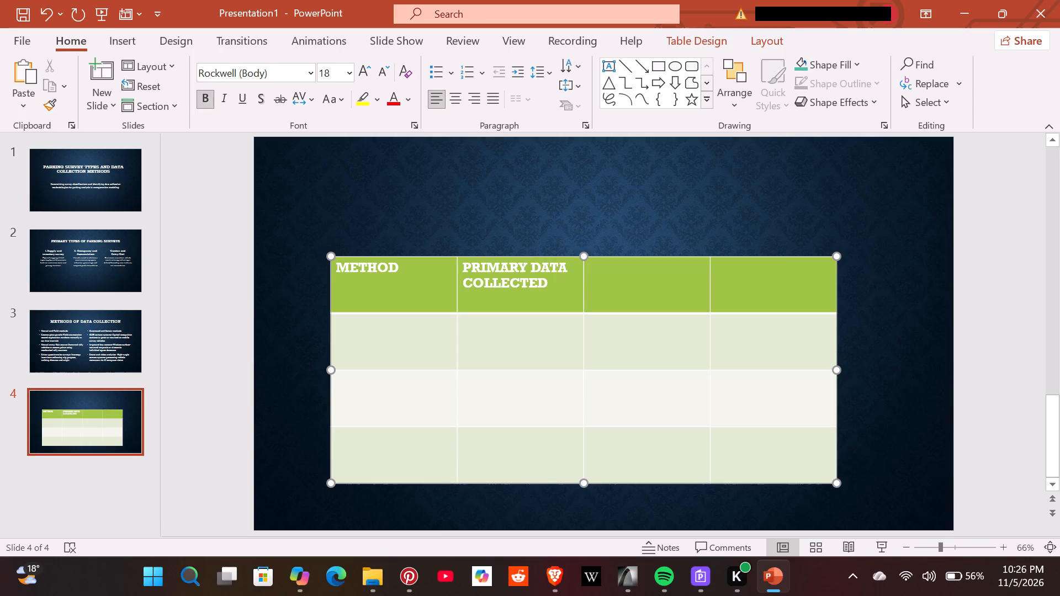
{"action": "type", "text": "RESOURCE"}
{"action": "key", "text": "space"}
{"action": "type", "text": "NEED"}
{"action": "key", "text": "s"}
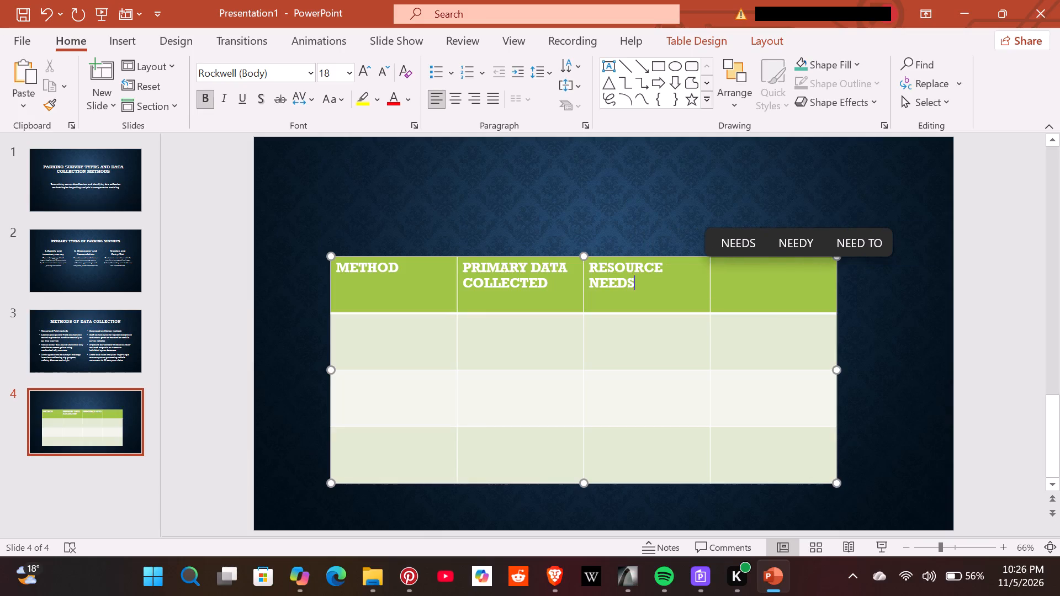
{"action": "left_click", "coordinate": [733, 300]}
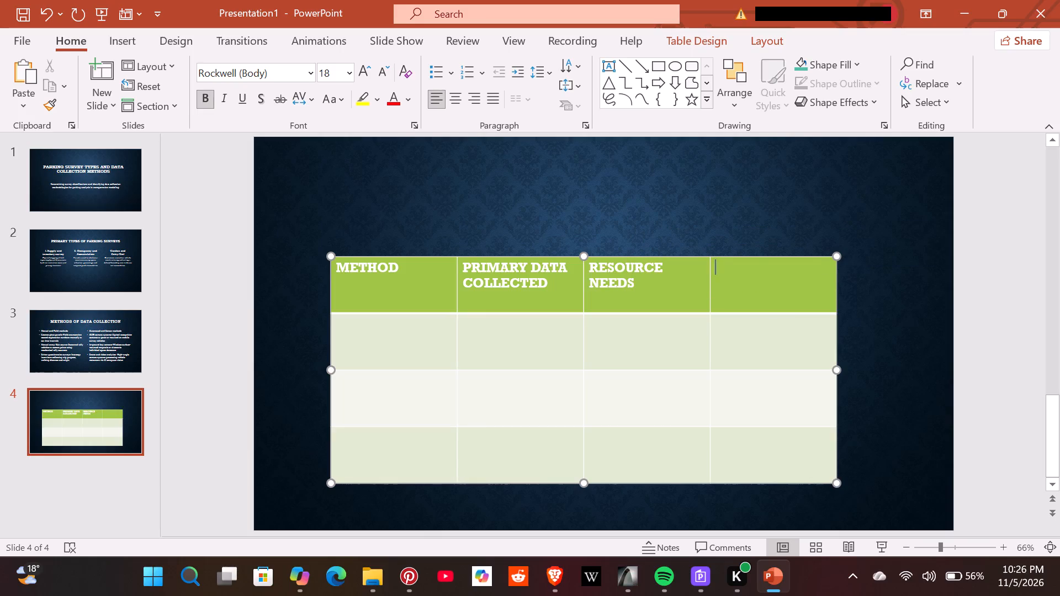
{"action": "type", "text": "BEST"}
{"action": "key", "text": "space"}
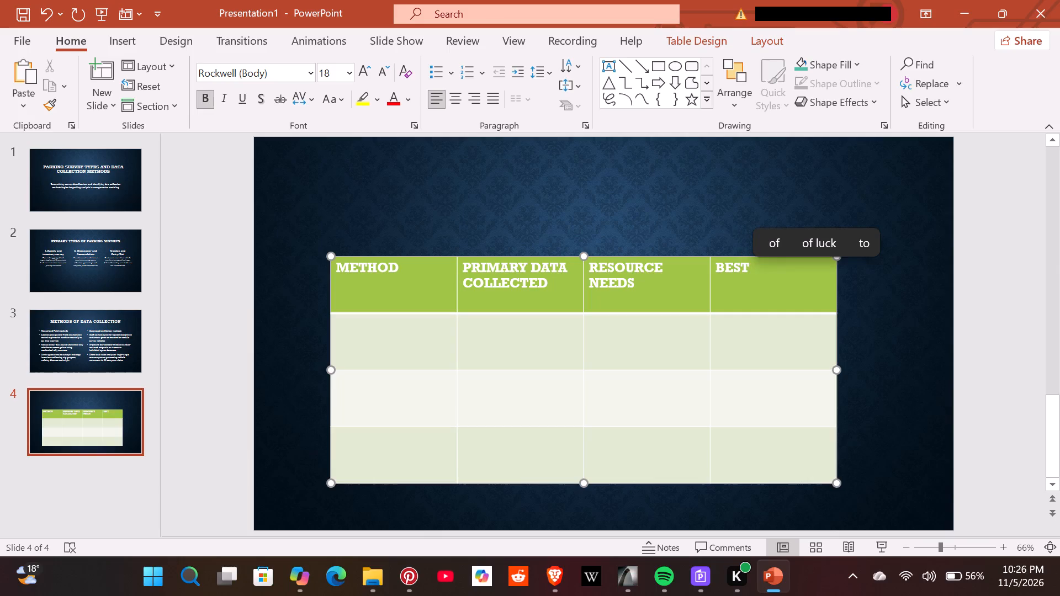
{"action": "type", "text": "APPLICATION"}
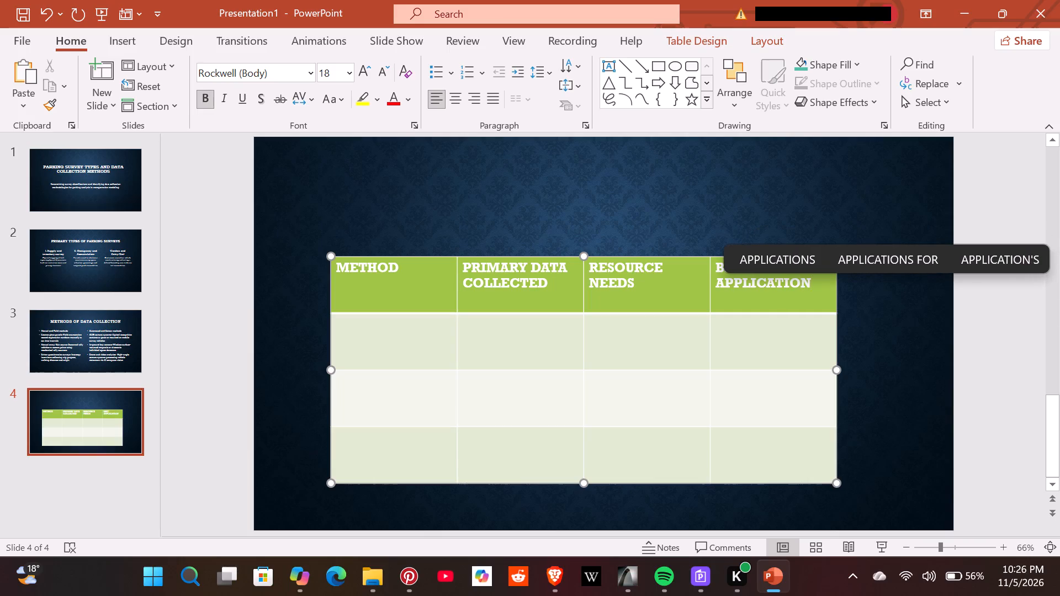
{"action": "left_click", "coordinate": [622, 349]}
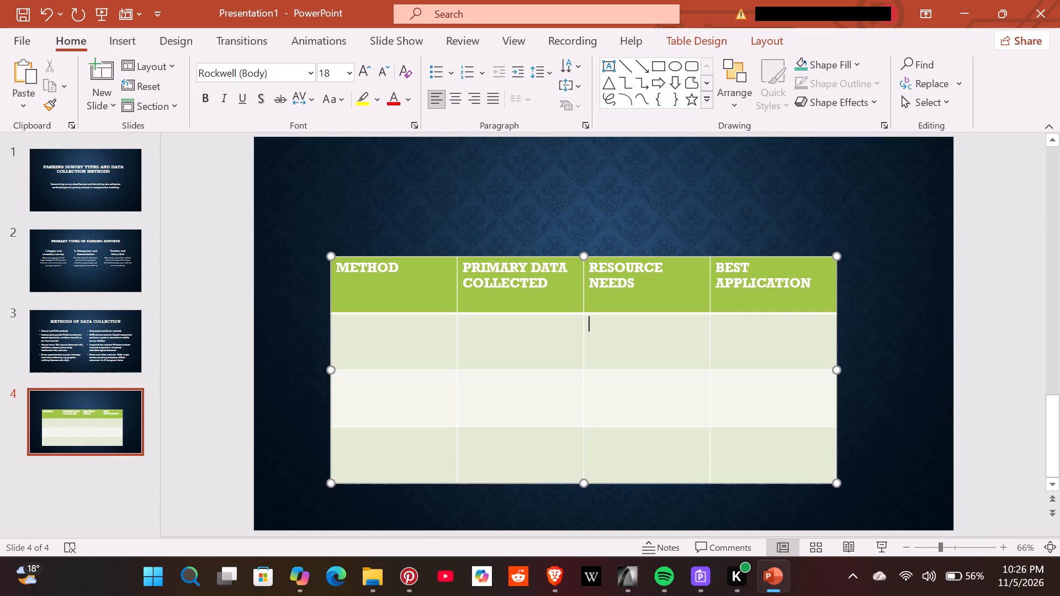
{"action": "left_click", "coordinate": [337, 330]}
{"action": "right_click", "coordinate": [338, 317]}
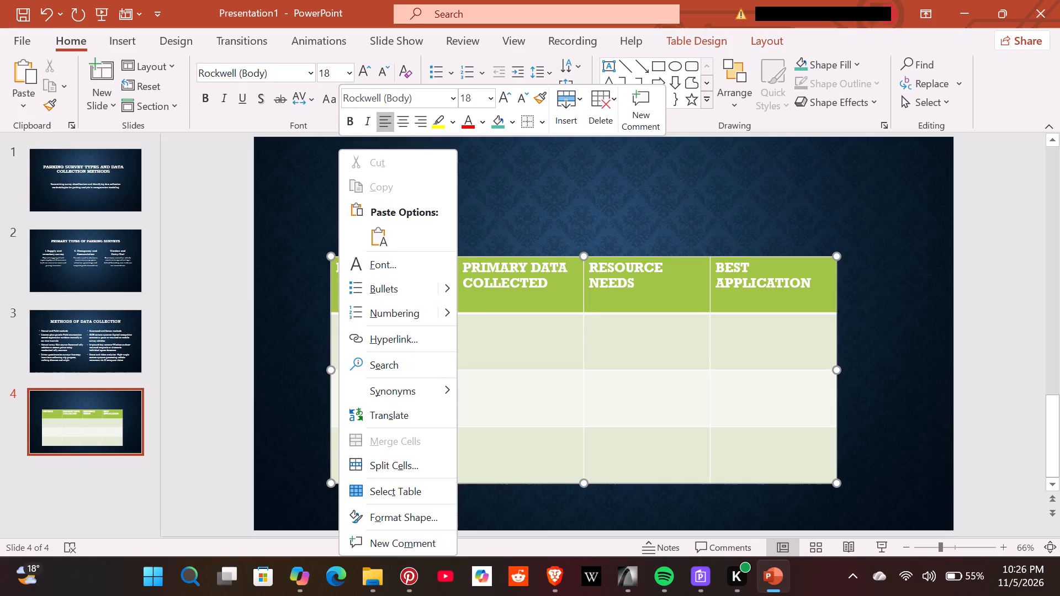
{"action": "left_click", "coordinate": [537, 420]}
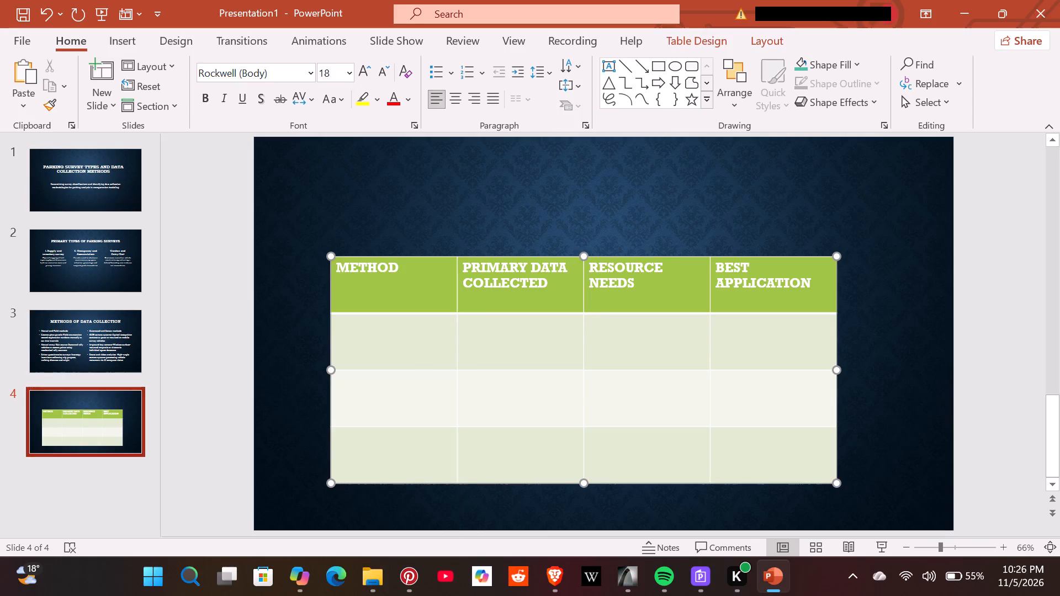
Delete slide 4 containing the four-column table.
{"action": "right_click", "coordinate": [108, 403]}
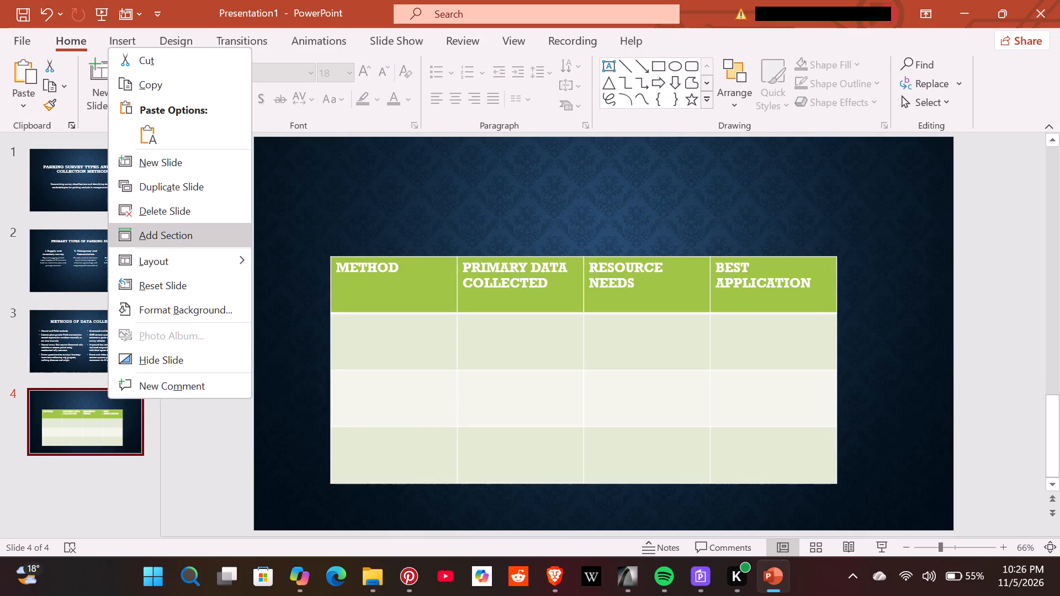
{"action": "left_click", "coordinate": [192, 217]}
Add a new slide with the Blank layout after the Methods of Data Collection slide.
{"action": "left_click", "coordinate": [98, 97]}
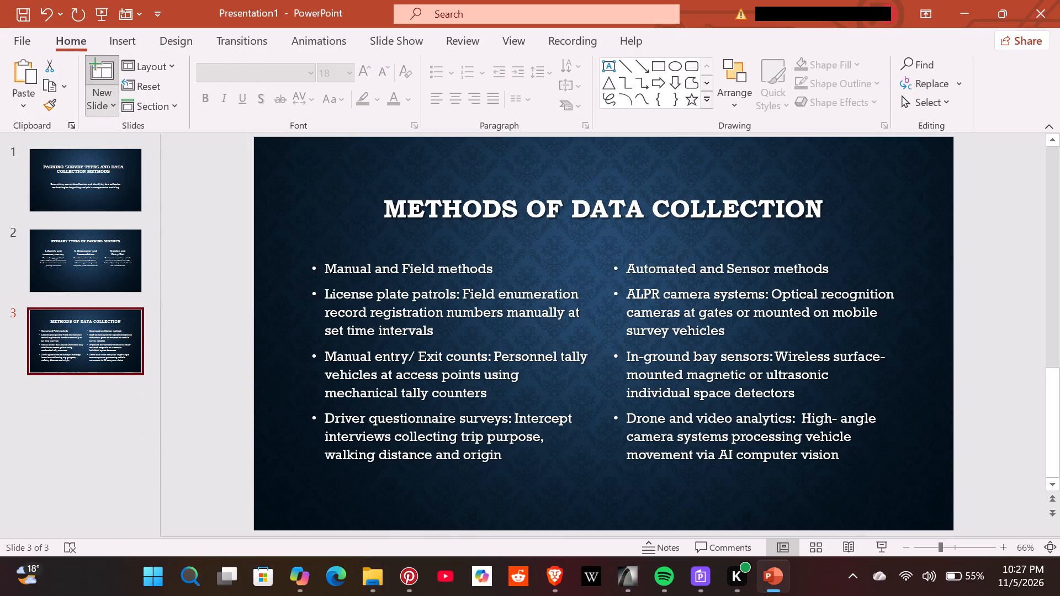
{"action": "left_click", "coordinate": [325, 263]}
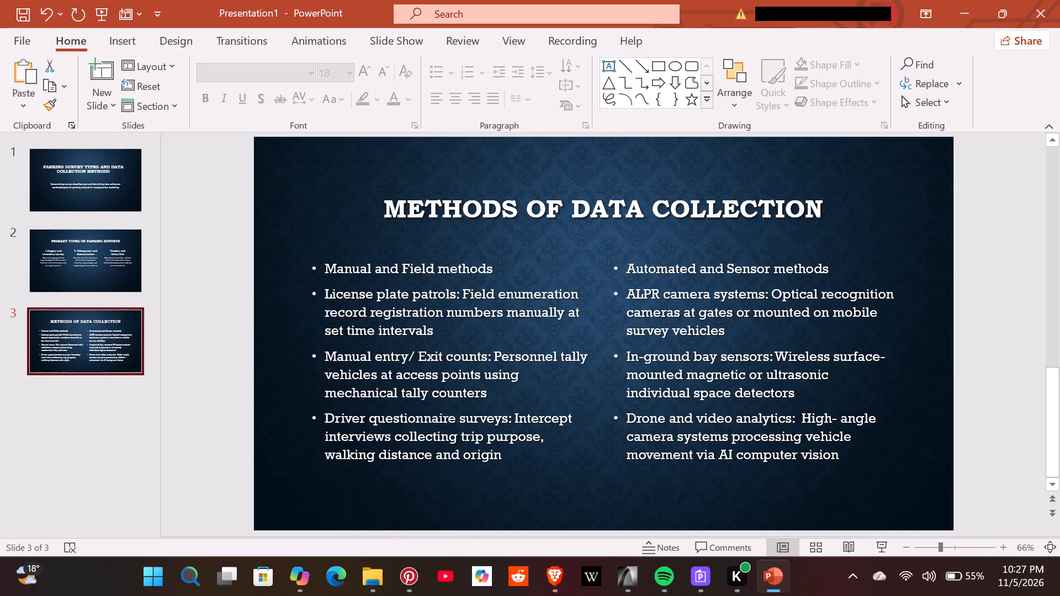
Start inserting new content on the blank slide 4.
{"action": "left_click", "coordinate": [113, 37]}
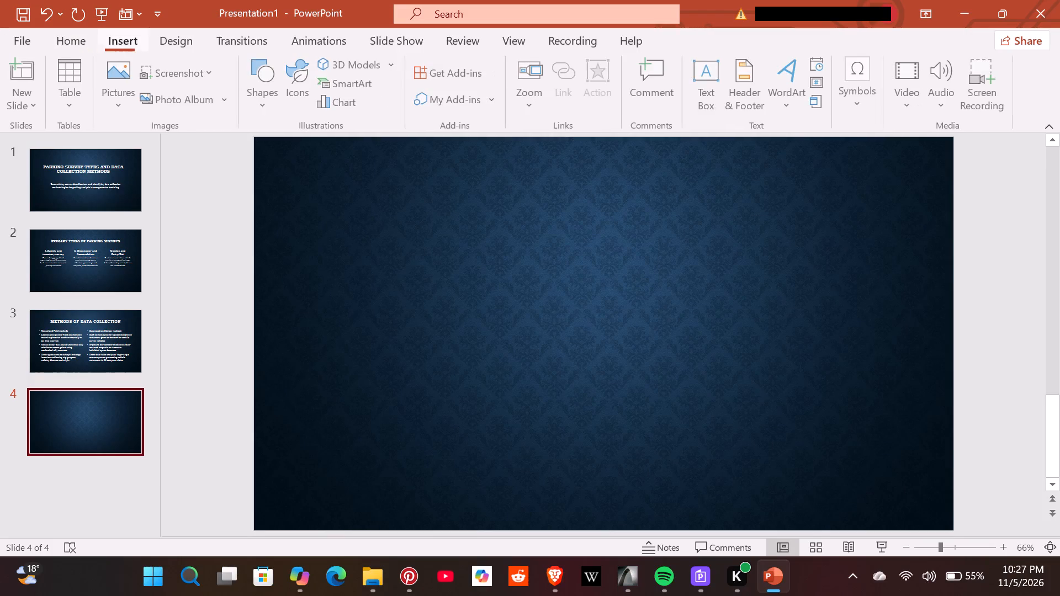
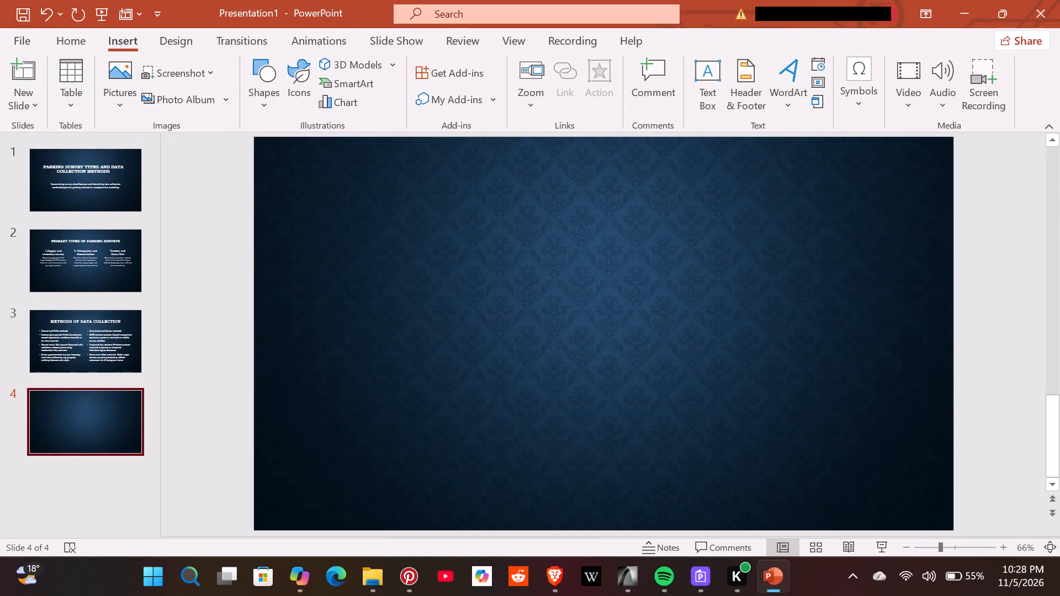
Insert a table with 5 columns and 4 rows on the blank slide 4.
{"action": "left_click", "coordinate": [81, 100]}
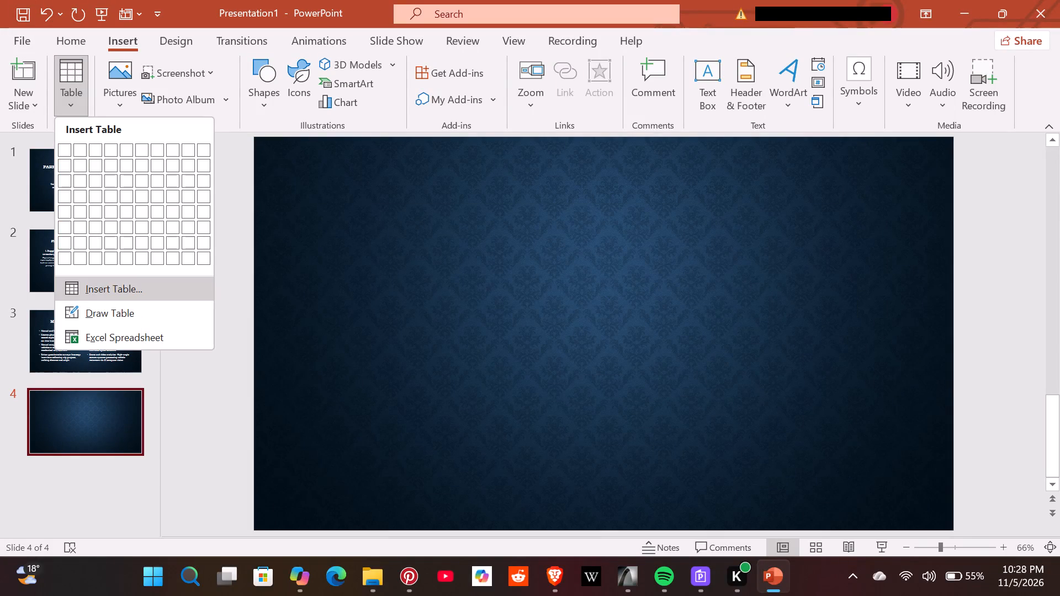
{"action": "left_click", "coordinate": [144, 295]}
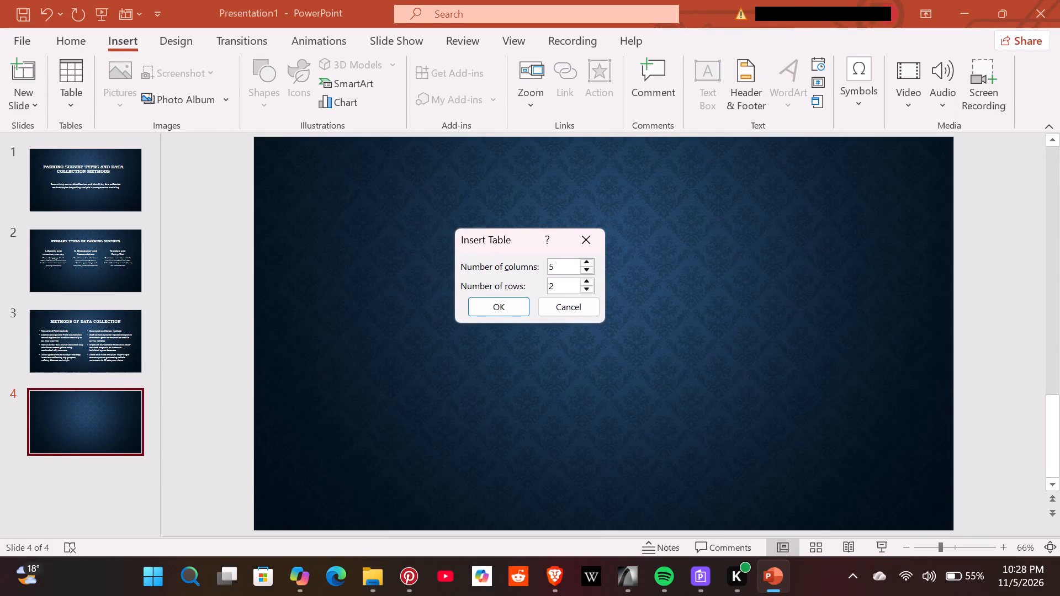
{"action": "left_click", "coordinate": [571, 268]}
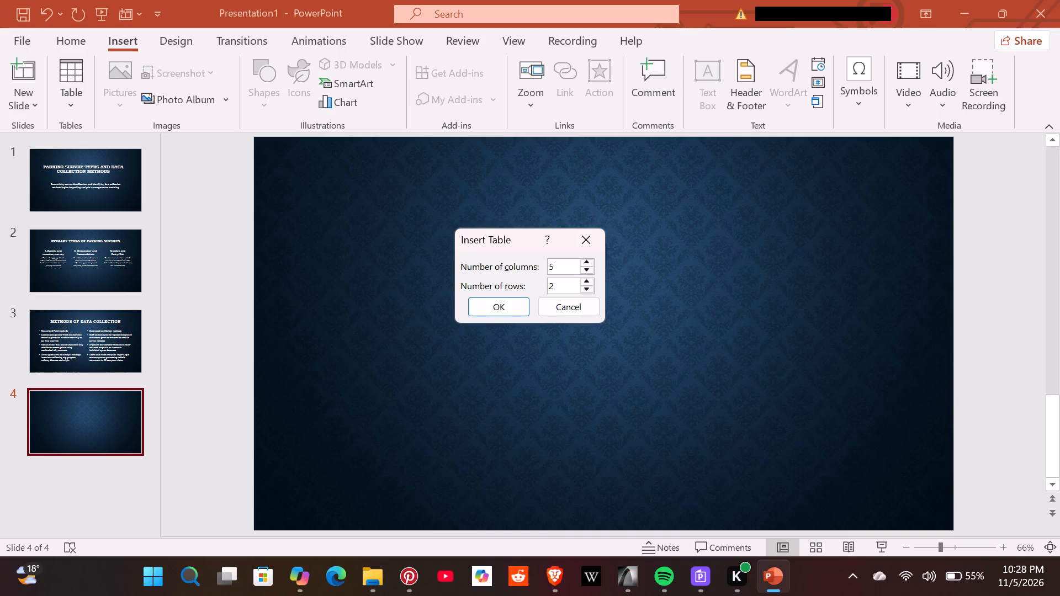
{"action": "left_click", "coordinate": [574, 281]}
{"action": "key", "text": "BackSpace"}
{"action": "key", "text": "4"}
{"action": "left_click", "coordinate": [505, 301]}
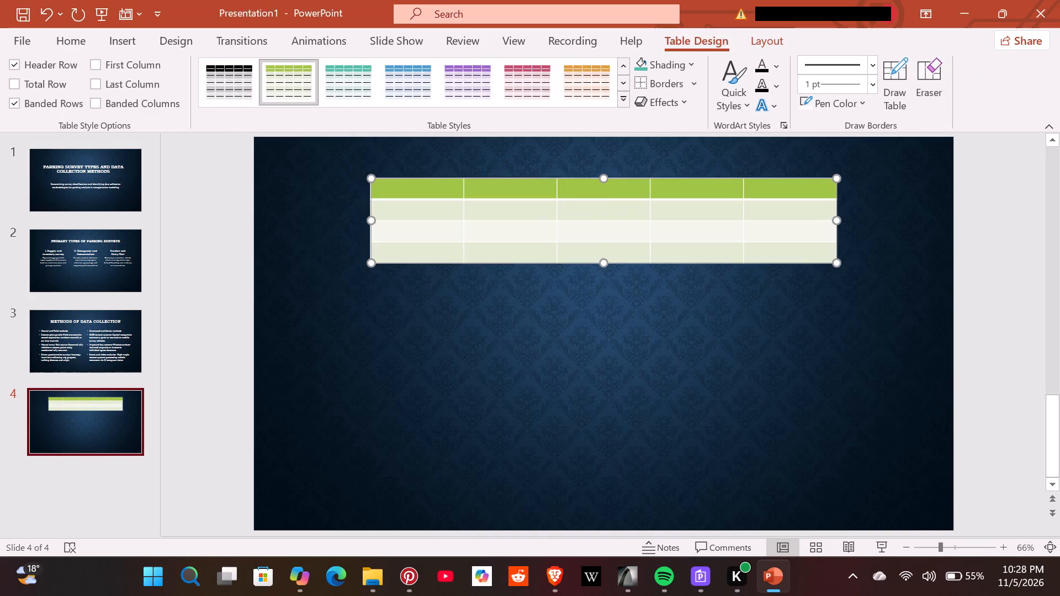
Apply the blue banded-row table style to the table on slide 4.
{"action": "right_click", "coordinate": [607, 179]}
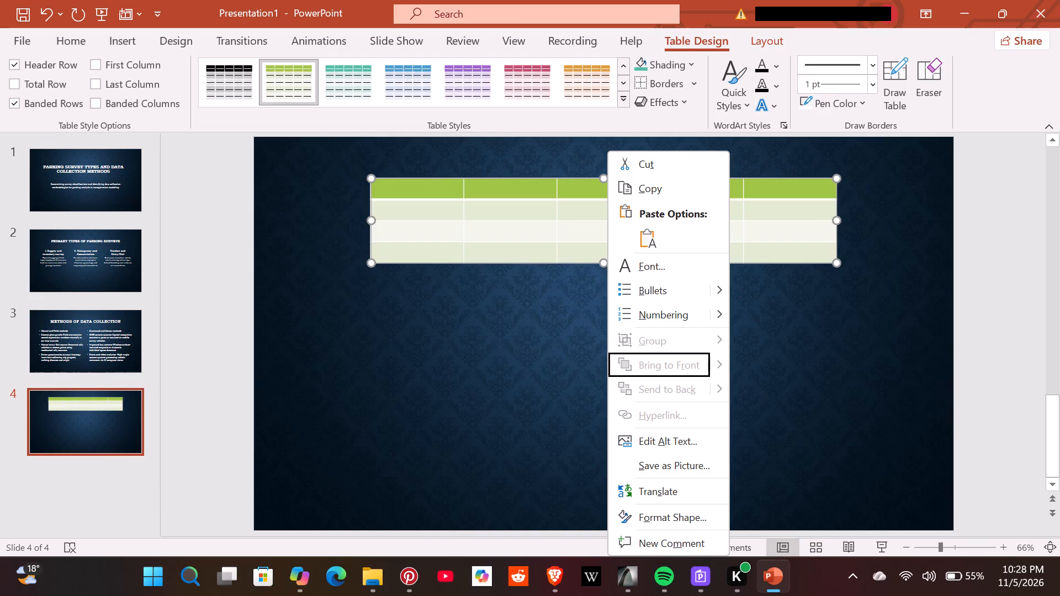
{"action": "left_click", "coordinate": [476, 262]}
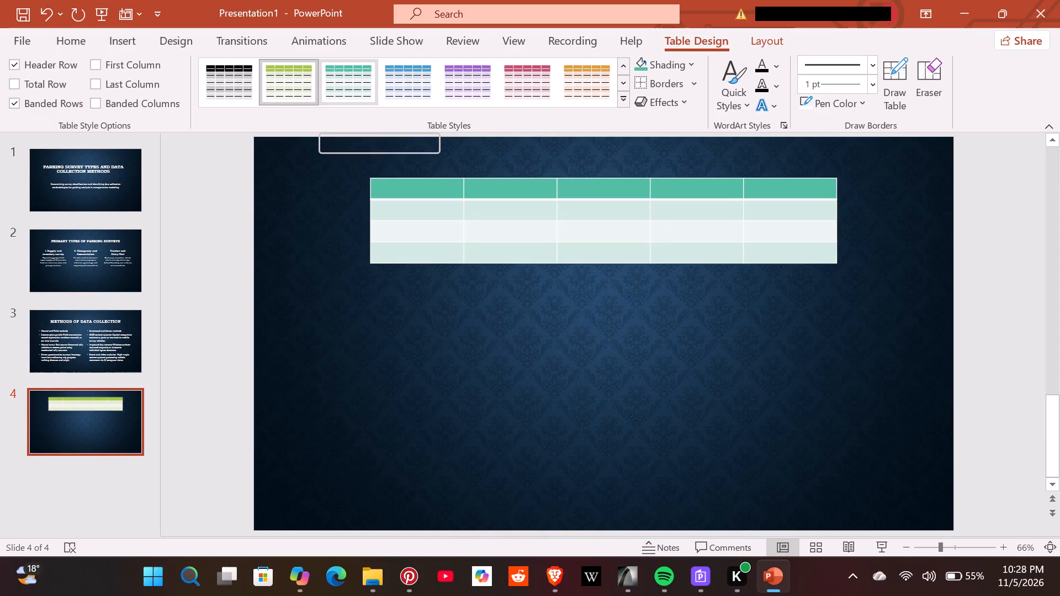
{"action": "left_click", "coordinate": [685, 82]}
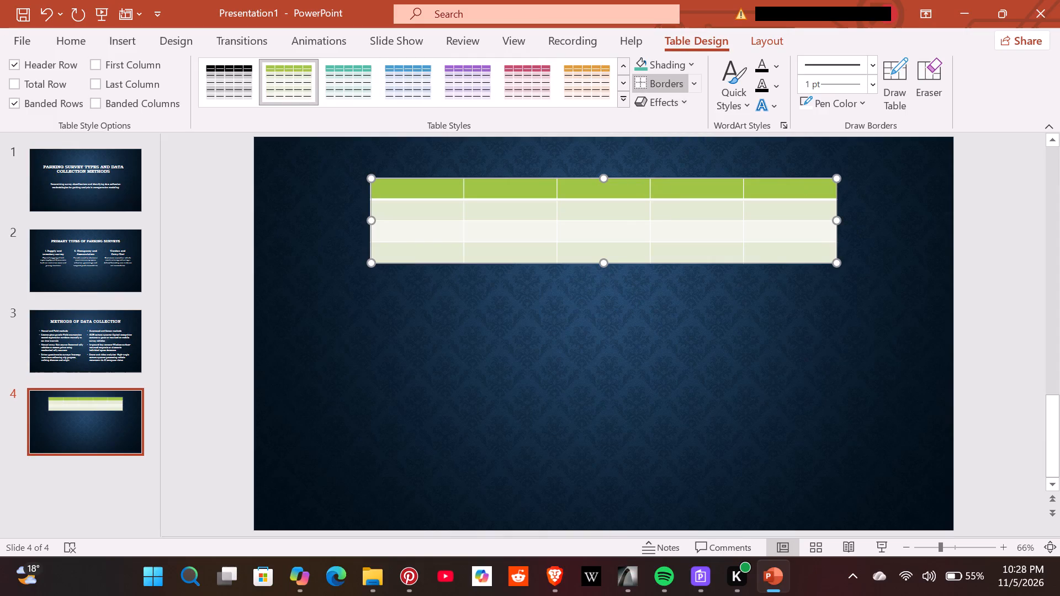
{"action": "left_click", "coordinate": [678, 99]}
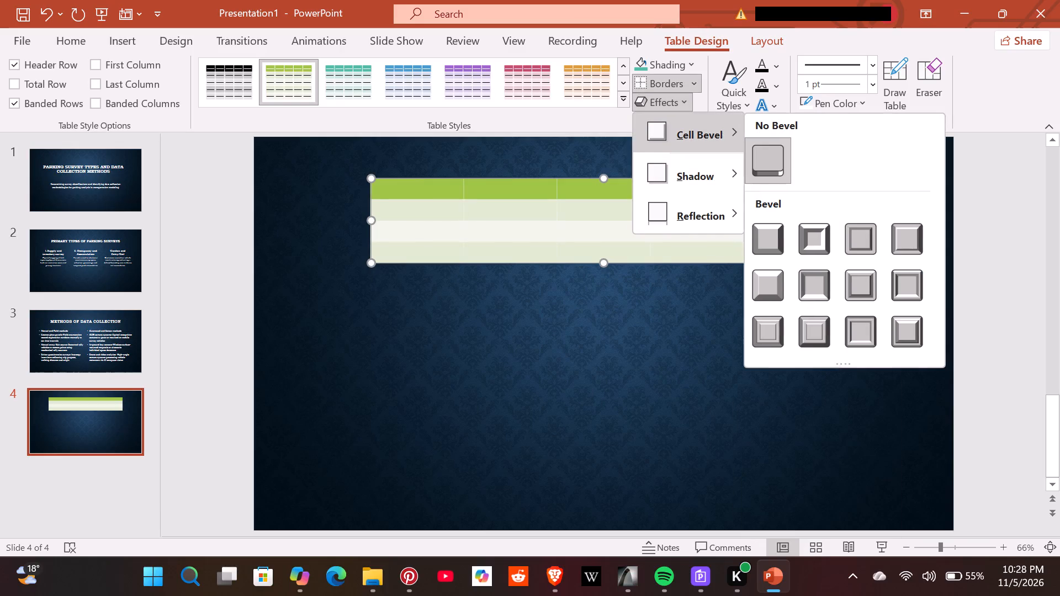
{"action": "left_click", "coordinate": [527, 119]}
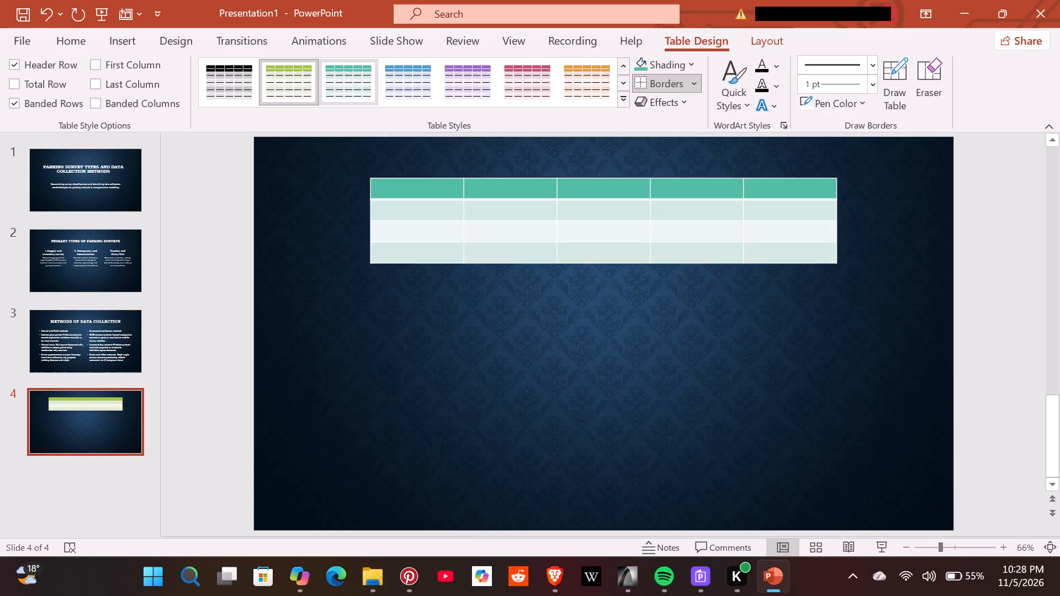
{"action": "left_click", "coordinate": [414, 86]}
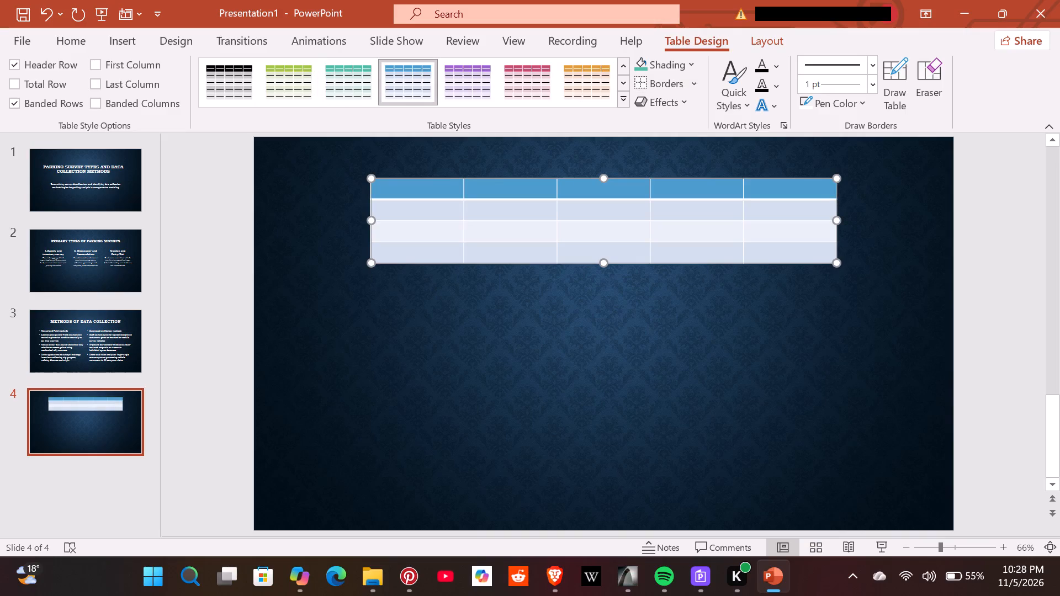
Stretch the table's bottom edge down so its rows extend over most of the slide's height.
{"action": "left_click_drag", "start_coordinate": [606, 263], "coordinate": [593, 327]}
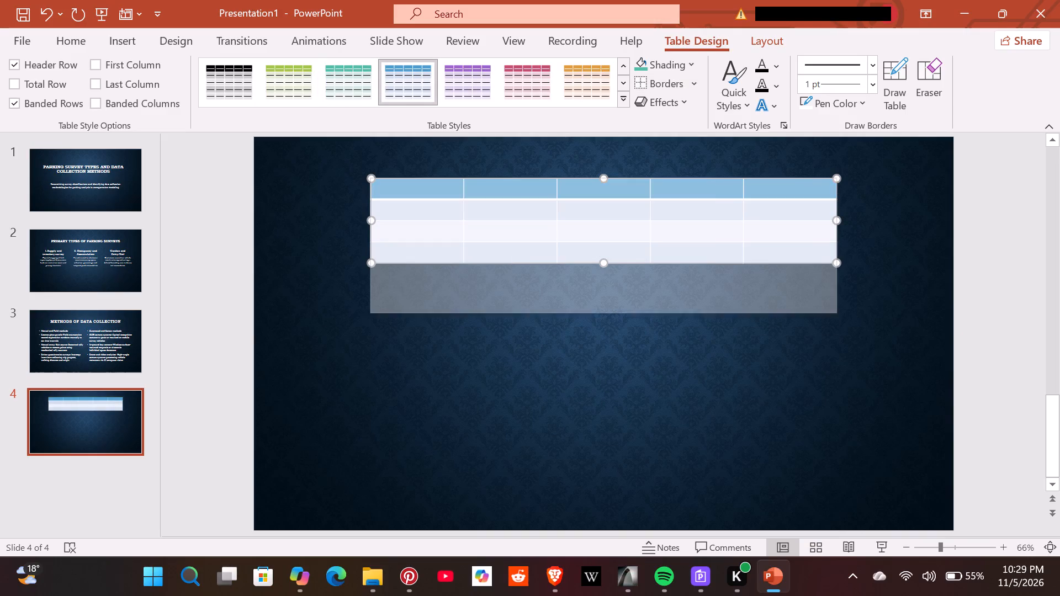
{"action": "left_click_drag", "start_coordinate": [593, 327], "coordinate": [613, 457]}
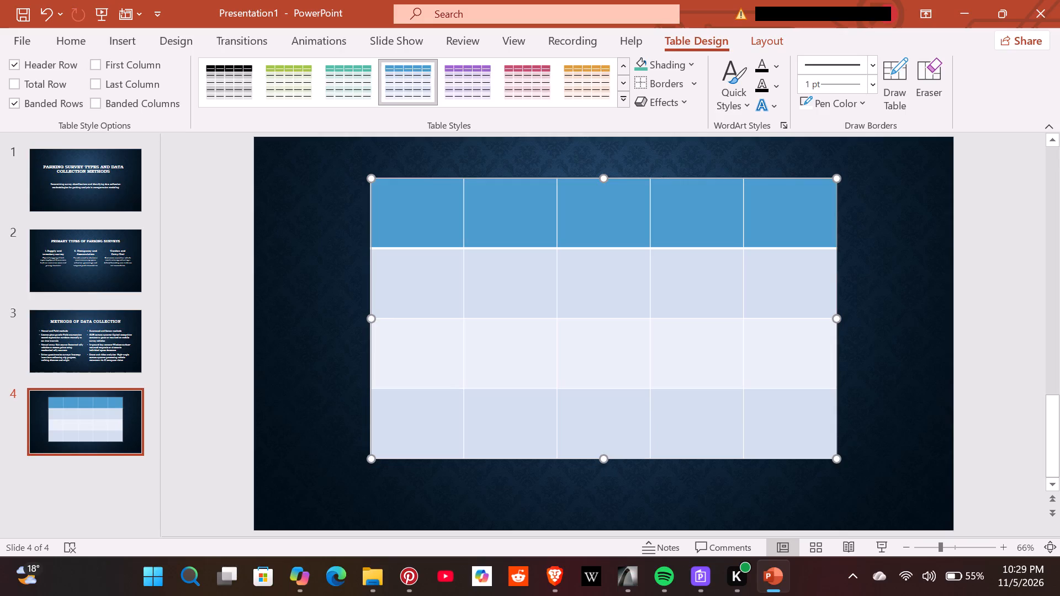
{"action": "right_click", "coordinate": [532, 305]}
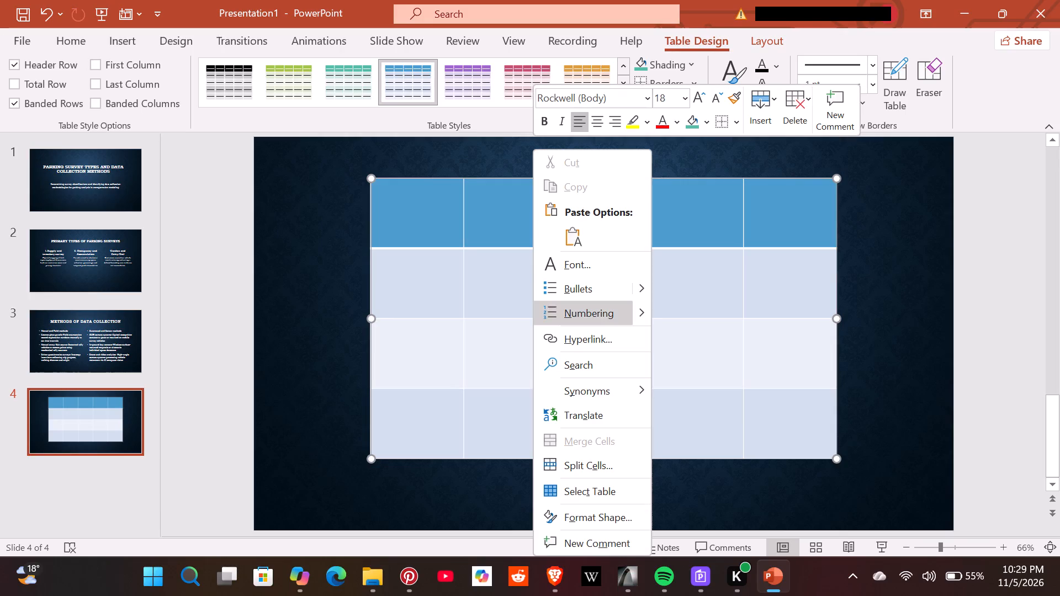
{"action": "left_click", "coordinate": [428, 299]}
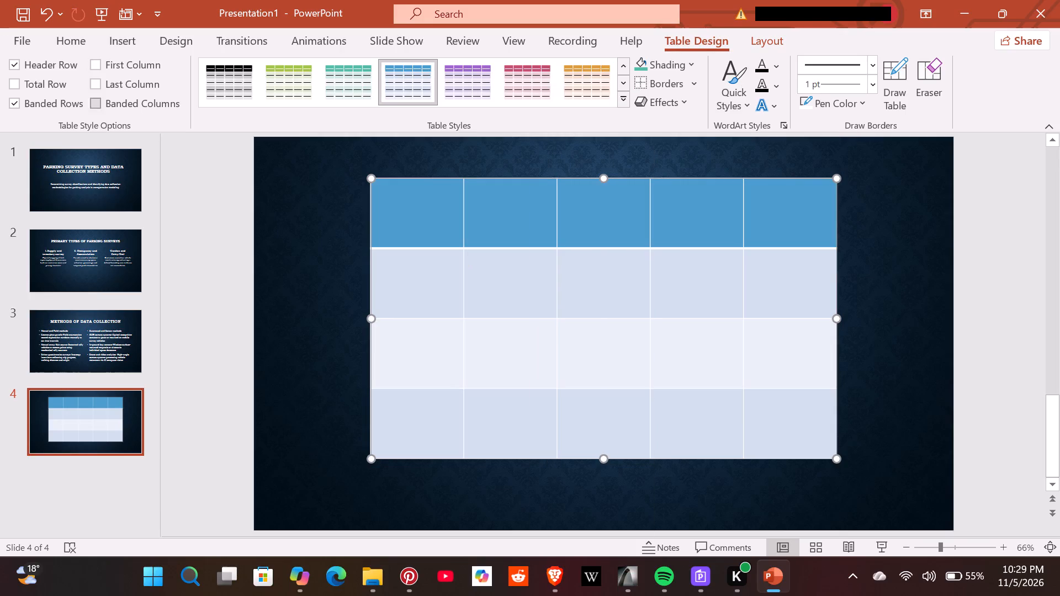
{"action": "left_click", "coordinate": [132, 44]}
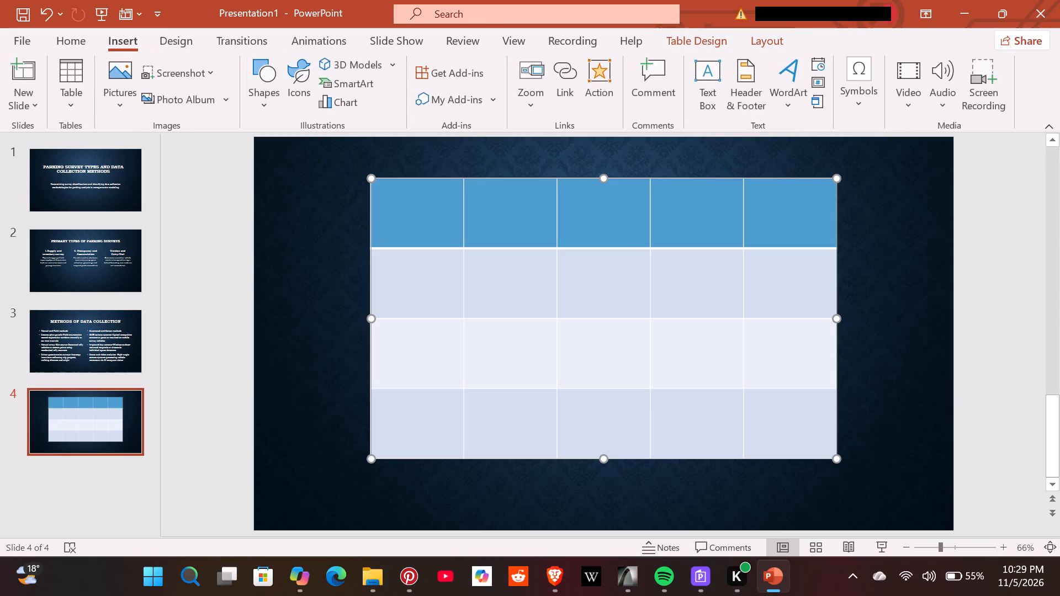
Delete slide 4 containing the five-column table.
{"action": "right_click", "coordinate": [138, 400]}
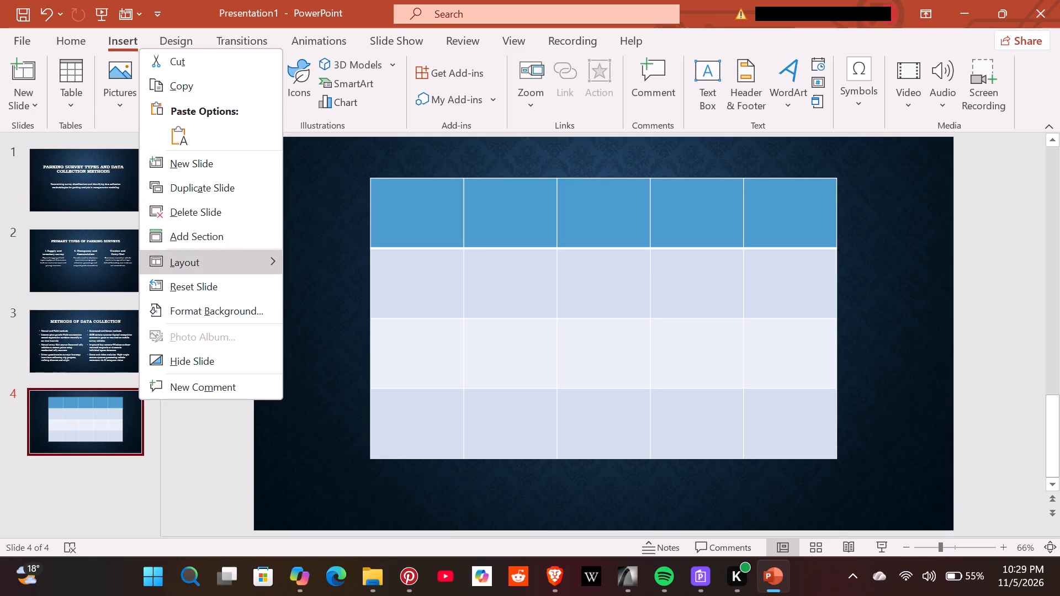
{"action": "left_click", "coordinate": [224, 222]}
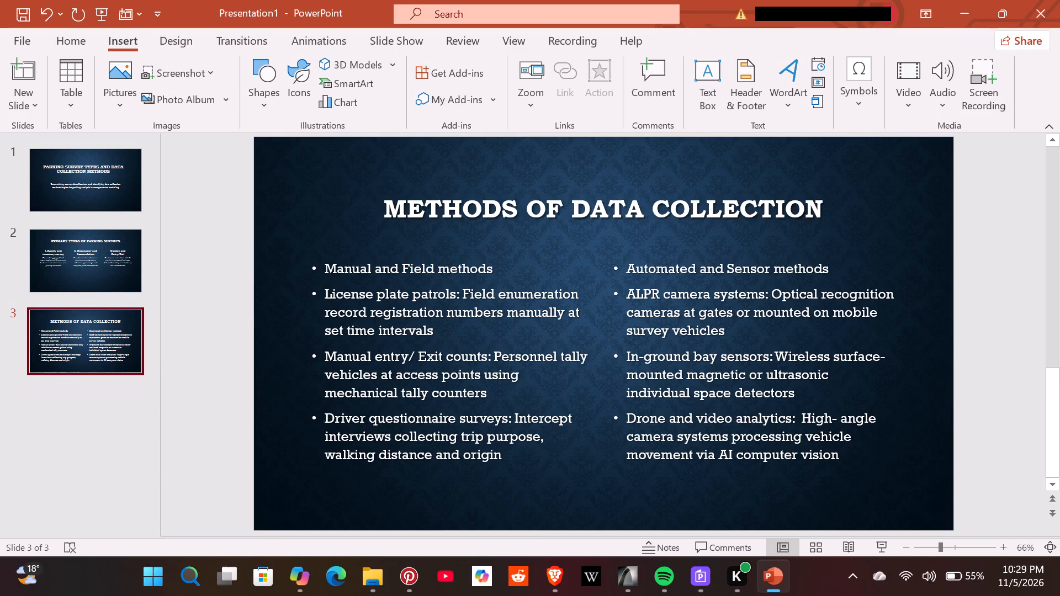
Add a new slide with the Blank layout after the Methods of Data Collection slide.
{"action": "left_click", "coordinate": [26, 98]}
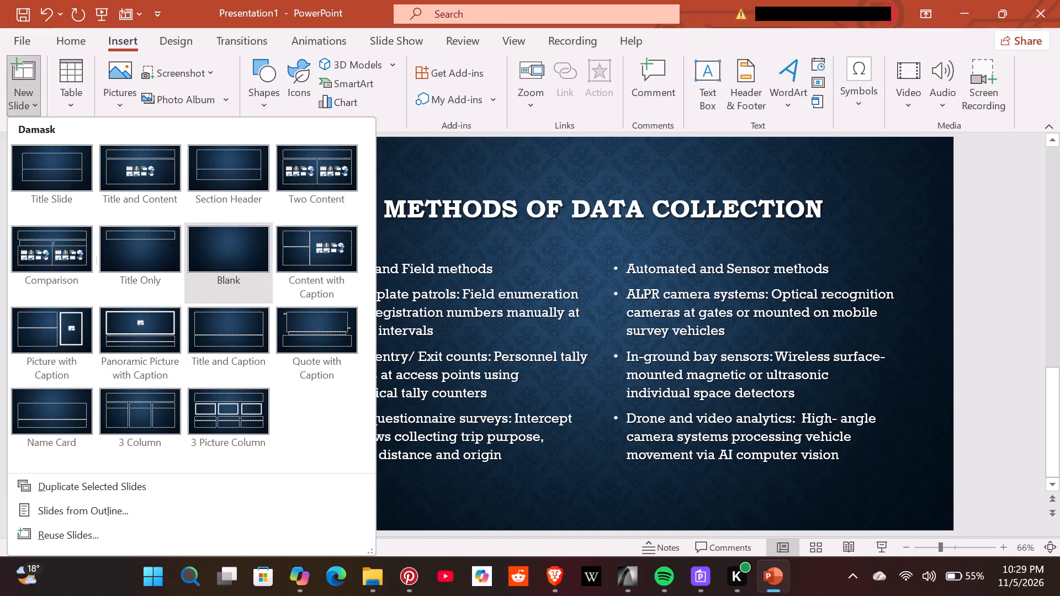
{"action": "left_click", "coordinate": [226, 253]}
Insert a table with 4 columns and 5 rows on the blank slide 4.
{"action": "left_click", "coordinate": [77, 96]}
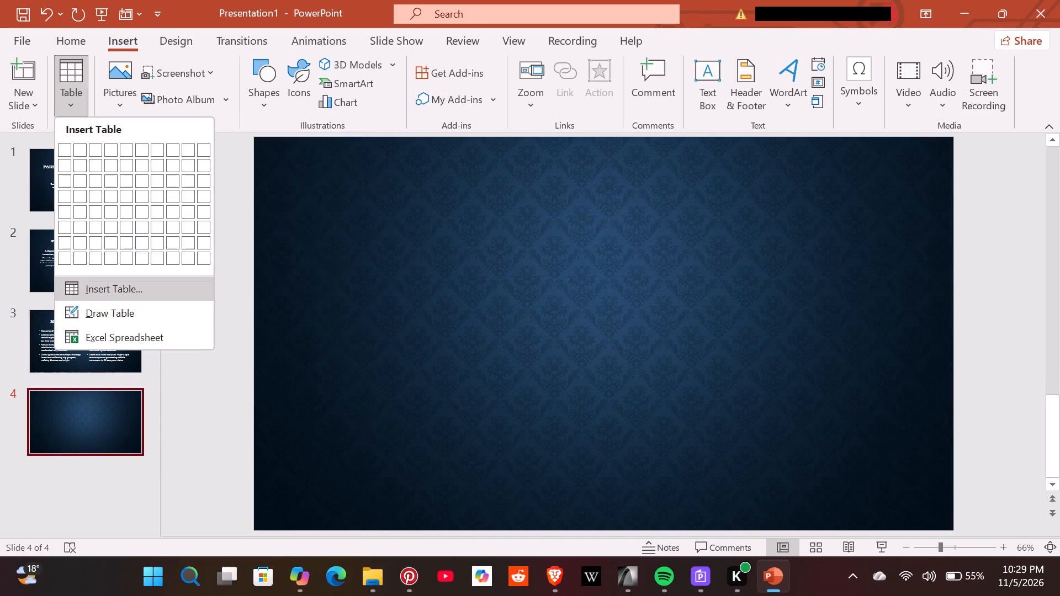
{"action": "left_click", "coordinate": [127, 291]}
{"action": "left_click", "coordinate": [561, 261]}
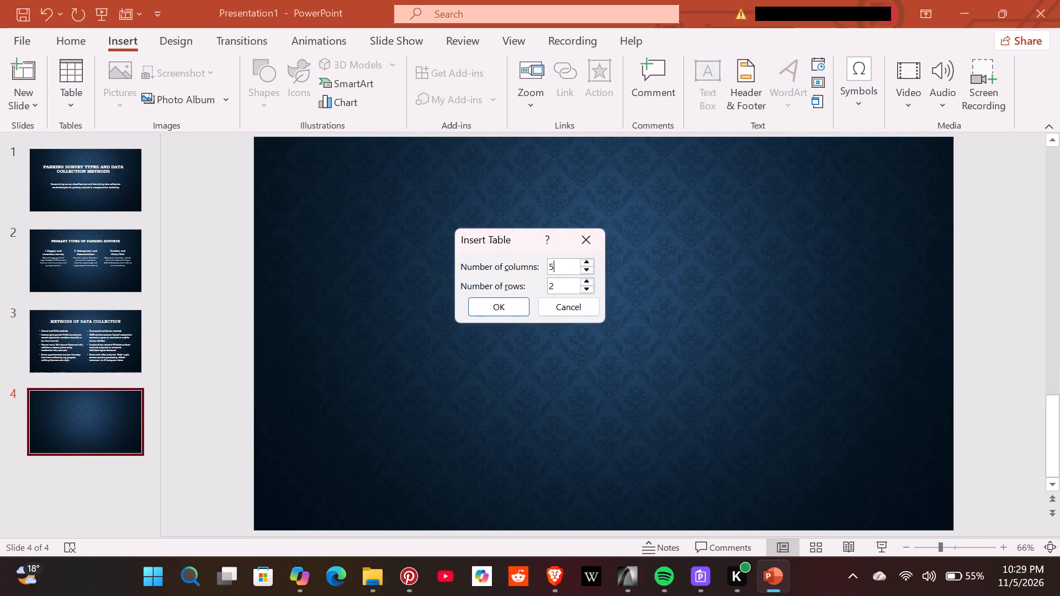
{"action": "key", "text": "BackSpace"}
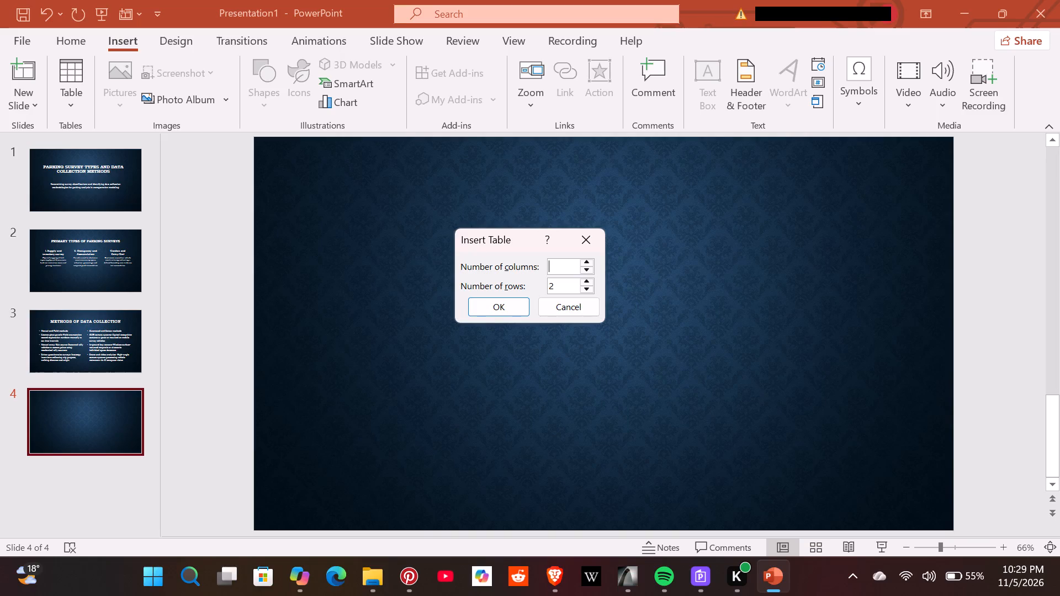
{"action": "key", "text": "4"}
{"action": "left_click", "coordinate": [563, 283]}
{"action": "key", "text": "s"}
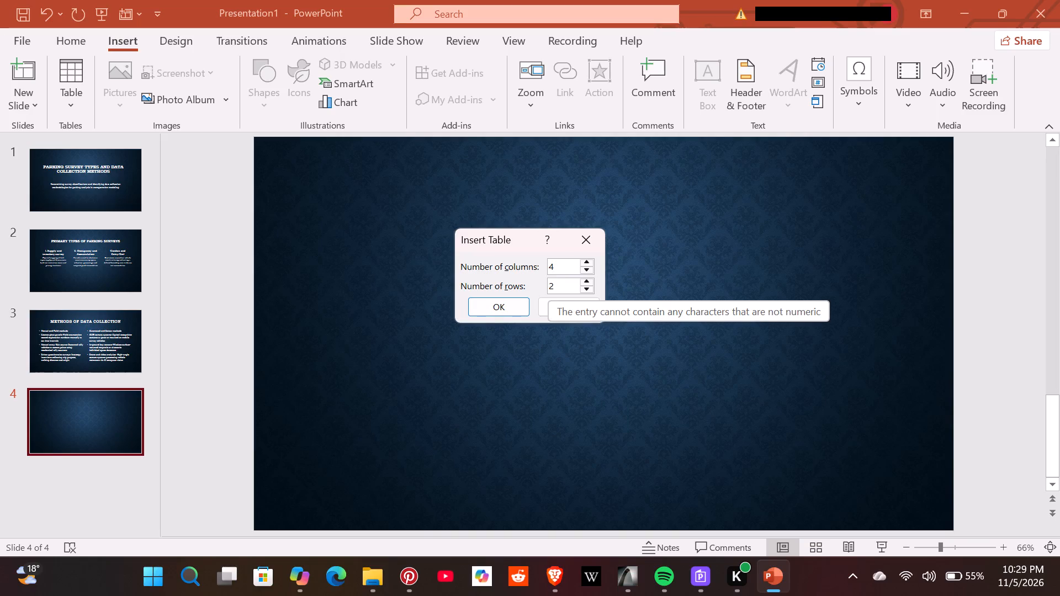
{"action": "key", "text": "BackSpace"}
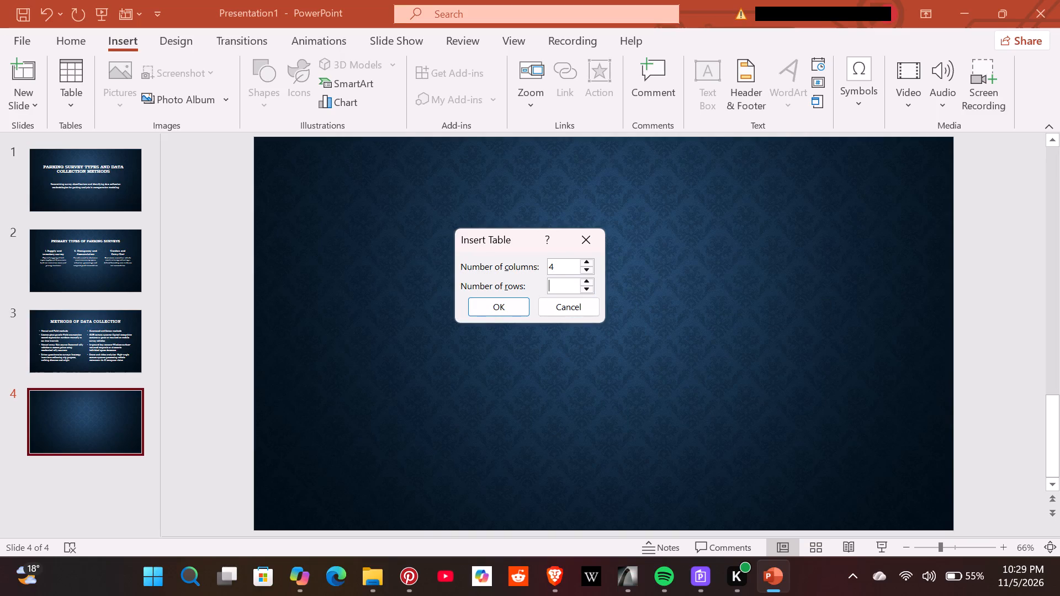
{"action": "key", "text": "5"}
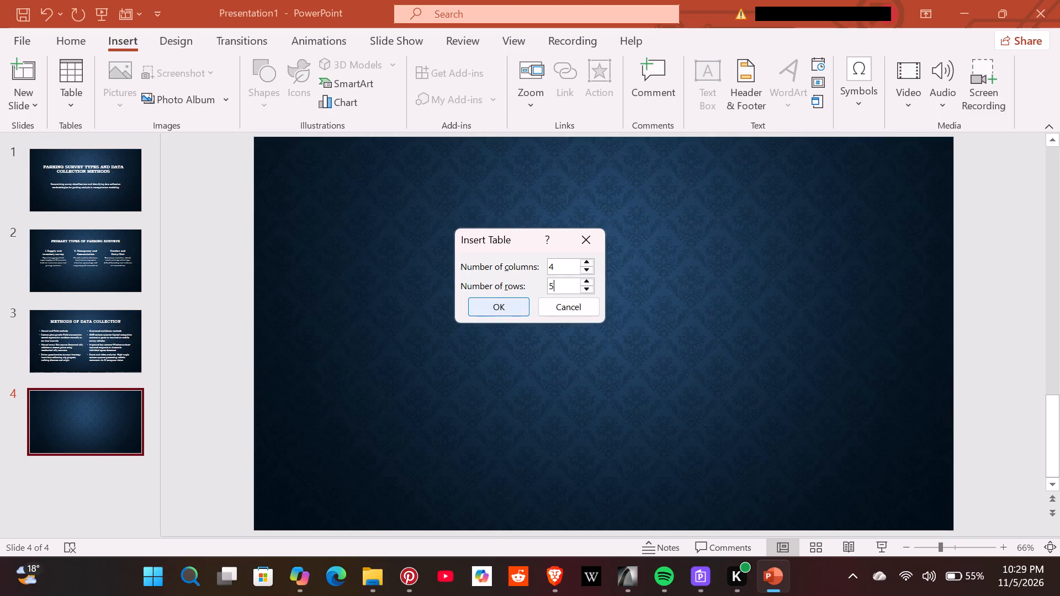
{"action": "left_click", "coordinate": [496, 312]}
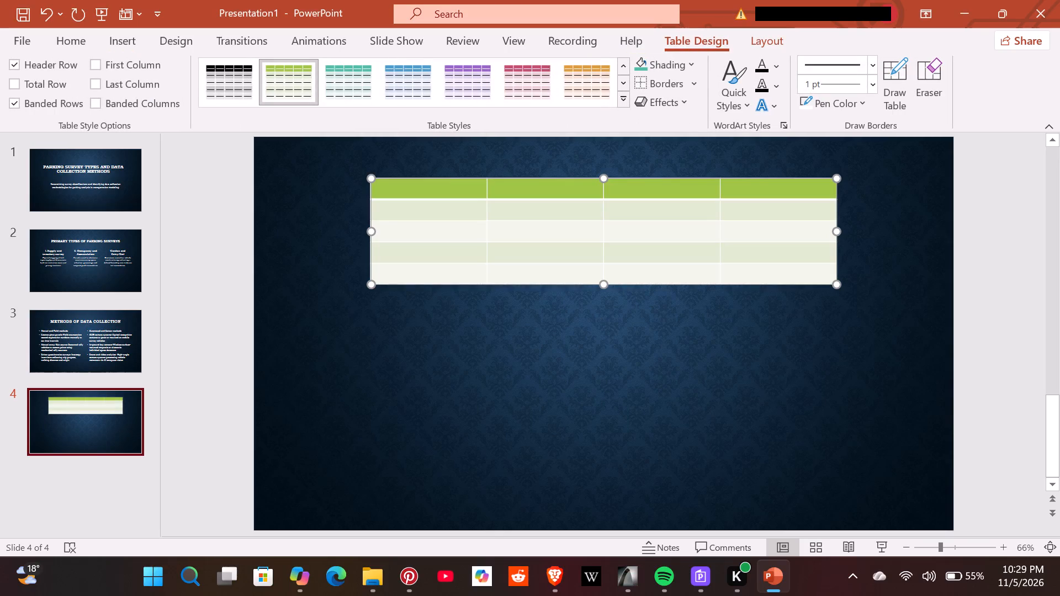
Enlarge the four-column table from its corners so it fills most of slide 4, leaving narrow margins around it.
{"action": "left_click", "coordinate": [372, 285]}
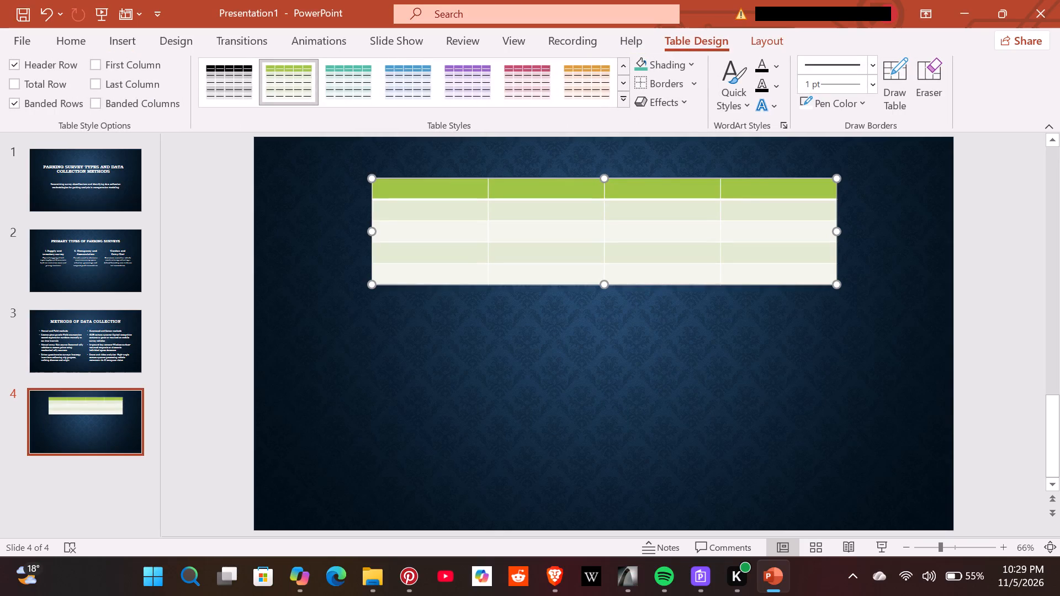
{"action": "left_click_drag", "start_coordinate": [373, 286], "coordinate": [312, 461]}
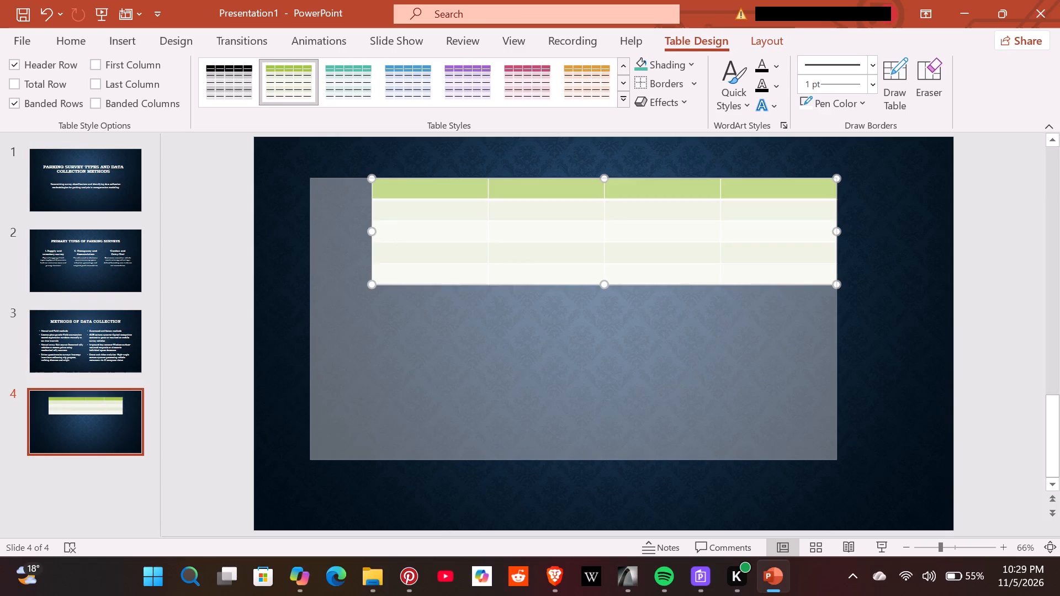
{"action": "left_click_drag", "start_coordinate": [312, 461], "coordinate": [315, 464]}
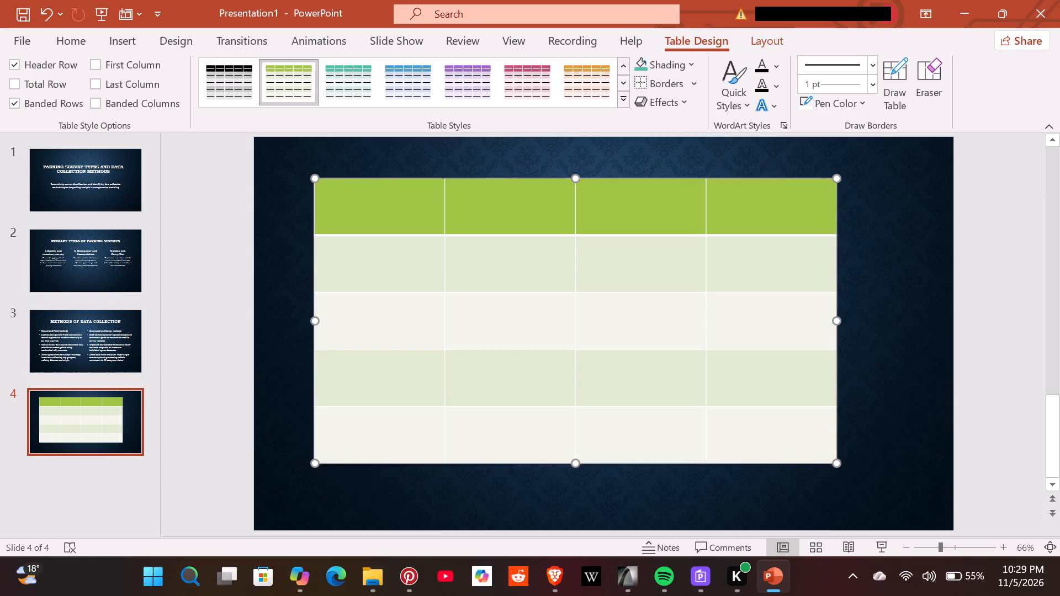
{"action": "left_click_drag", "start_coordinate": [836, 464], "coordinate": [935, 487]}
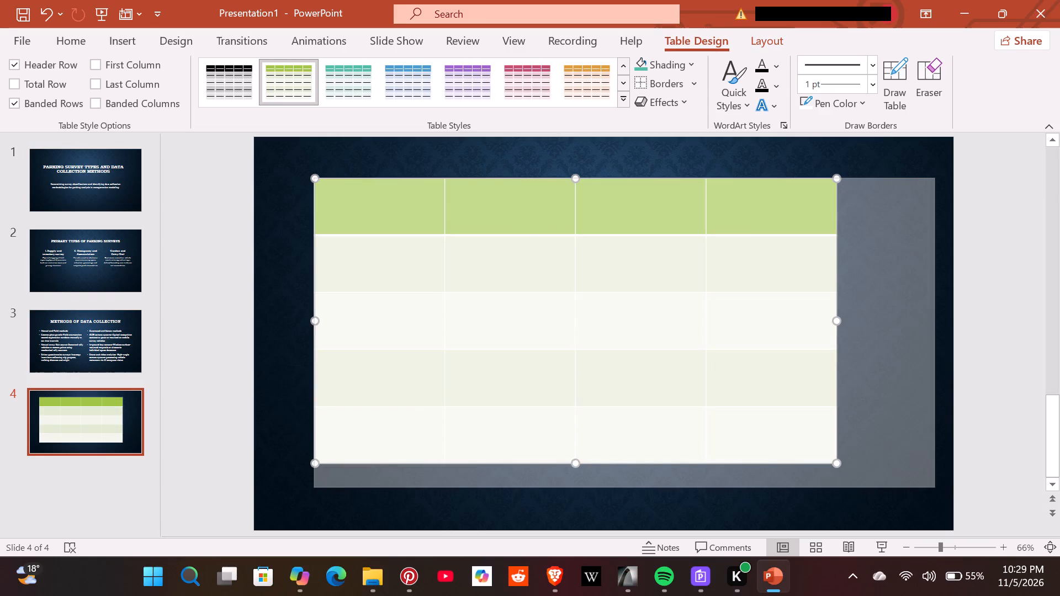
{"action": "left_click_drag", "start_coordinate": [935, 487], "coordinate": [936, 487]}
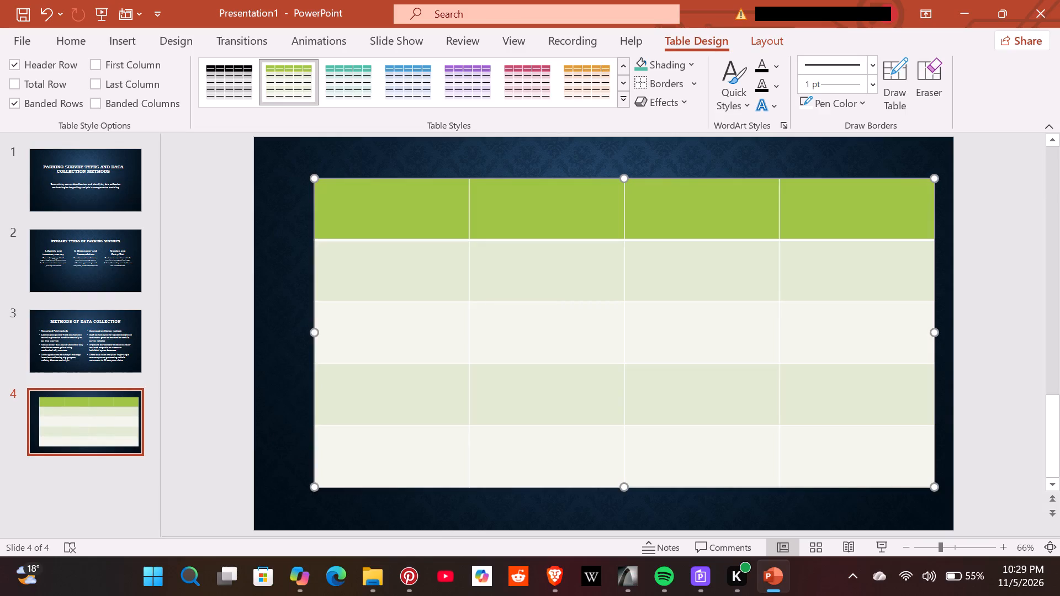
{"action": "left_click_drag", "start_coordinate": [316, 180], "coordinate": [284, 170]}
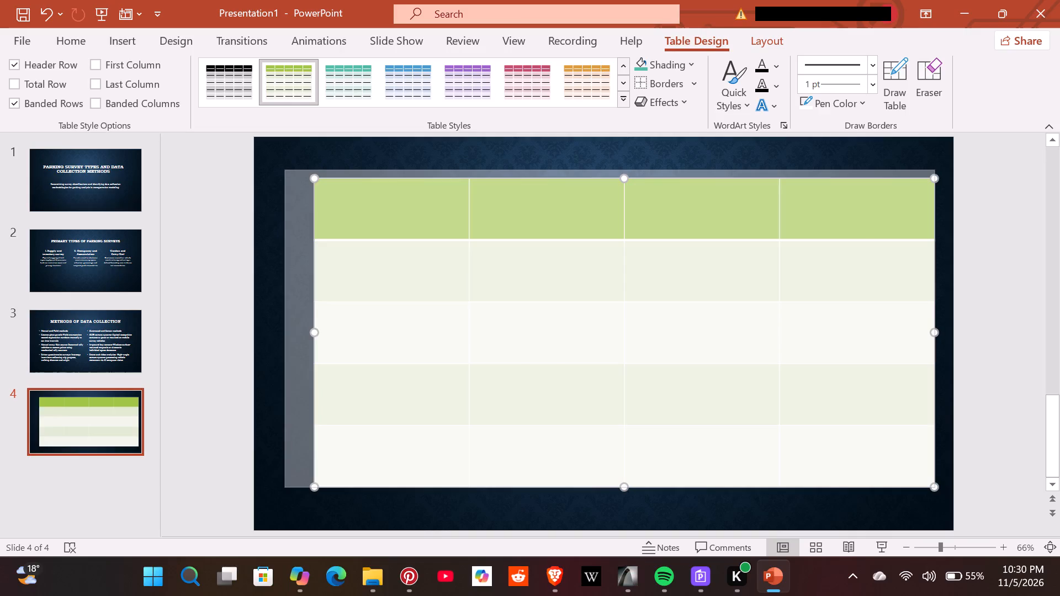
{"action": "left_click_drag", "start_coordinate": [284, 170], "coordinate": [278, 173]}
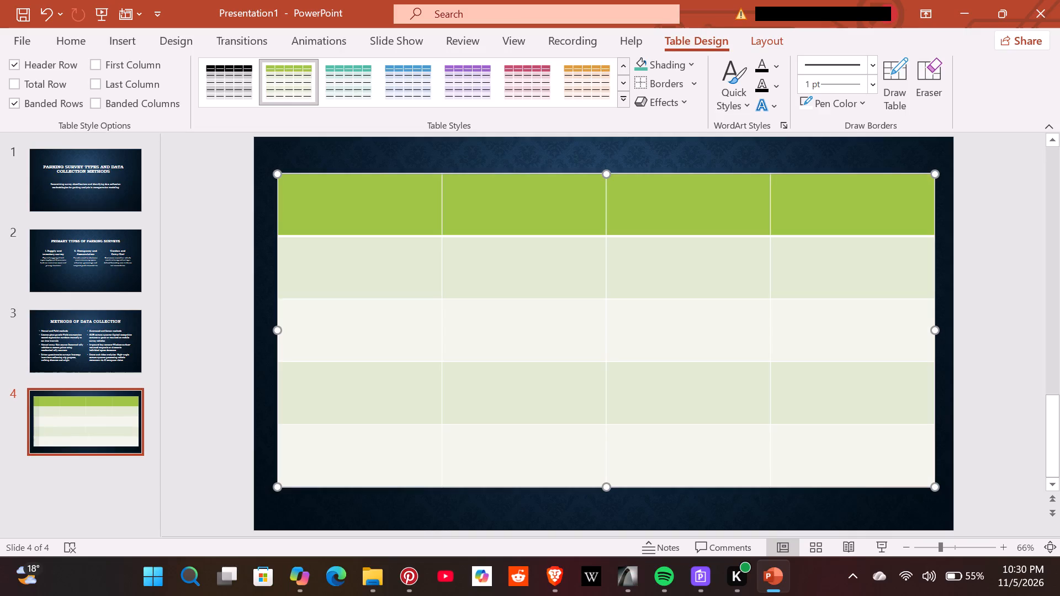
{"action": "left_click", "coordinate": [1019, 374]}
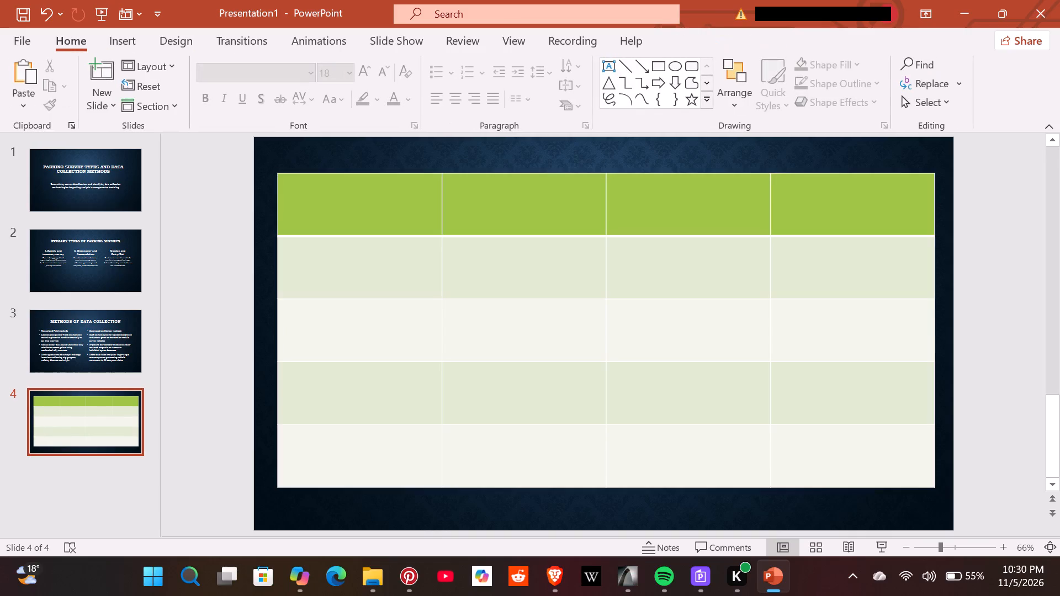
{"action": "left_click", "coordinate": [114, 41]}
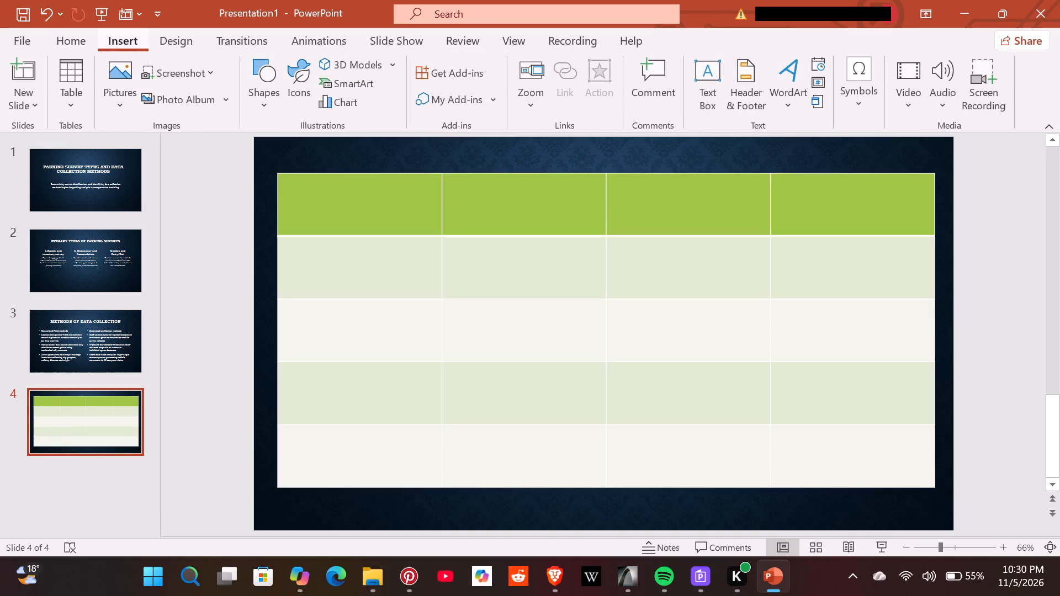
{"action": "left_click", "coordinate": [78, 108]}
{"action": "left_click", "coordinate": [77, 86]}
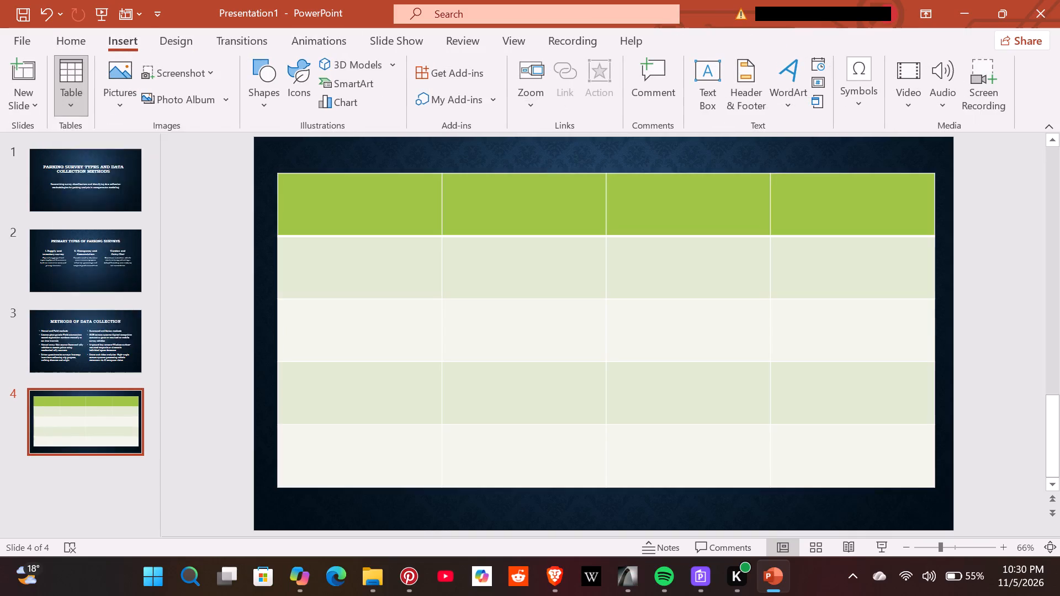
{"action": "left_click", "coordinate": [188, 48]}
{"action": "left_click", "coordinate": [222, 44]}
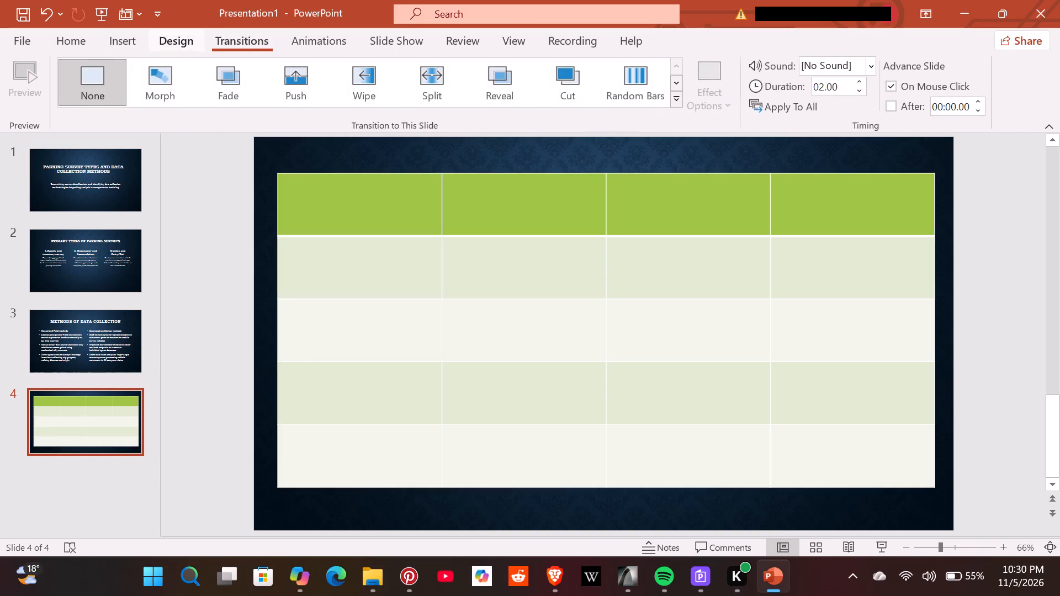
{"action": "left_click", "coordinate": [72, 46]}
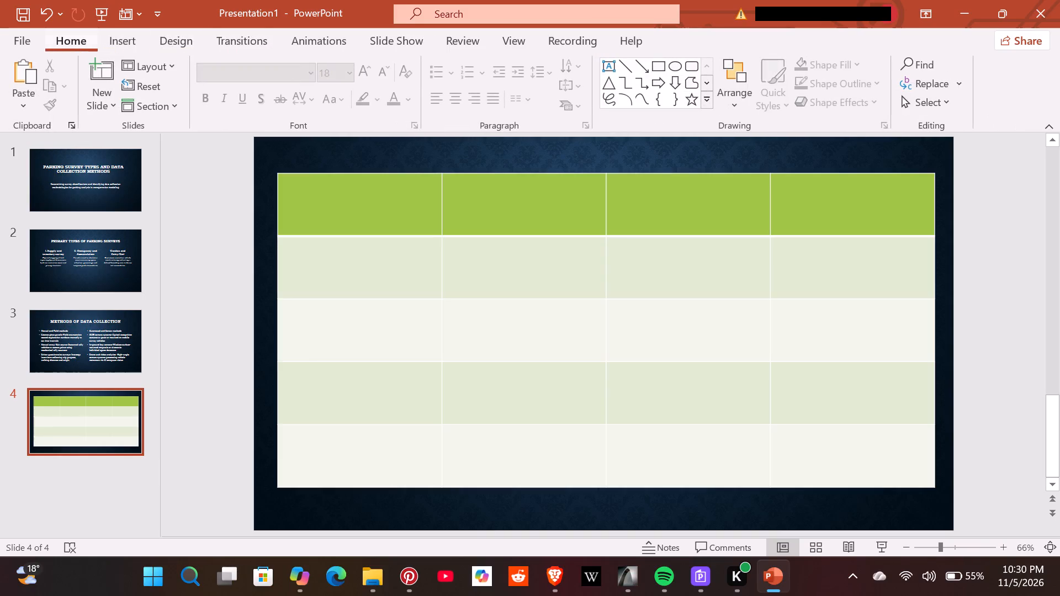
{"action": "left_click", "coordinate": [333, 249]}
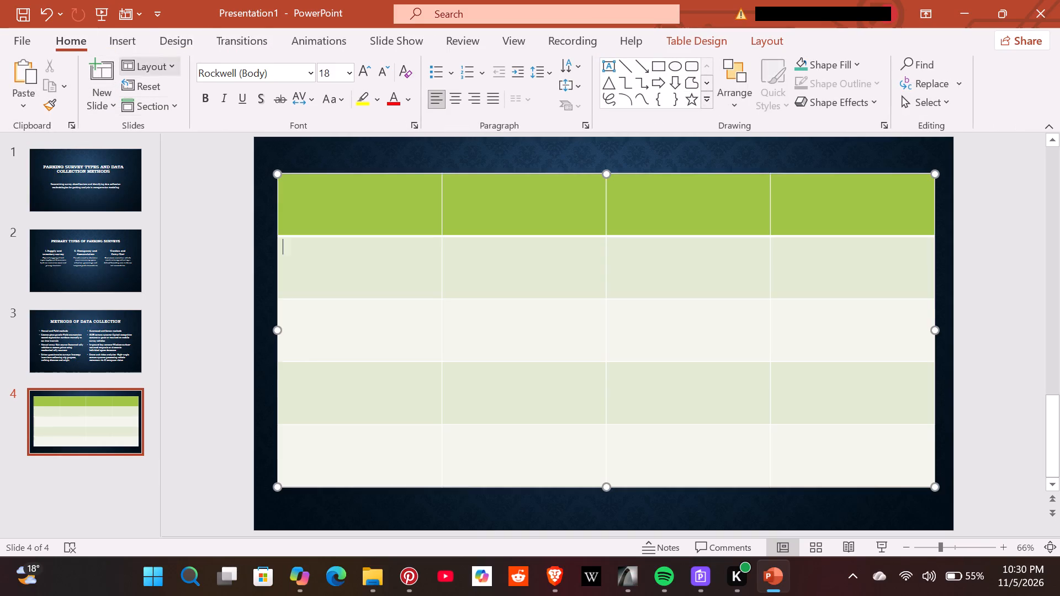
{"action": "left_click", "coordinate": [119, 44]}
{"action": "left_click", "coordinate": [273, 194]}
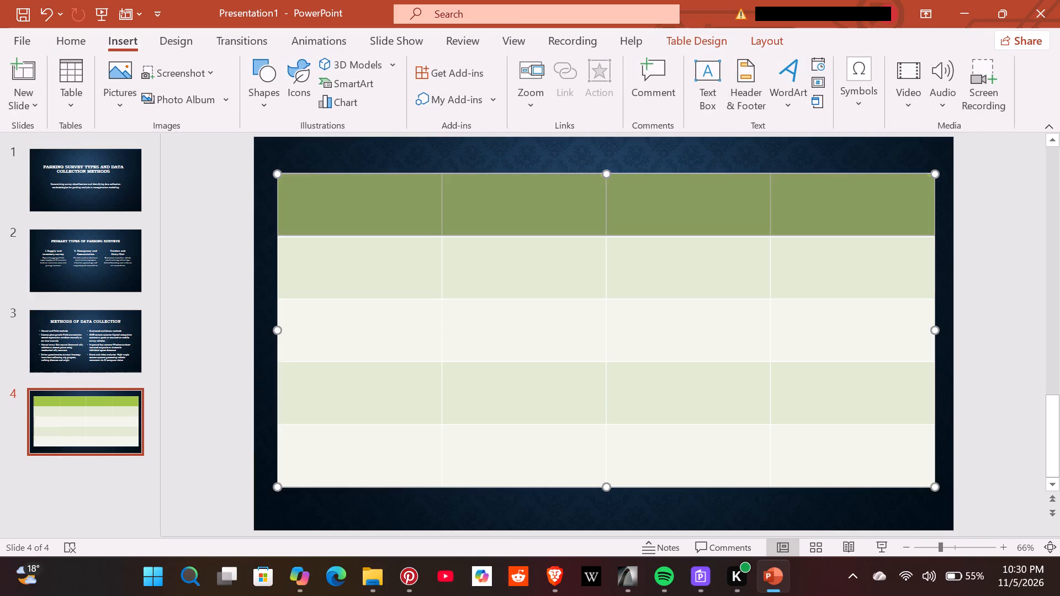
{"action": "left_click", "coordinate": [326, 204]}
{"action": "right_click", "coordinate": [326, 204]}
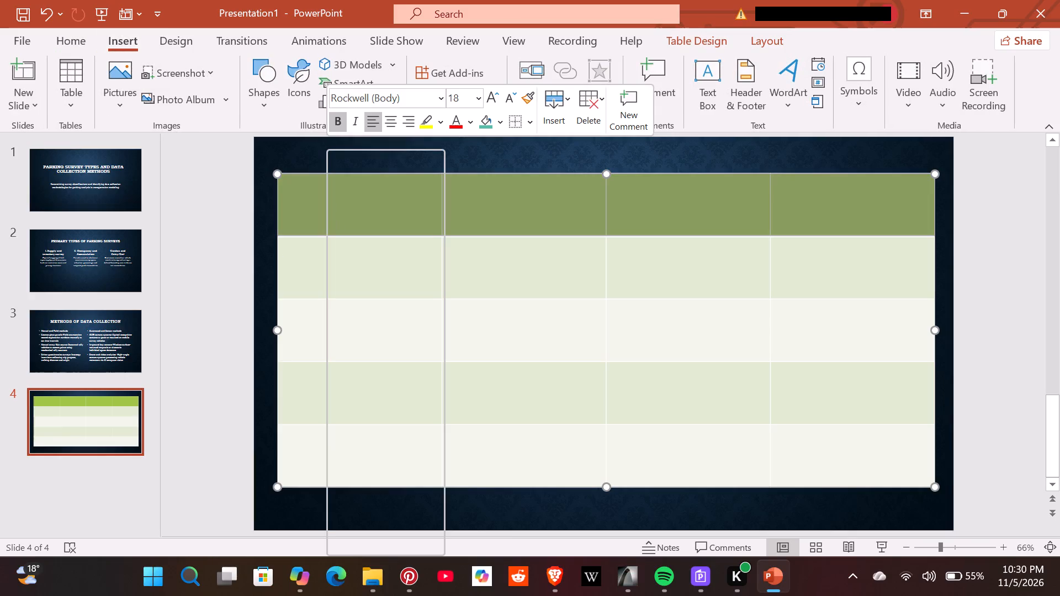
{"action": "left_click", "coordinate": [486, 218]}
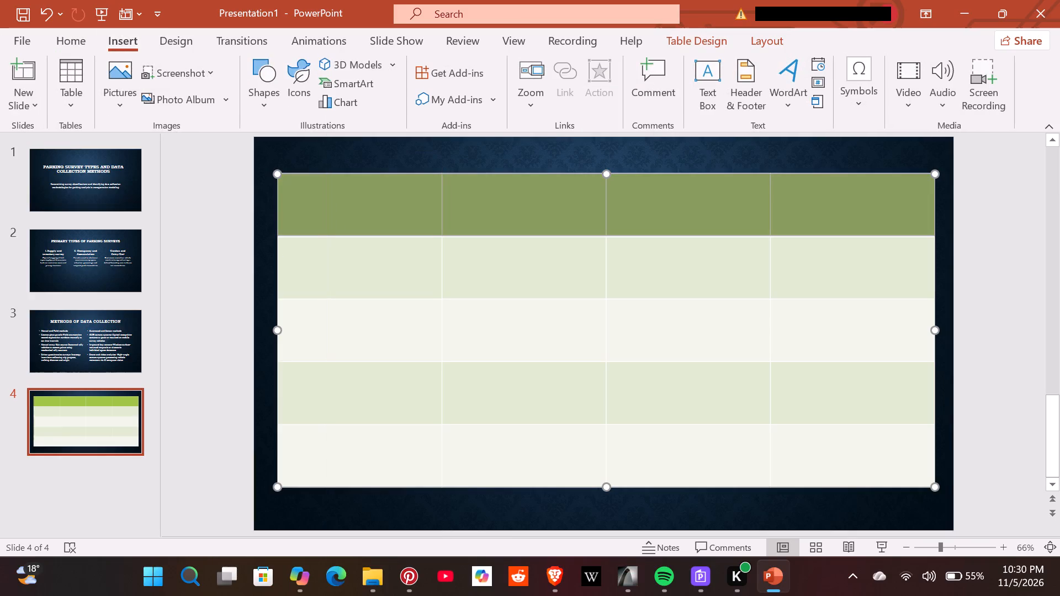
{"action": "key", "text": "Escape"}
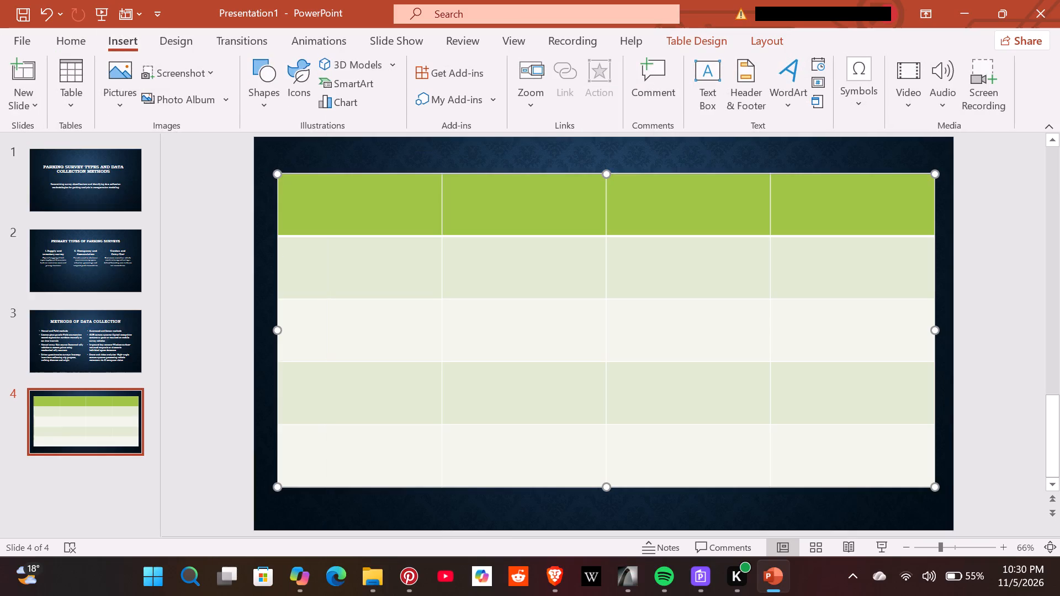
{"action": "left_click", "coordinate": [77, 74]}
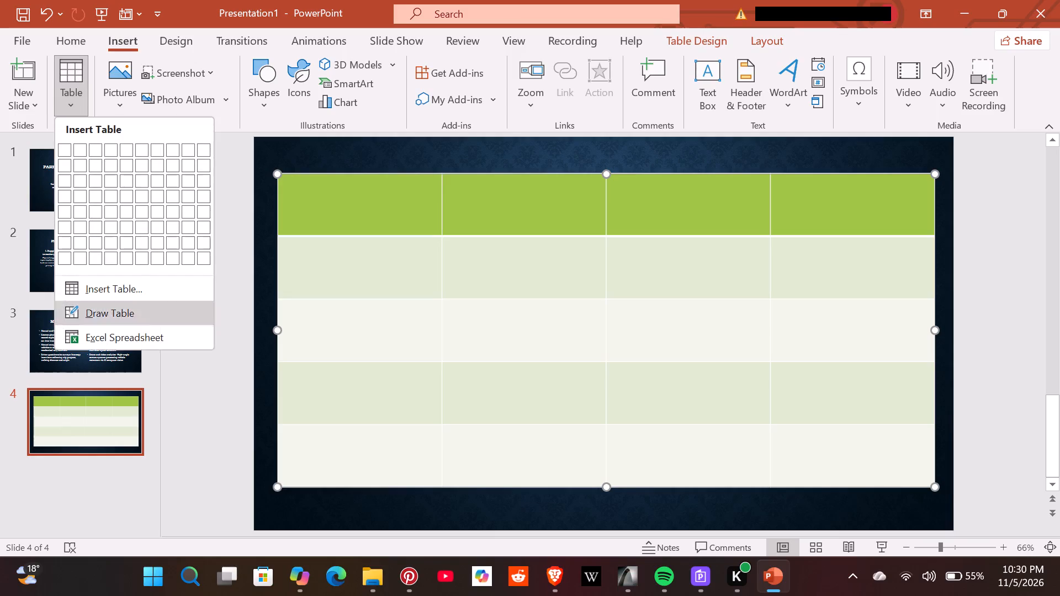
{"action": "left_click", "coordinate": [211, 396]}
Enter the headings METHOD and PRIMARY DATA COLLECTED in the first two header cells of the slide 4 table.
{"action": "left_click", "coordinate": [364, 220]}
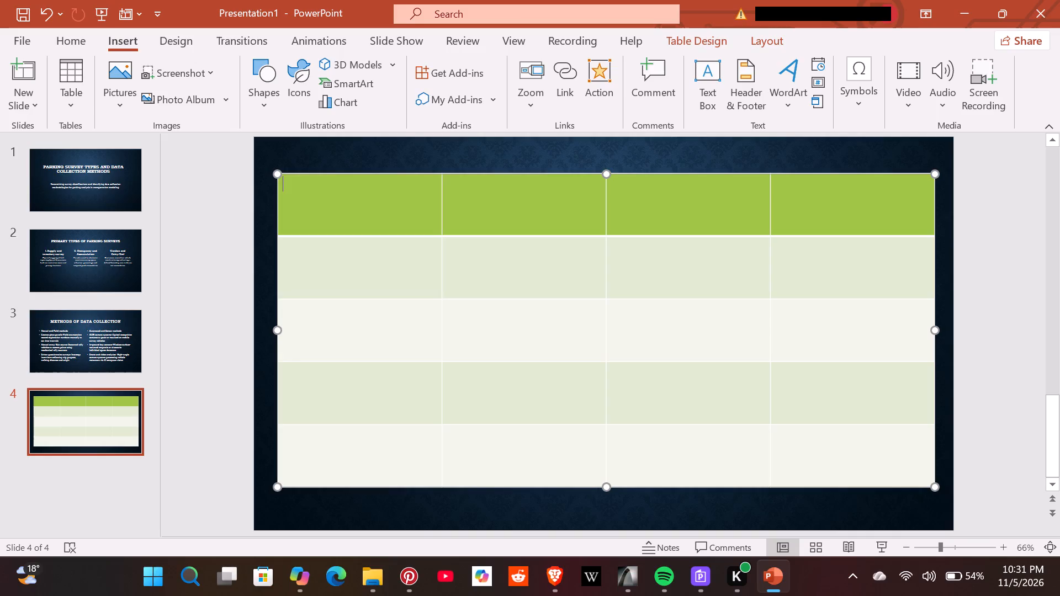
{"action": "left_click", "coordinate": [322, 215]}
{"action": "key", "text": "m"}
{"action": "type", "text": "ETO"}
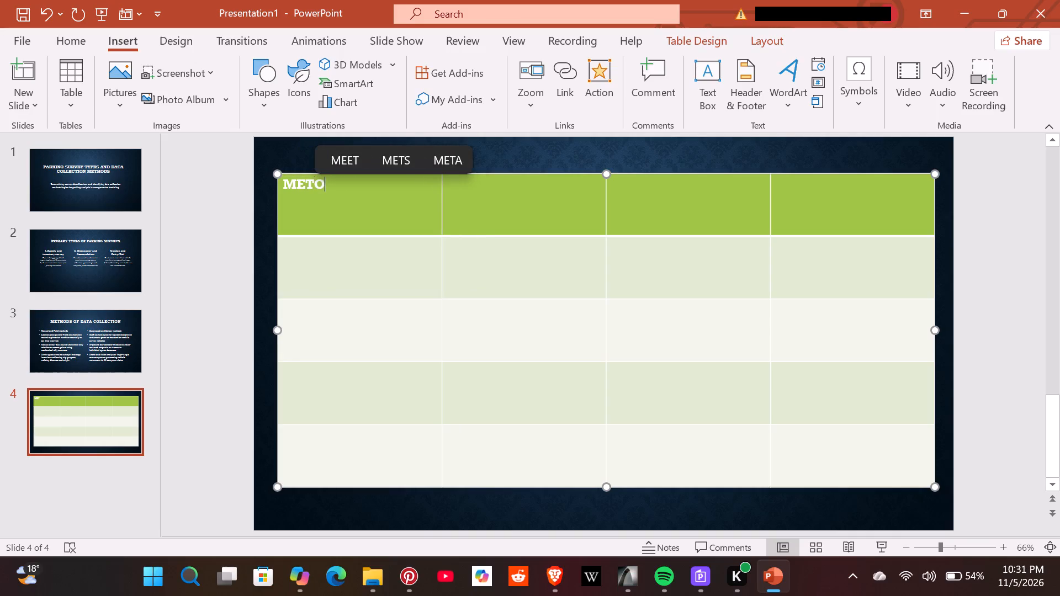
{"action": "key", "text": "BackSpace"}
{"action": "type", "text": "HOD"}
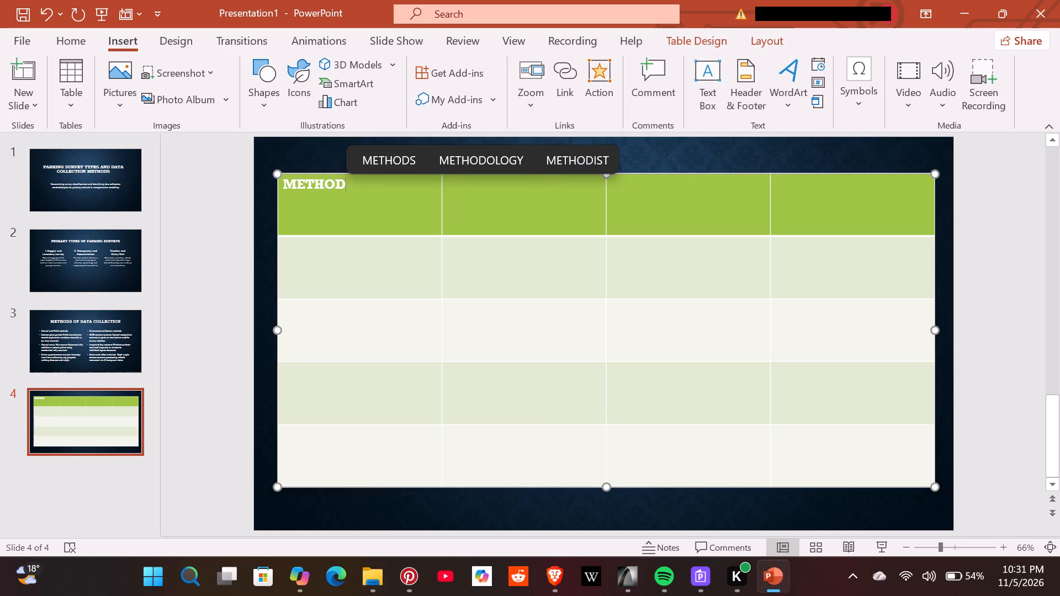
{"action": "left_click", "coordinate": [466, 211]}
{"action": "type", "text": "PRIMA"}
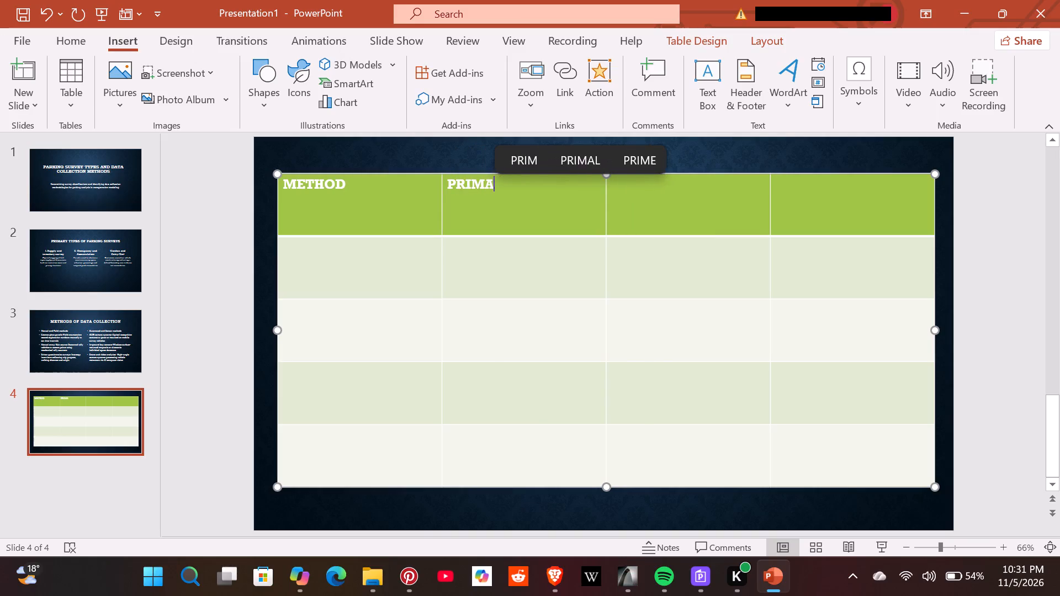
{"action": "type", "text": "RY"}
{"action": "key", "text": "space"}
{"action": "type", "text": "DATA COLLECTED"}
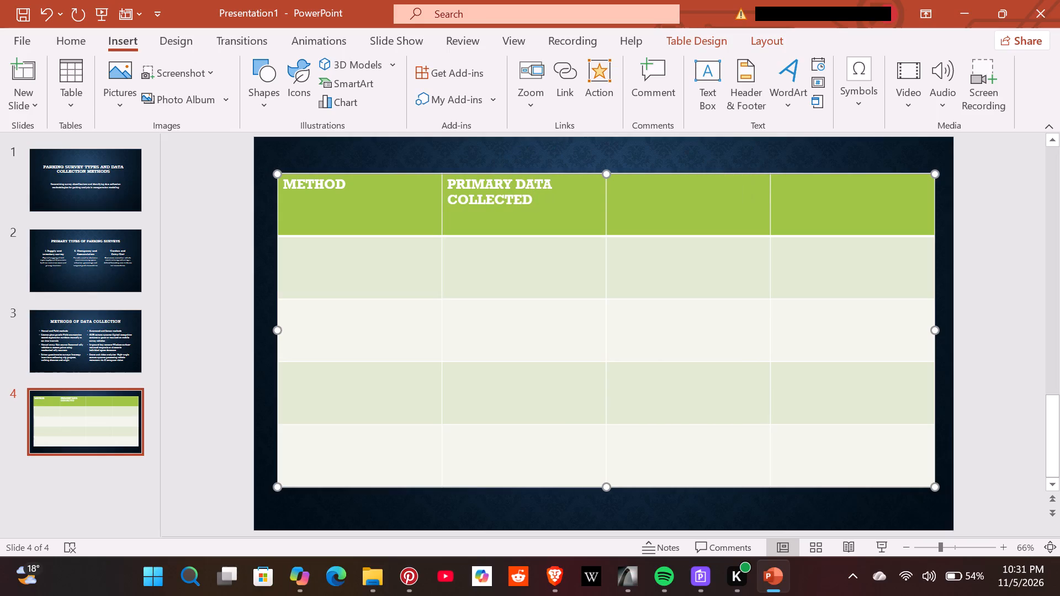
Apply the Appear animation to the table on slide 4.
{"action": "left_click", "coordinate": [651, 207]}
{"action": "left_click", "coordinate": [319, 45]}
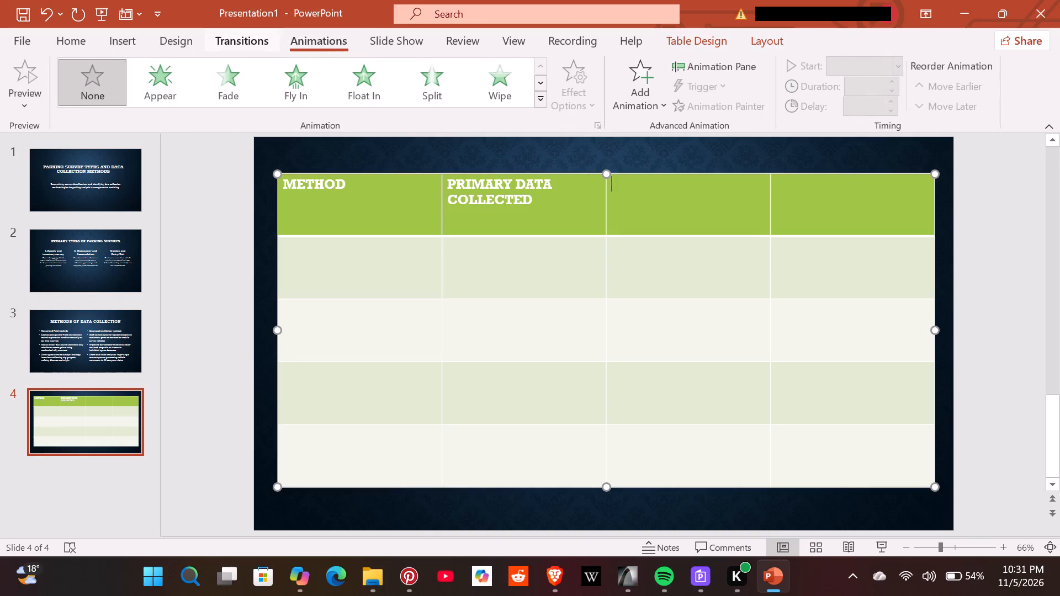
{"action": "left_click", "coordinate": [178, 64]}
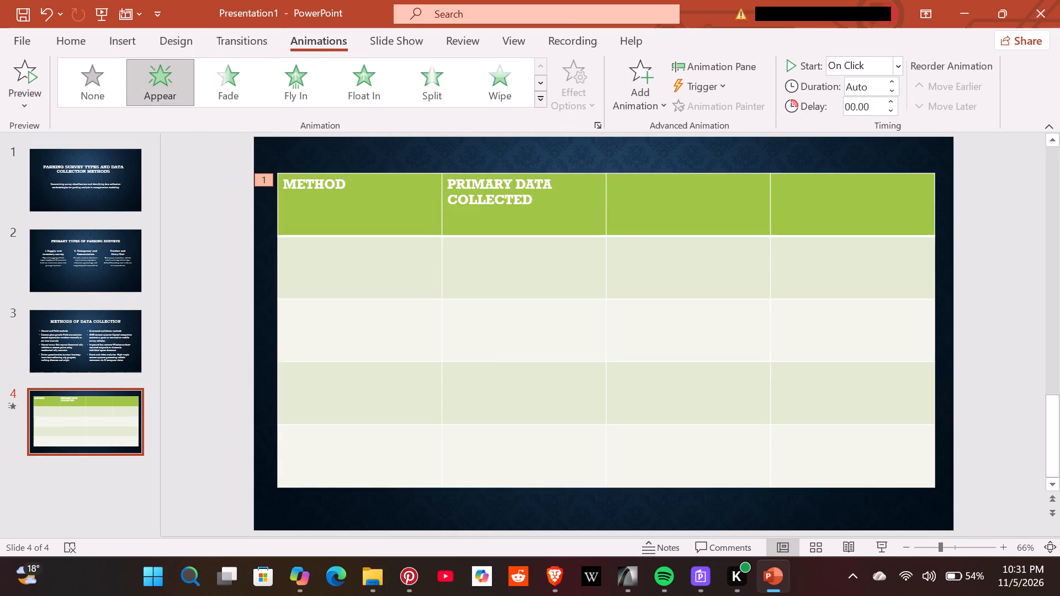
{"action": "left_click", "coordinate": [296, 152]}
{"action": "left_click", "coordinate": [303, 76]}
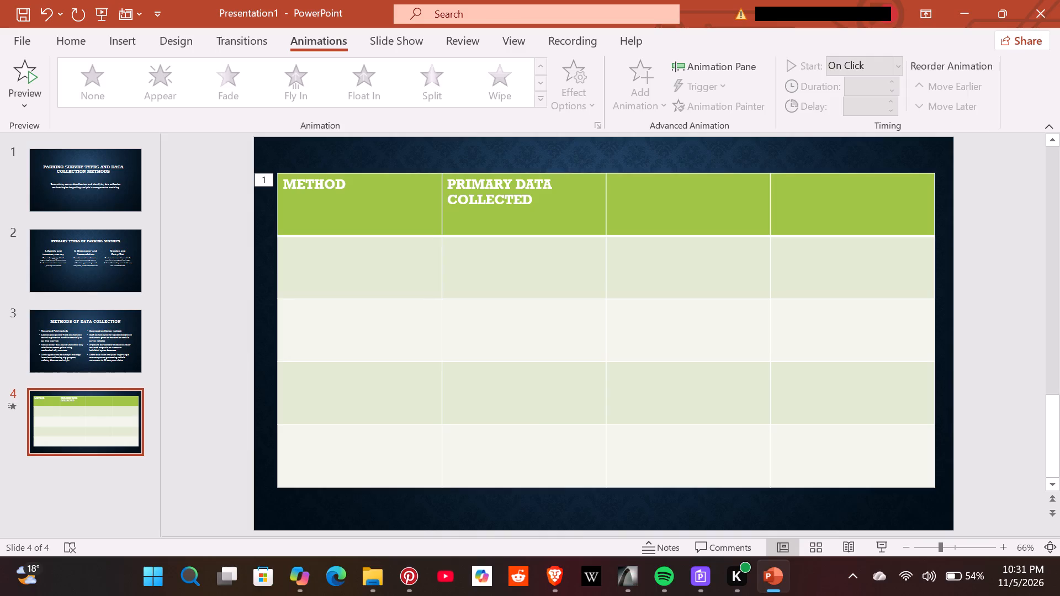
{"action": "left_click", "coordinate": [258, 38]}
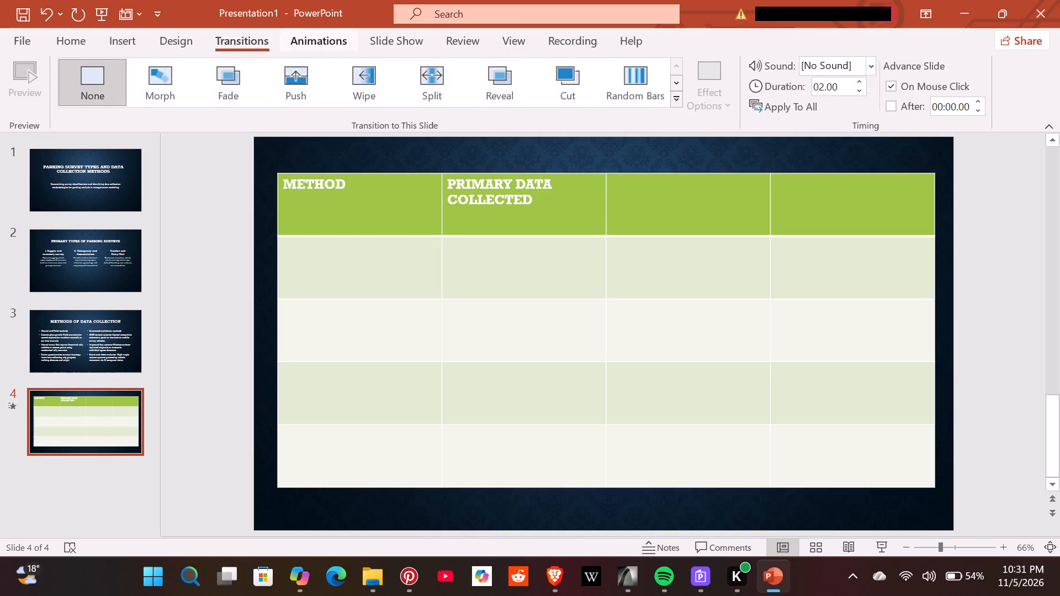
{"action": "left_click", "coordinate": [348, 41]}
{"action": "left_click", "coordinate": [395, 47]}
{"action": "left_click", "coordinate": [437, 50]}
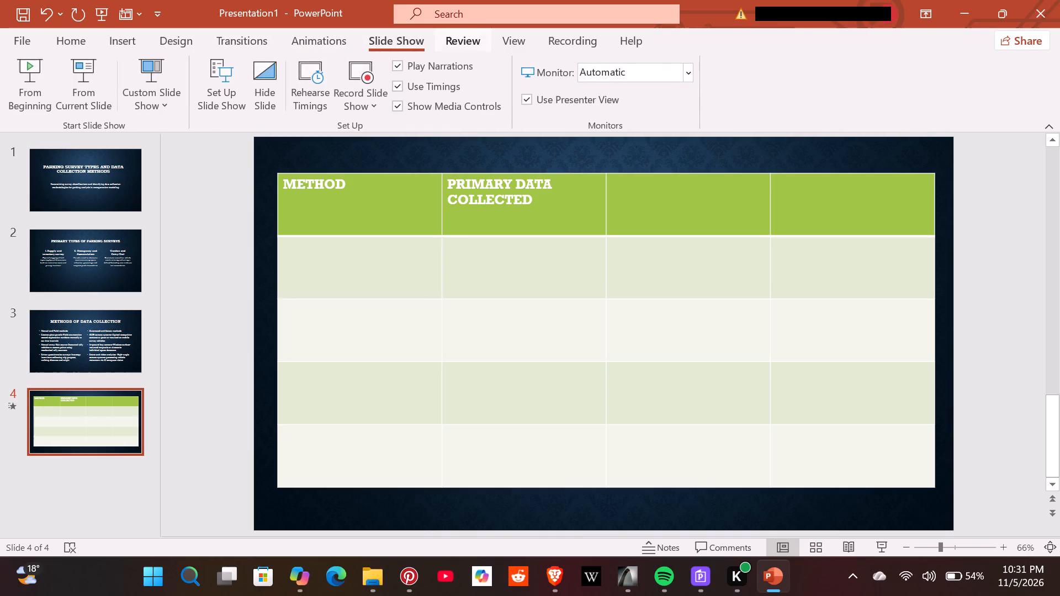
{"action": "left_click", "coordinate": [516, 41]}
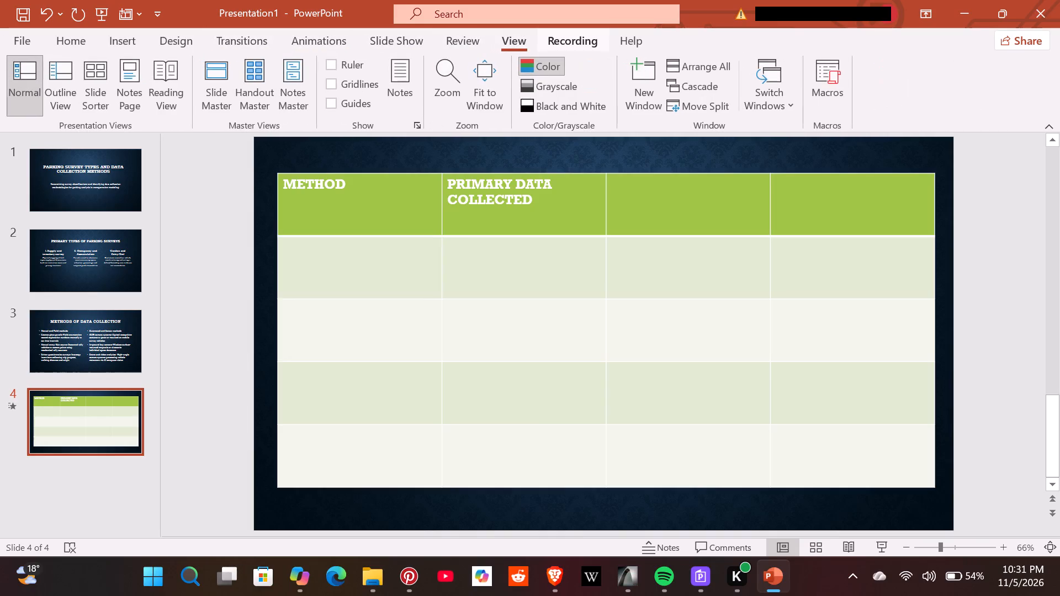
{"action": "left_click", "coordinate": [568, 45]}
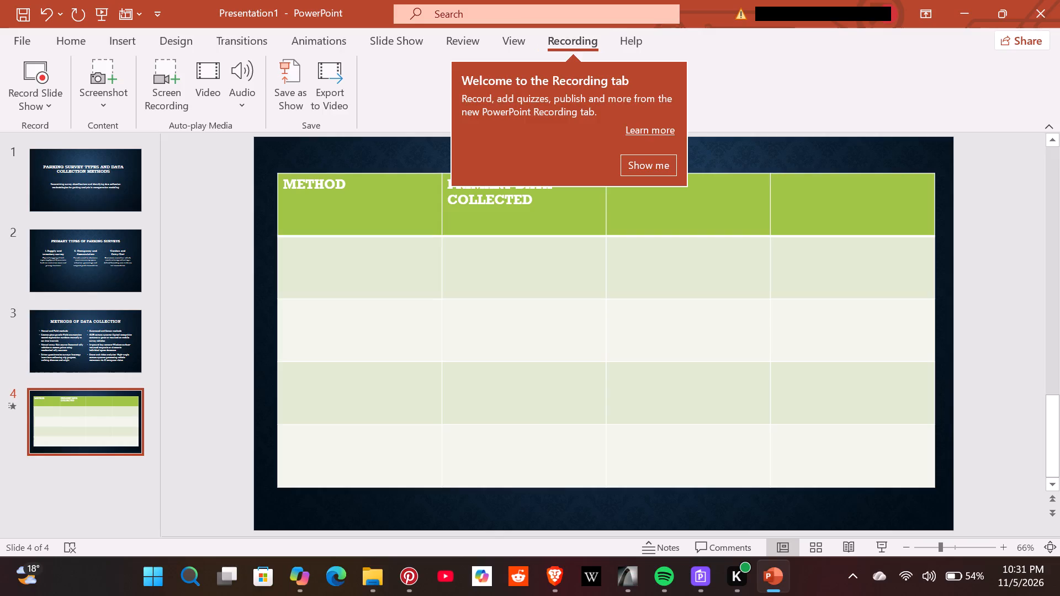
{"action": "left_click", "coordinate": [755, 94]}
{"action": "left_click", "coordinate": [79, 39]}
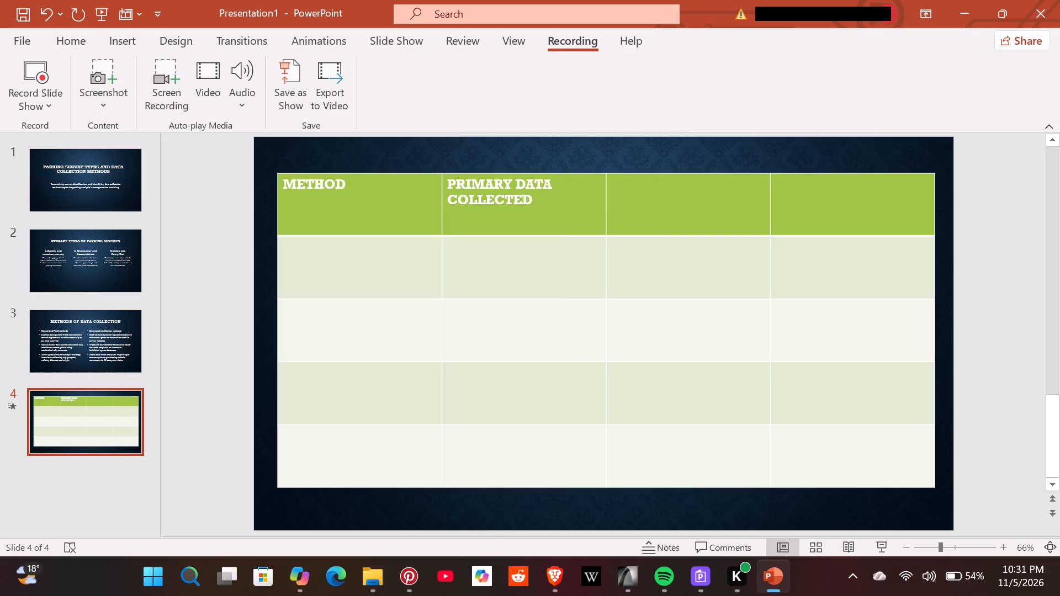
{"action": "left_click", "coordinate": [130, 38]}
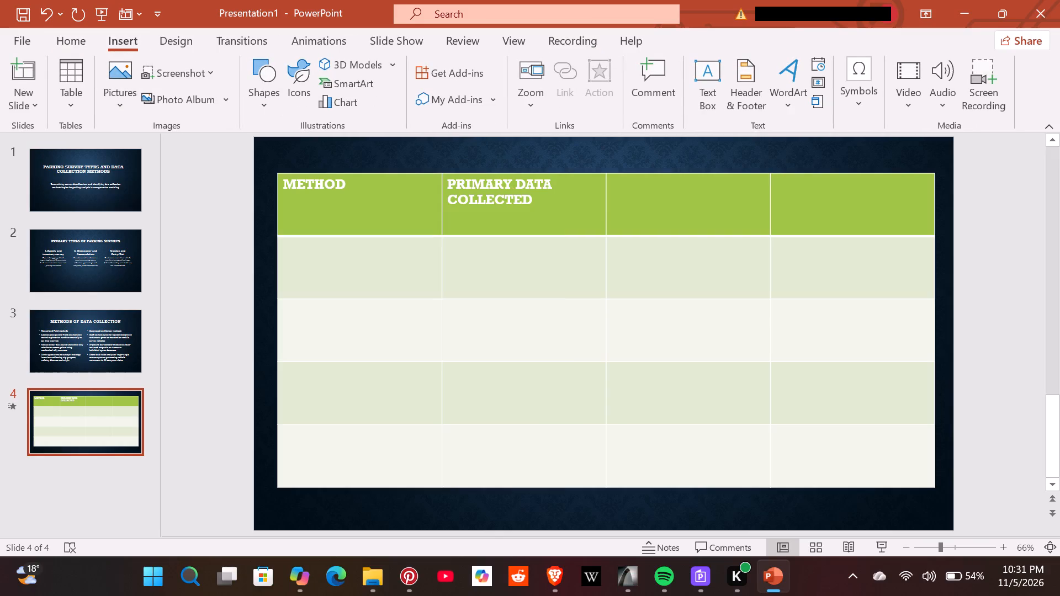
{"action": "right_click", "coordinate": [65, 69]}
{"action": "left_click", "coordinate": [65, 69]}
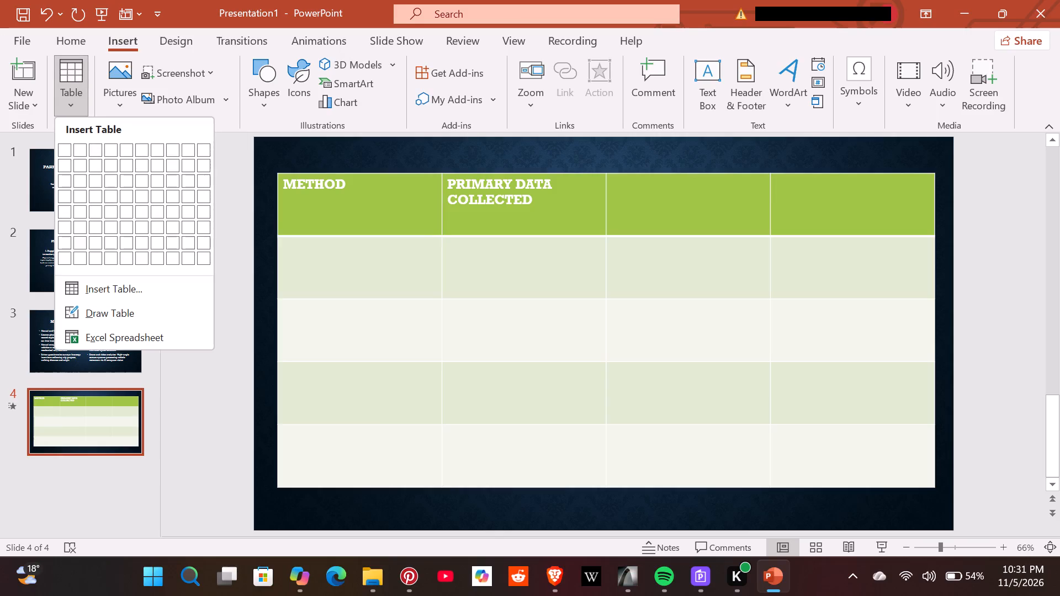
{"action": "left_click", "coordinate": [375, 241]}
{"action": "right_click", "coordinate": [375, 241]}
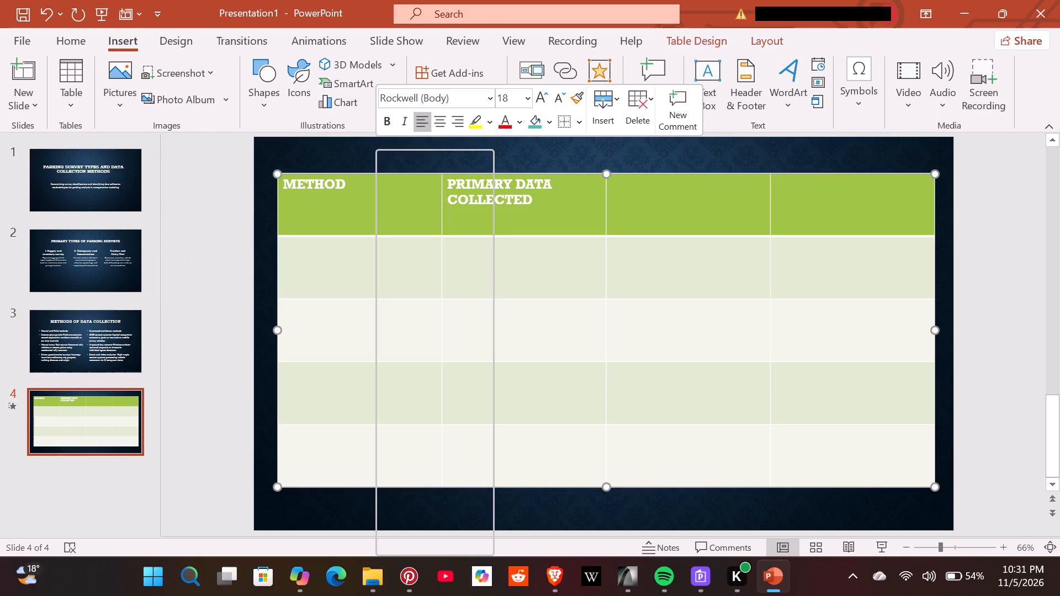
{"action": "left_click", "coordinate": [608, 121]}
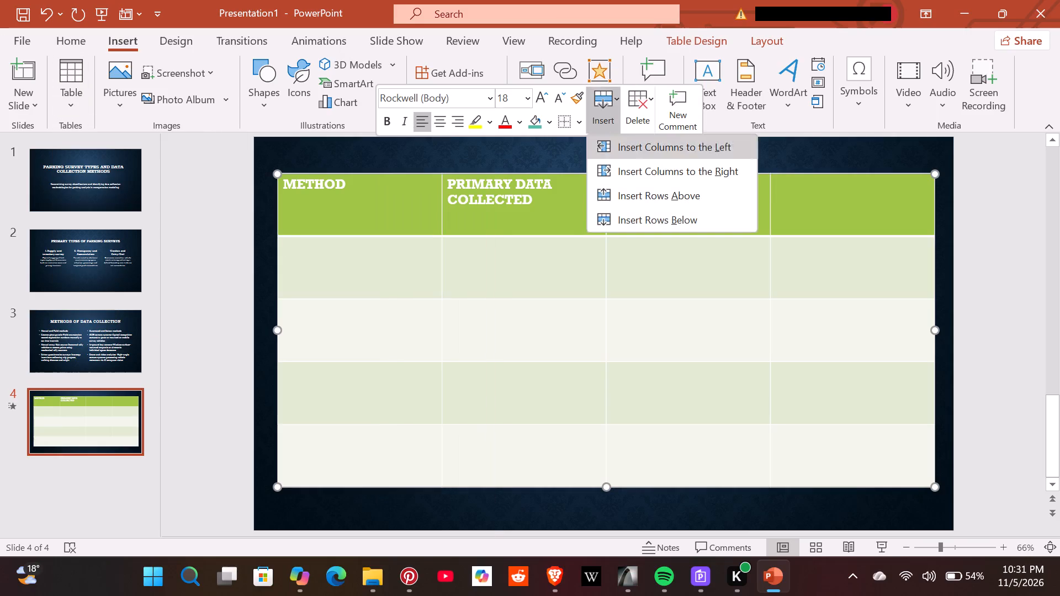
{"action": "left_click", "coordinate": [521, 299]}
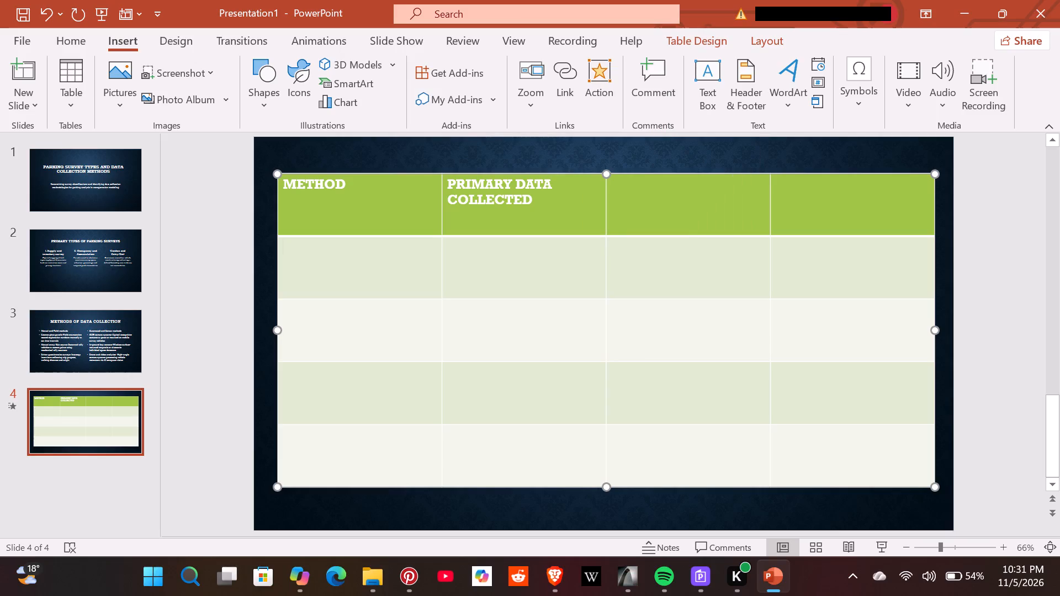
Enter the heading RESOURCE NEEDS in the third header cell of the table.
{"action": "left_click", "coordinate": [654, 194]}
{"action": "type", "text": "RESO"}
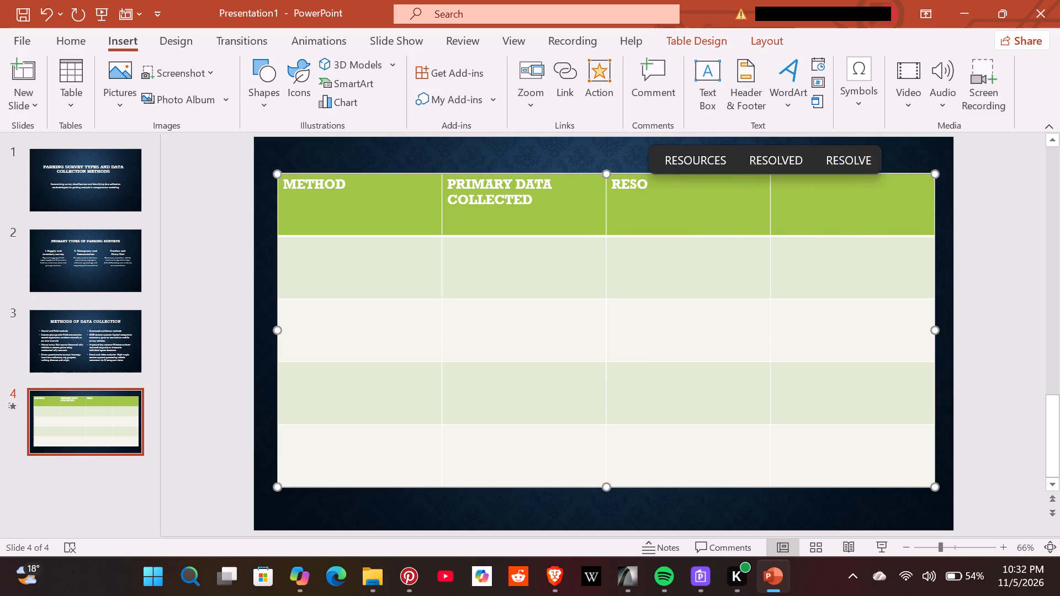
{"action": "key", "text": "i"}
{"action": "key", "text": "BackSpace"}
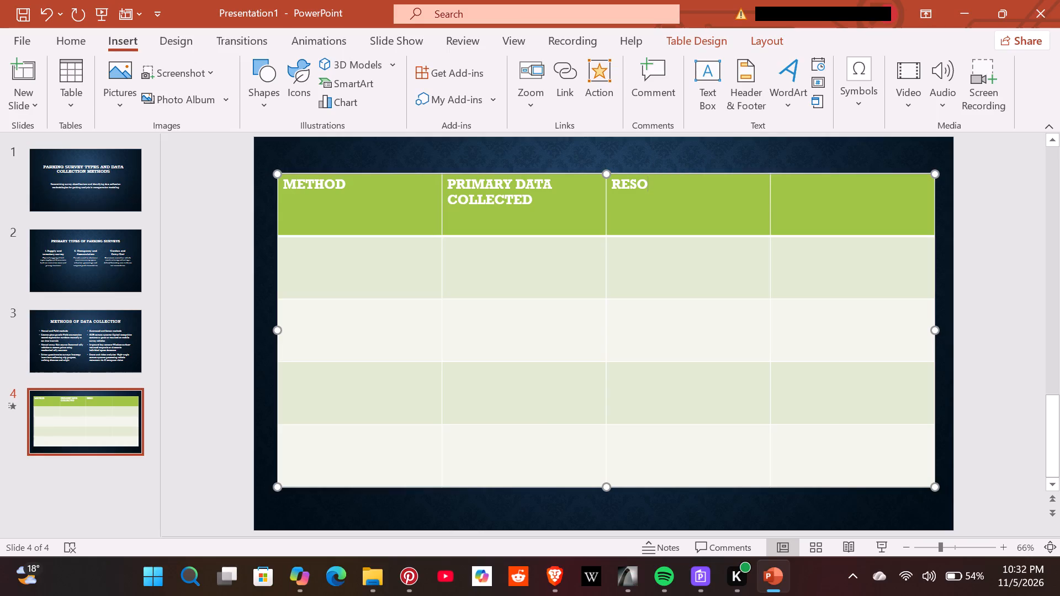
{"action": "type", "text": "URCE NEEDS"}
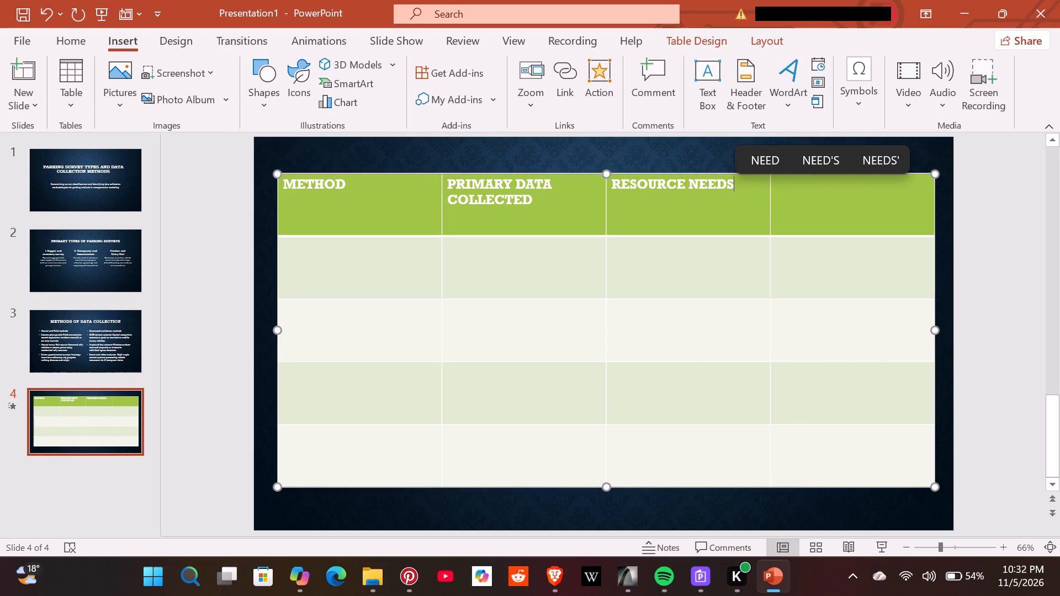
Enter the heading BEST APPLICATION in the fourth header cell of the slide 4 table.
{"action": "left_click", "coordinate": [788, 191]}
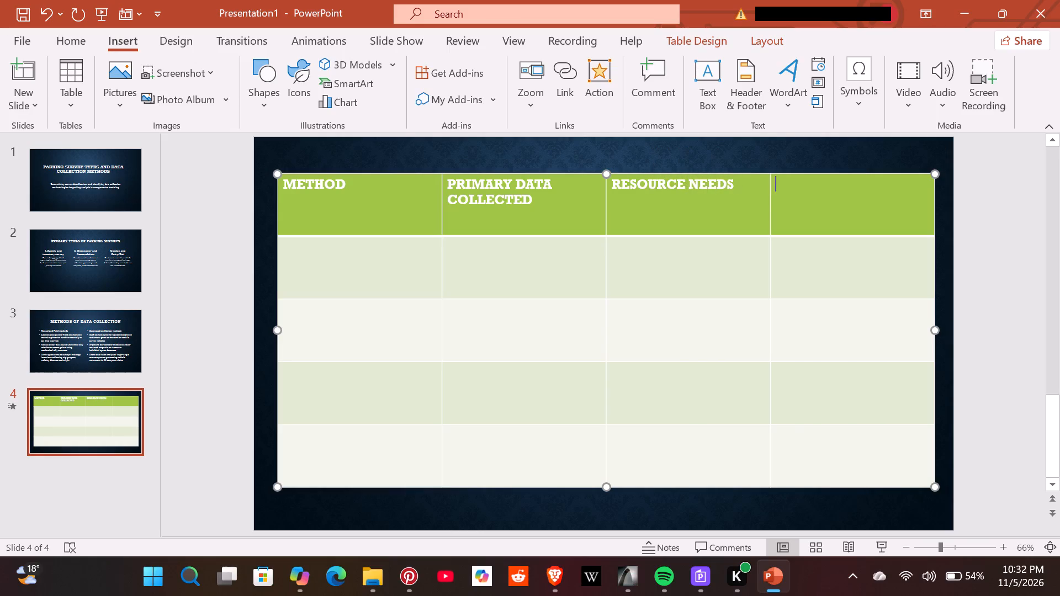
{"action": "type", "text": "BEST"}
{"action": "key", "text": "space"}
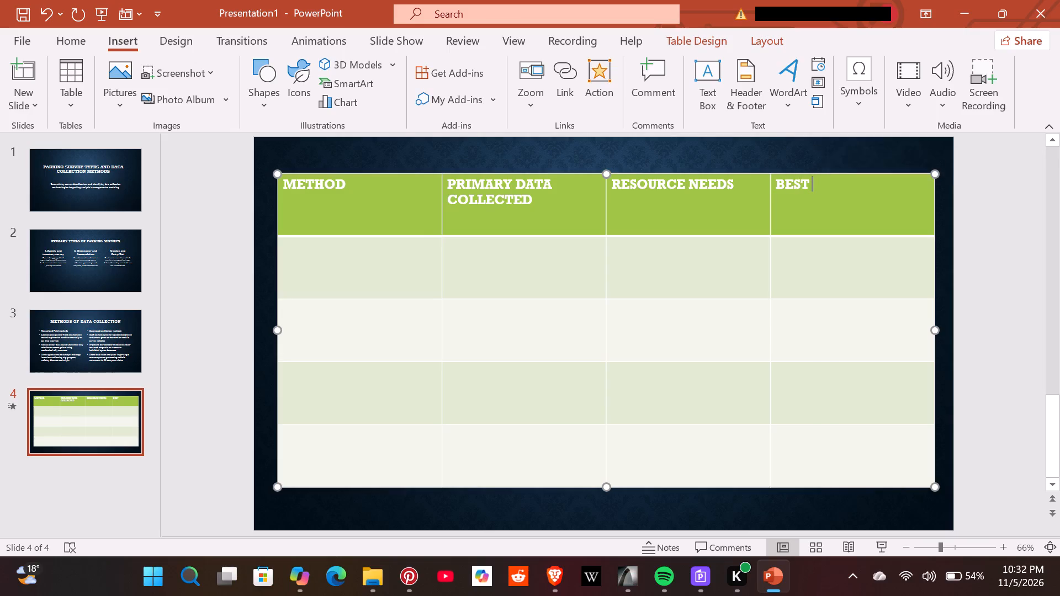
{"action": "key", "text": "a"}
{"action": "type", "text": "PPLICATIN"}
{"action": "left_click", "coordinate": [918, 164]}
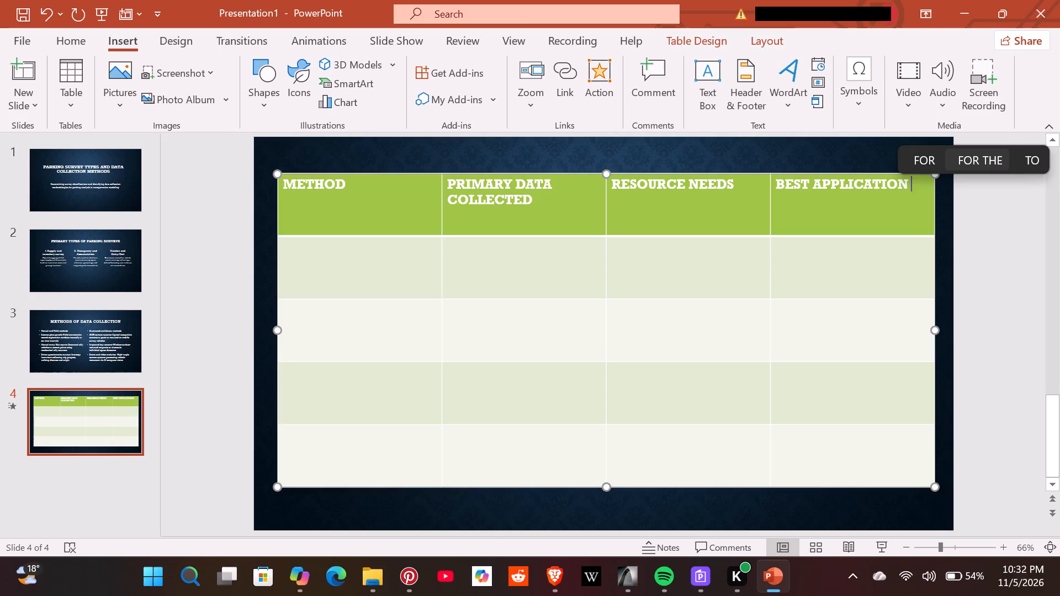
Enter "Manual license plate patrol" at font size 20 in the first cell below the METHOD heading.
{"action": "left_click", "coordinate": [298, 265]}
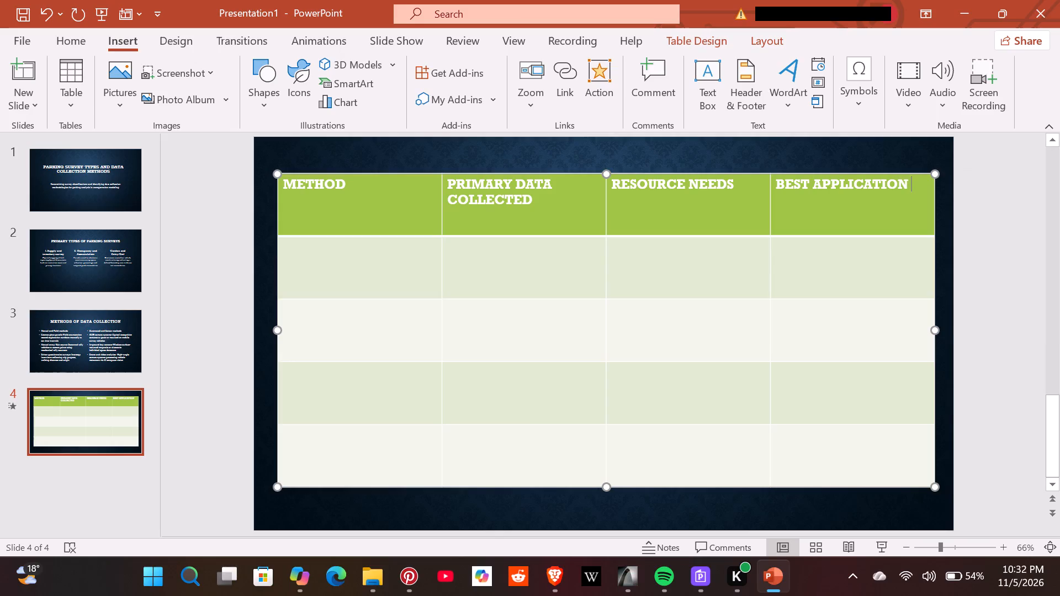
{"action": "key", "text": "m"}
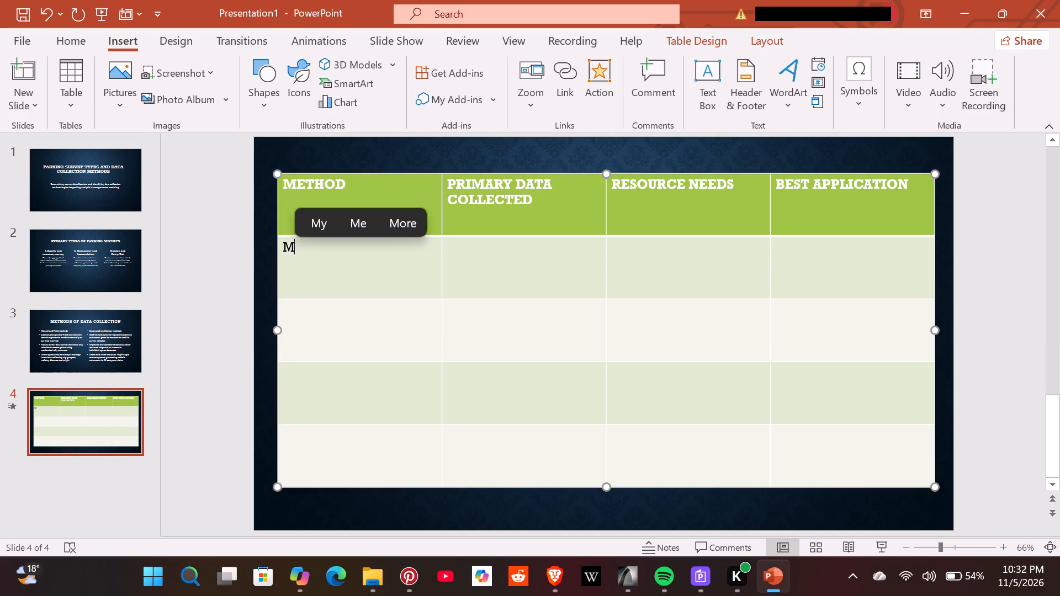
{"action": "key", "text": "a"}
{"action": "type", "text": "nual"}
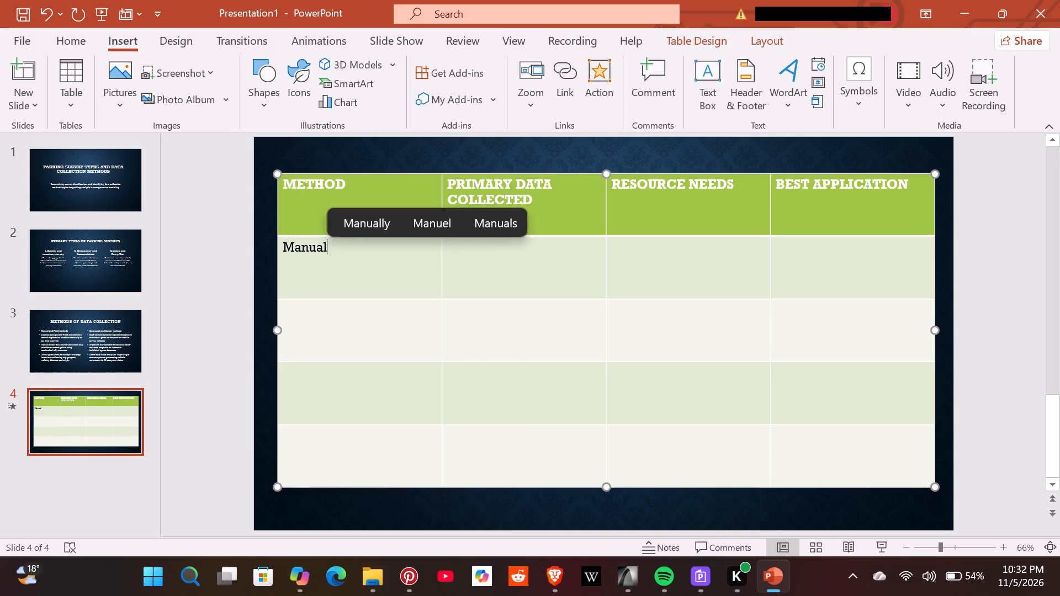
{"action": "right_click", "coordinate": [298, 265]}
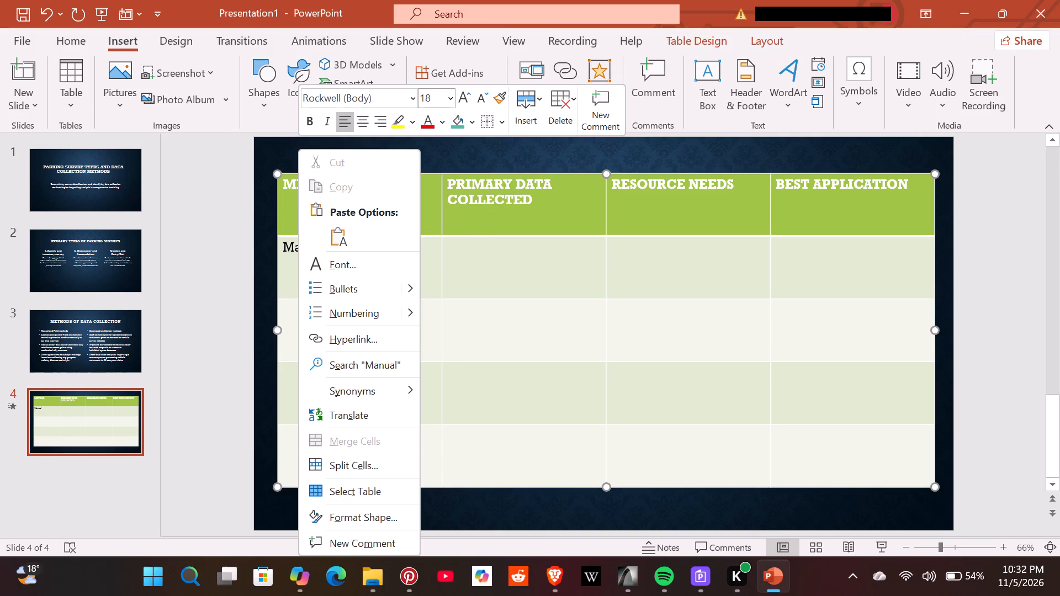
{"action": "left_click", "coordinate": [453, 106]}
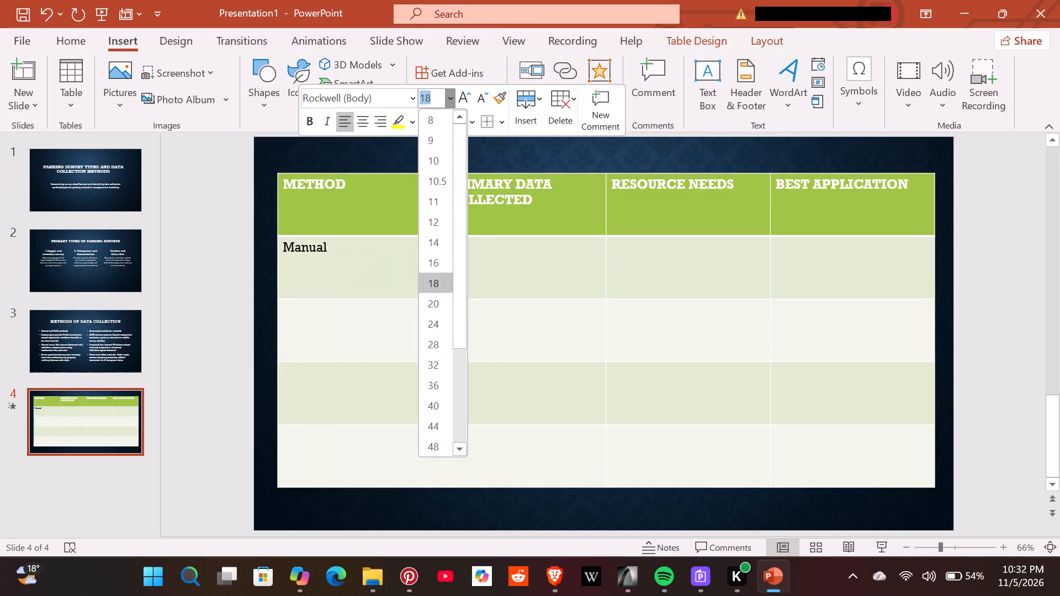
{"action": "left_click", "coordinate": [440, 301]}
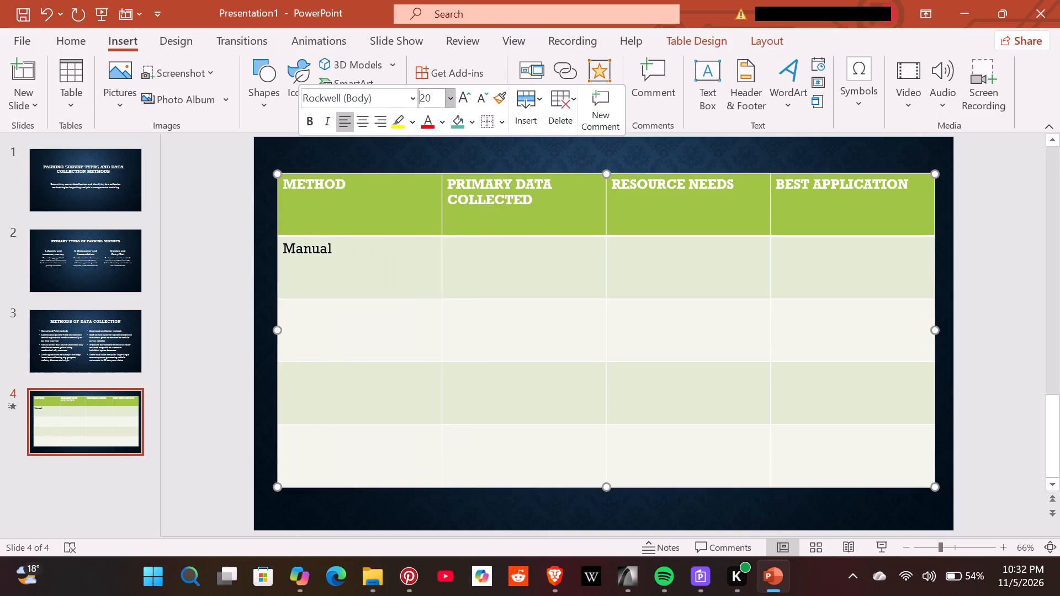
{"action": "left_click", "coordinate": [355, 256]}
{"action": "key", "text": "space"}
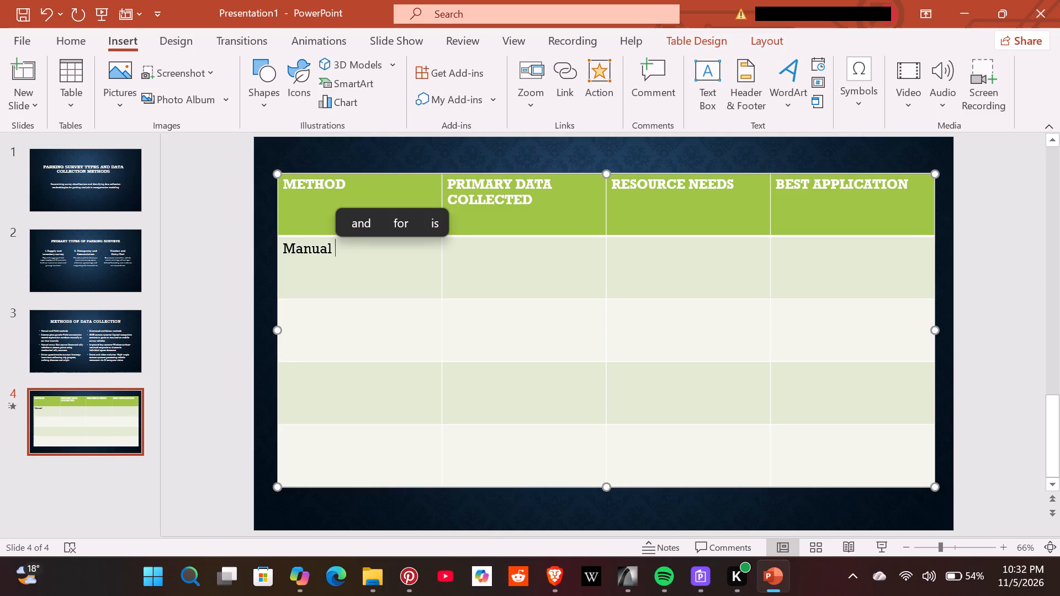
{"action": "type", "text": "lice"}
{"action": "type", "text": "nc"}
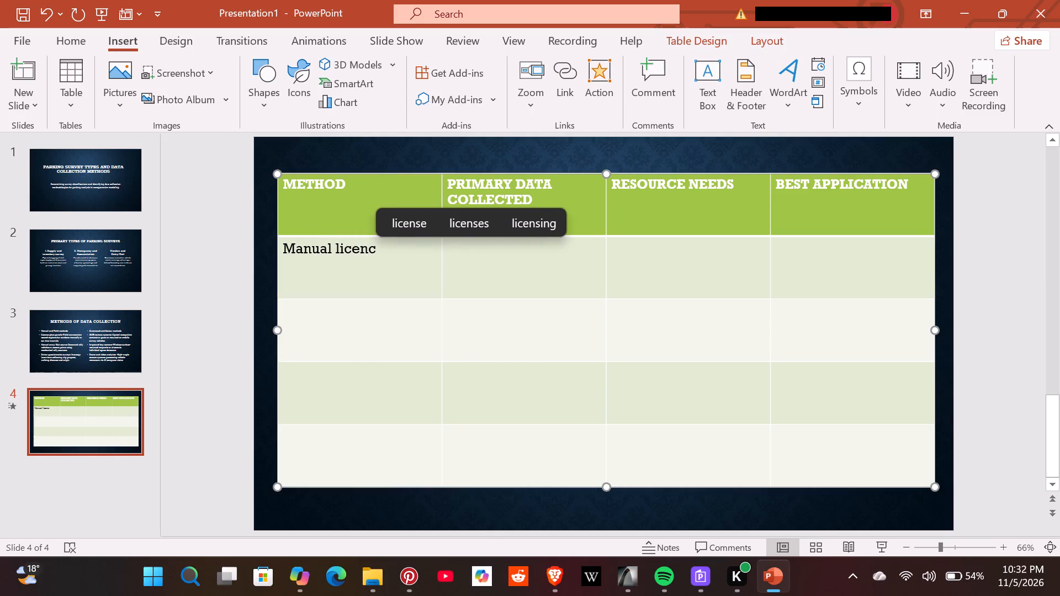
{"action": "key", "text": "e"}
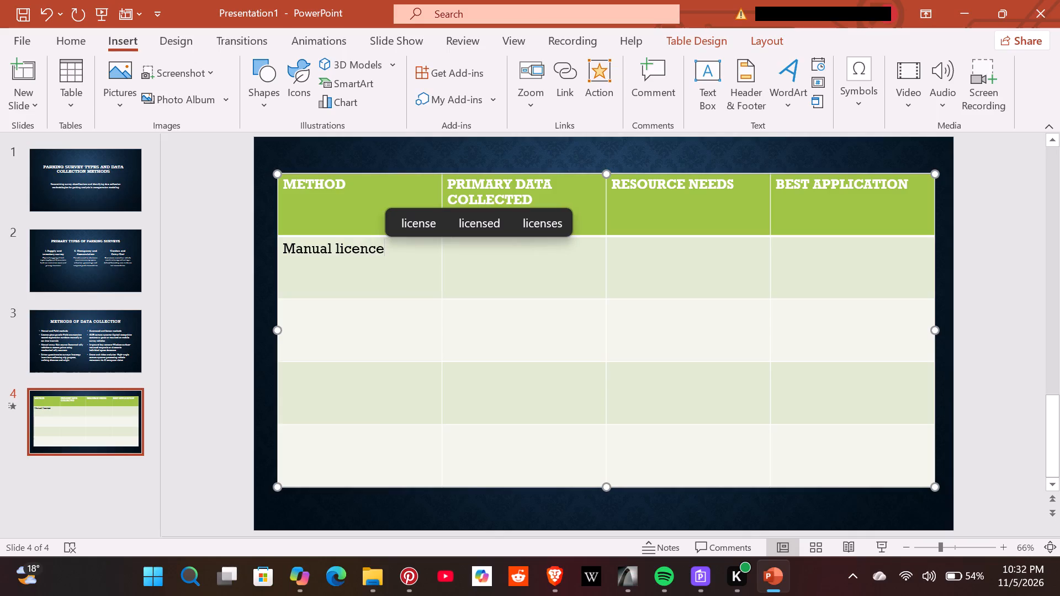
{"action": "left_click", "coordinate": [412, 227]}
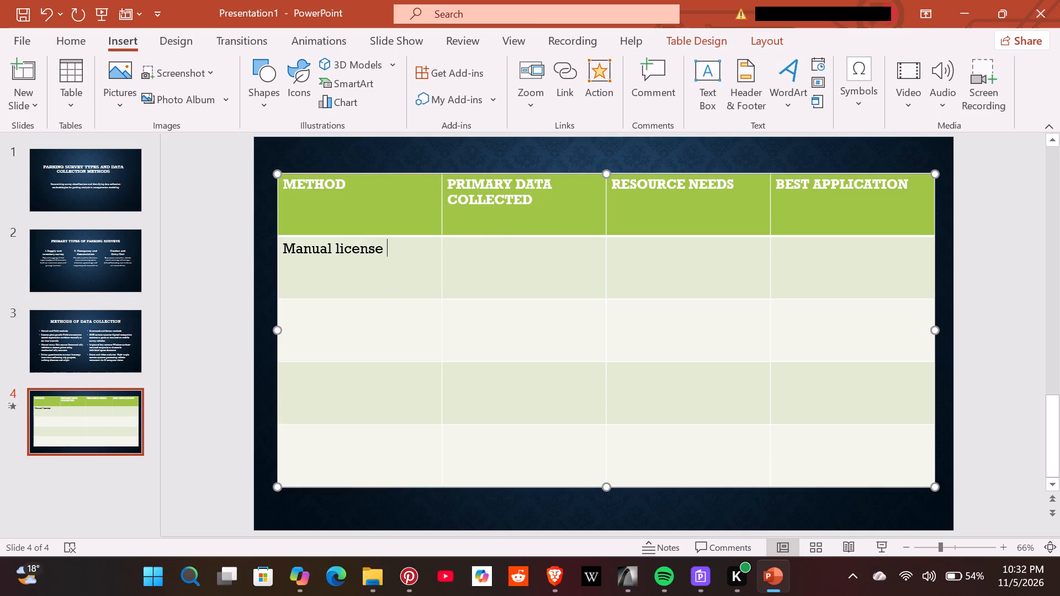
{"action": "type", "text": "pla"}
{"action": "type", "text": "te"}
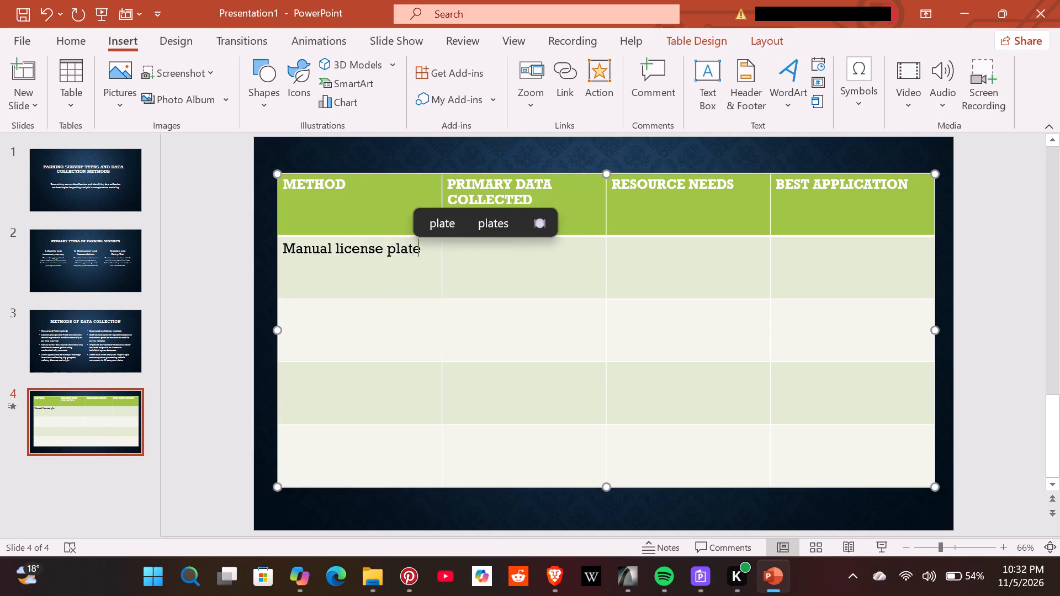
{"action": "key", "text": "space"}
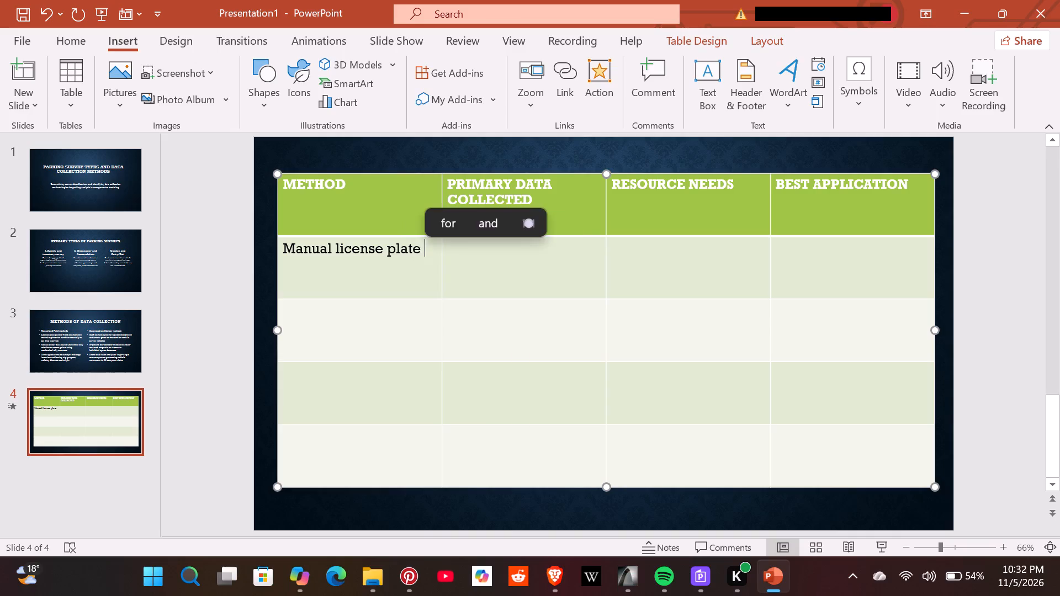
{"action": "type", "text": "patrol"}
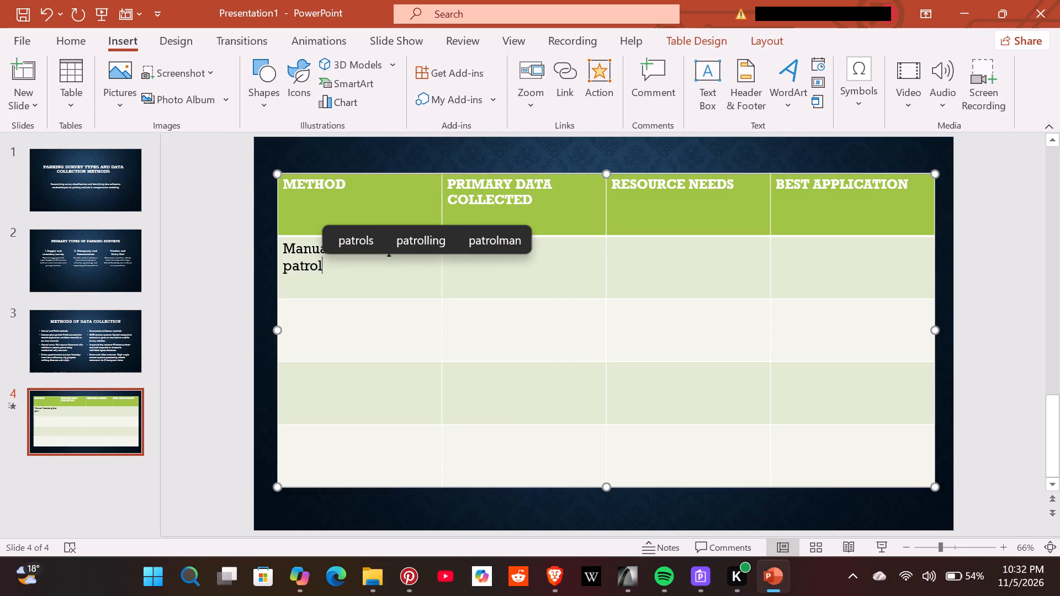
Enter "Cordon data counting" and "ALPR systems" in the second and third cells below the METHOD heading.
{"action": "left_click", "coordinate": [307, 342]}
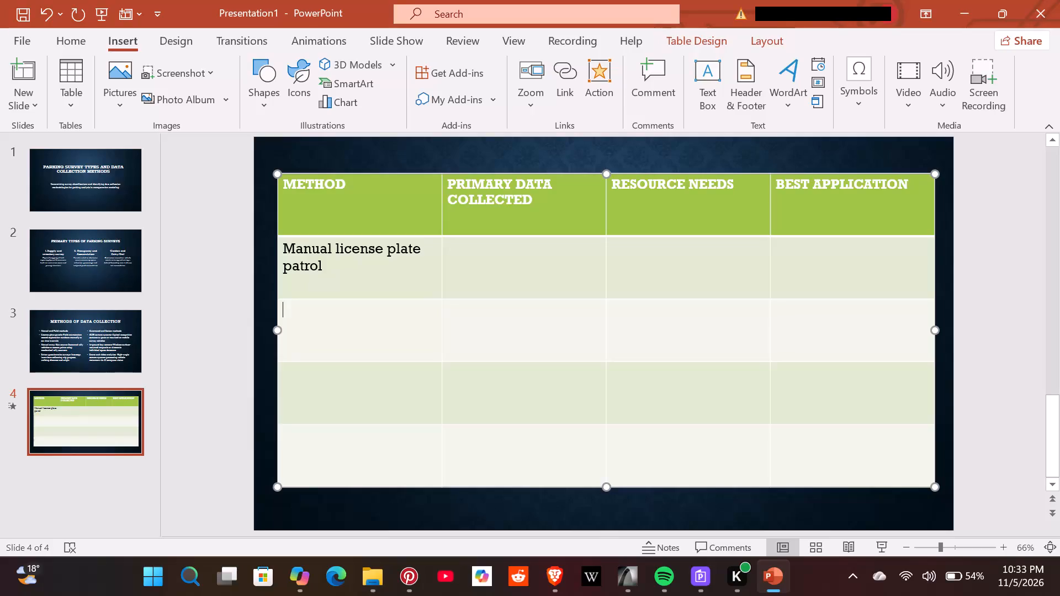
{"action": "key", "text": "c"}
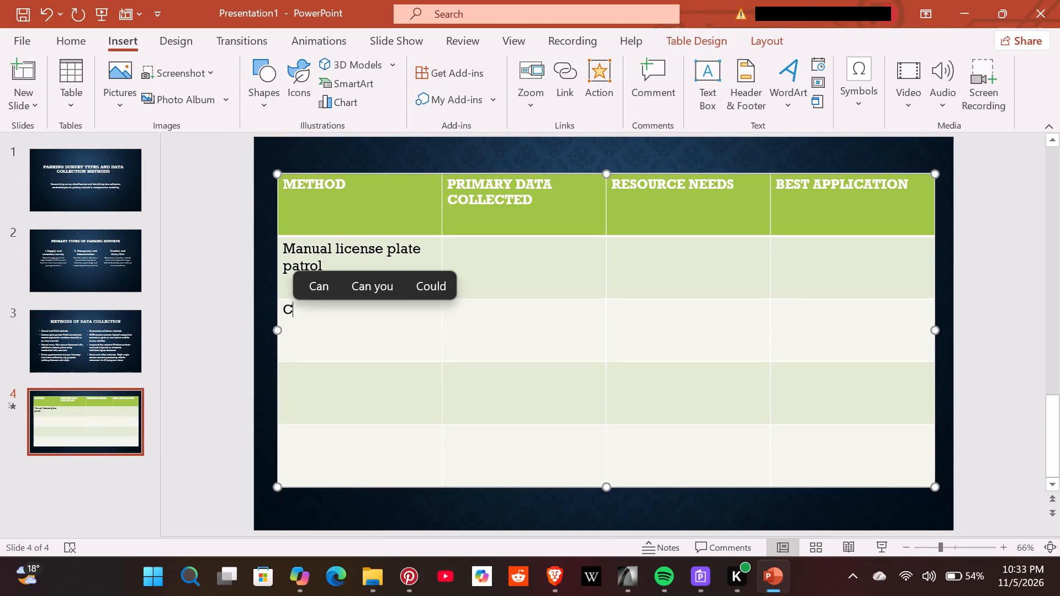
{"action": "type", "text": "ordon data"}
{"action": "key", "text": "space"}
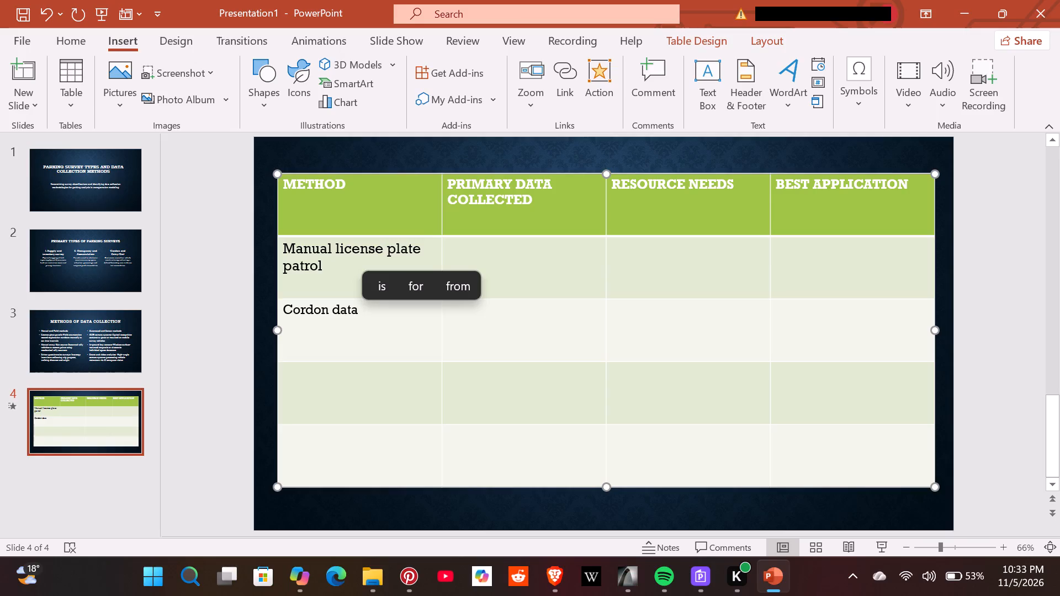
{"action": "type", "text": "counting"}
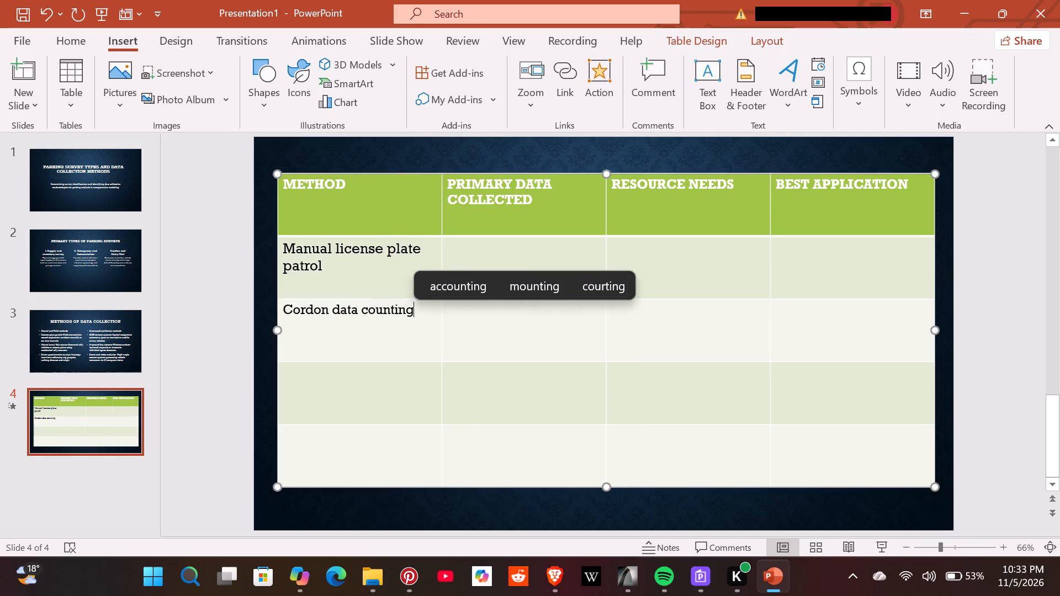
{"action": "left_click", "coordinate": [300, 385]}
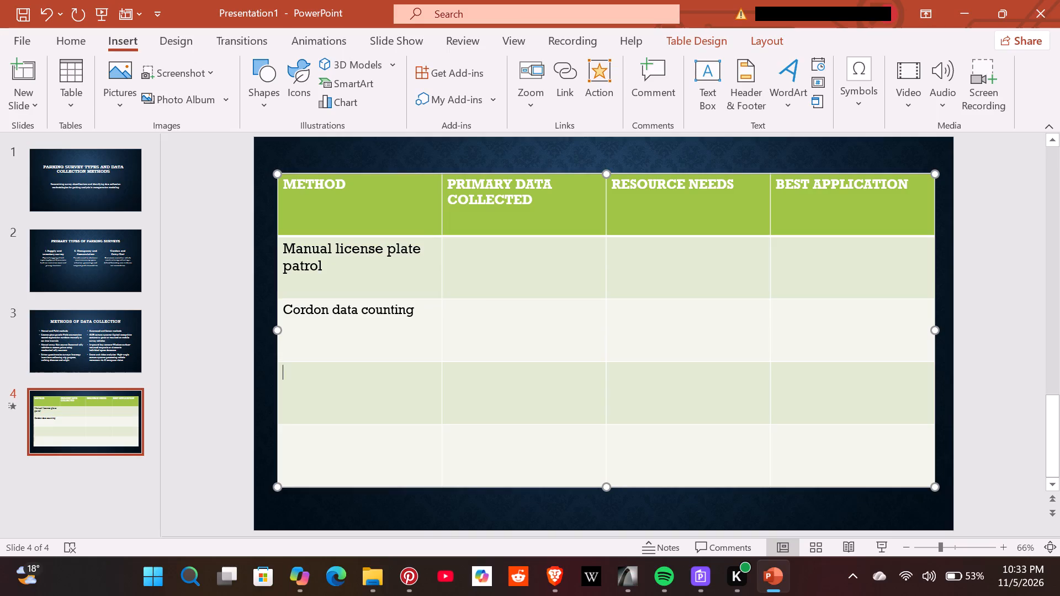
{"action": "type", "text": "ALPR"}
{"action": "key", "text": "space"}
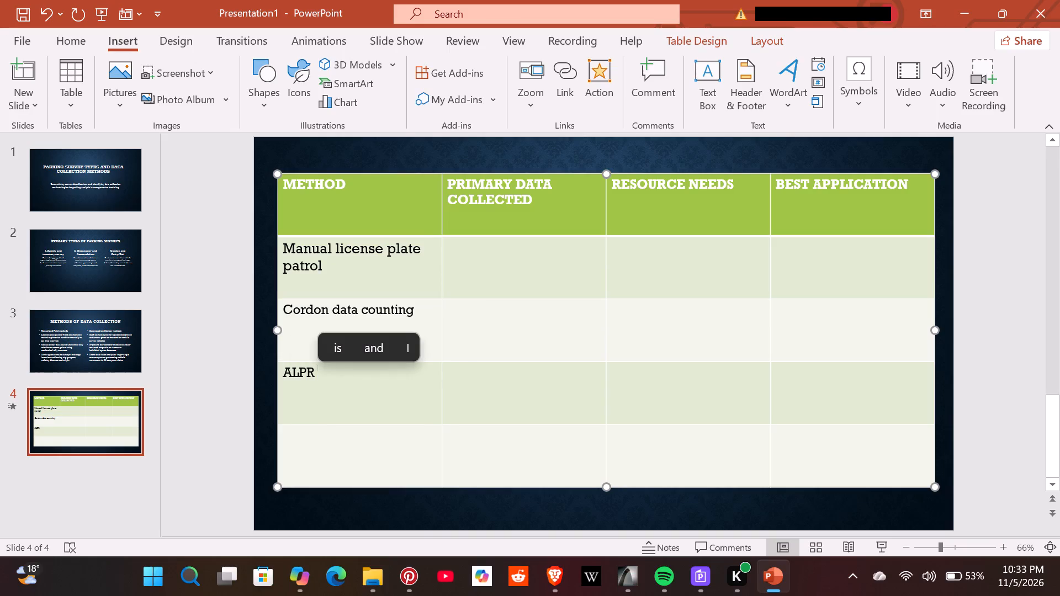
{"action": "type", "text": "systems"}
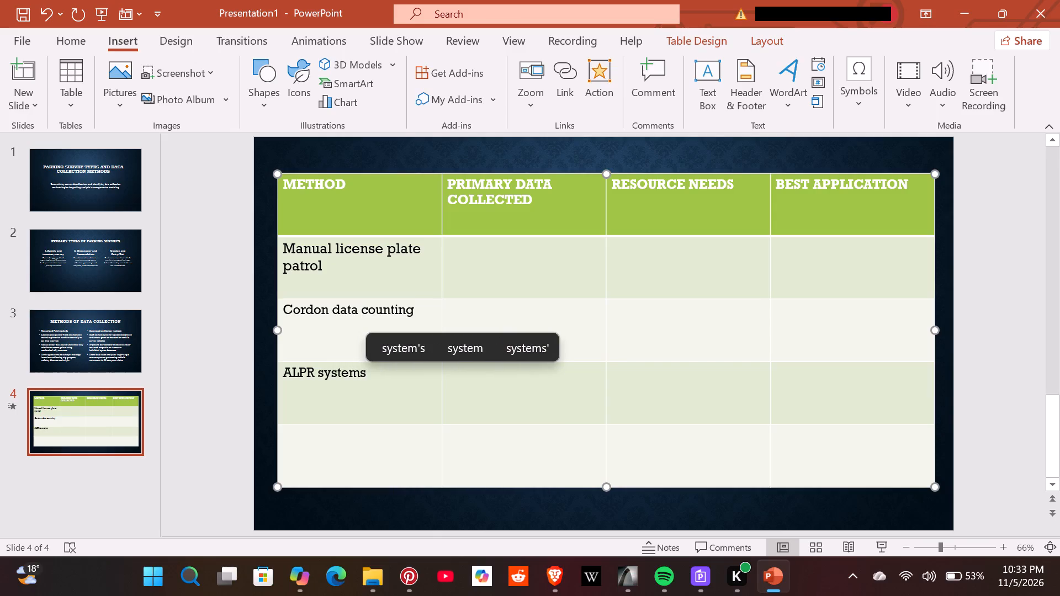
Enter "In-ground sensors" in the last cell of the METHOD column.
{"action": "left_click", "coordinate": [292, 455]}
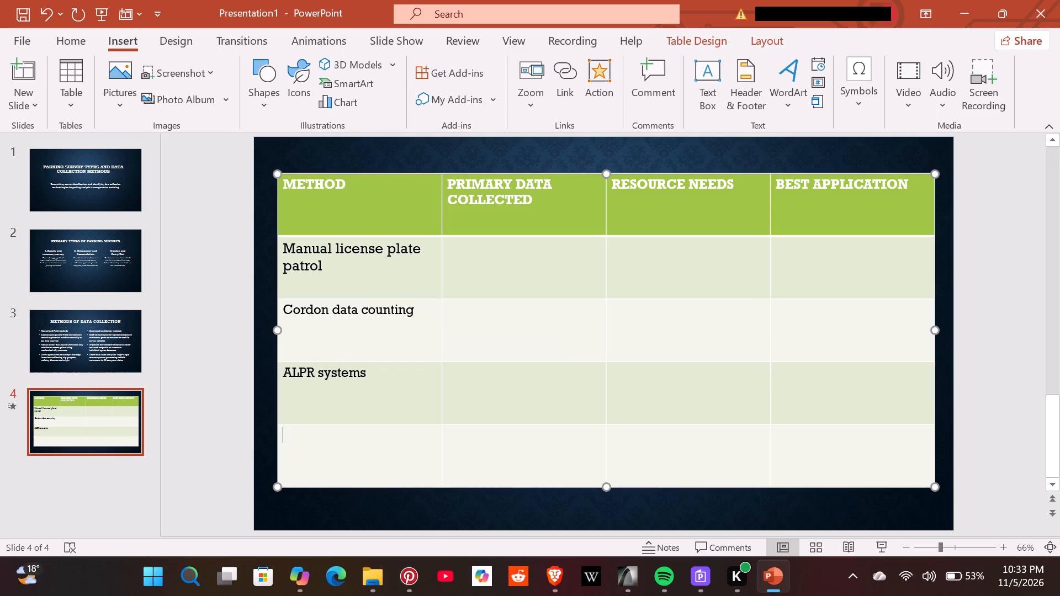
{"action": "key", "text": "i"}
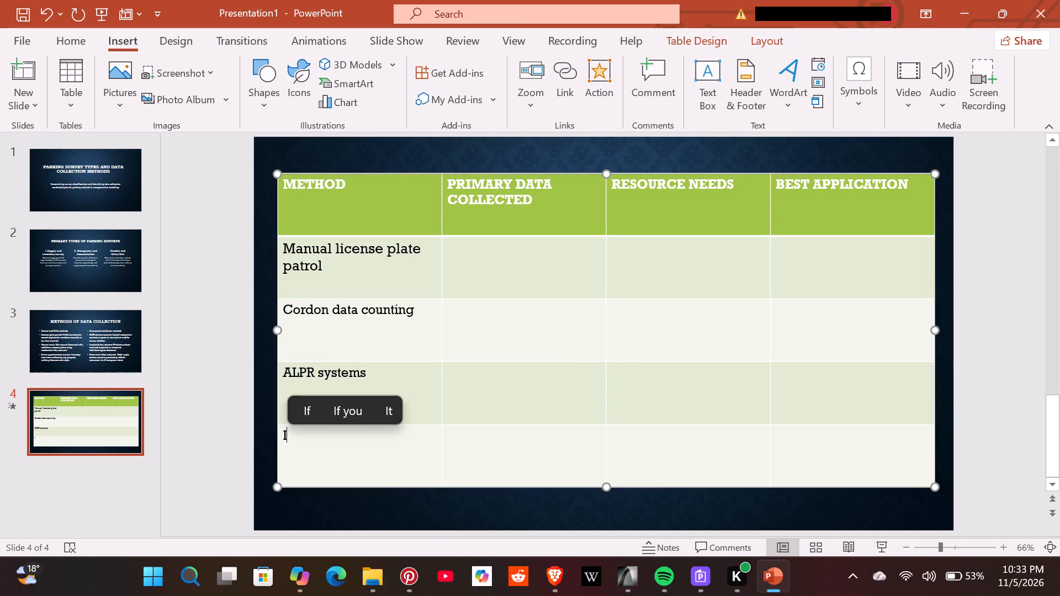
{"action": "key", "text": "n"}
{"action": "type", "text": "-ground"}
{"action": "key", "text": "space"}
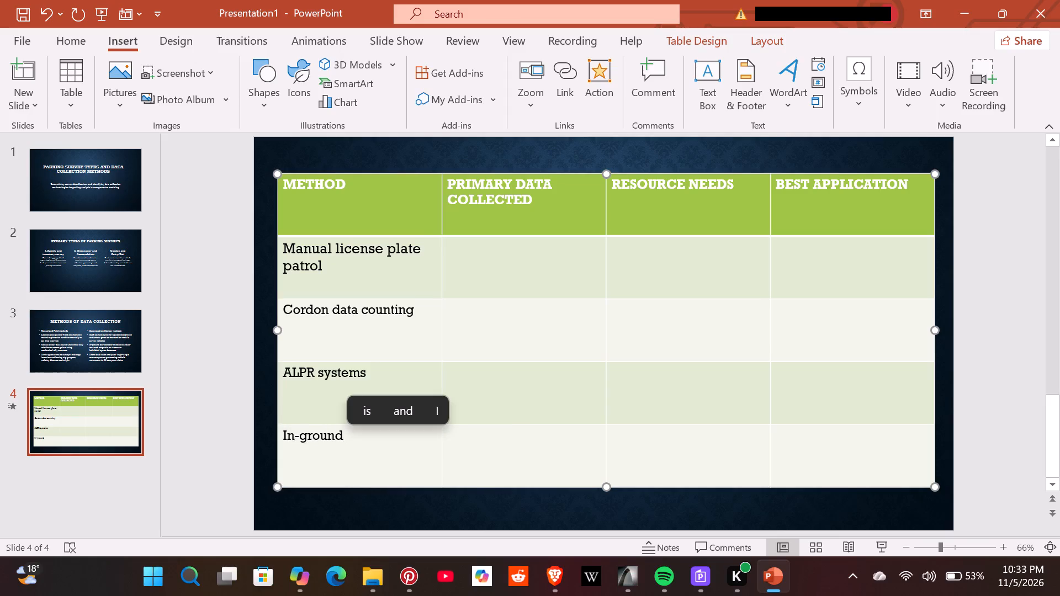
{"action": "type", "text": "sensors"}
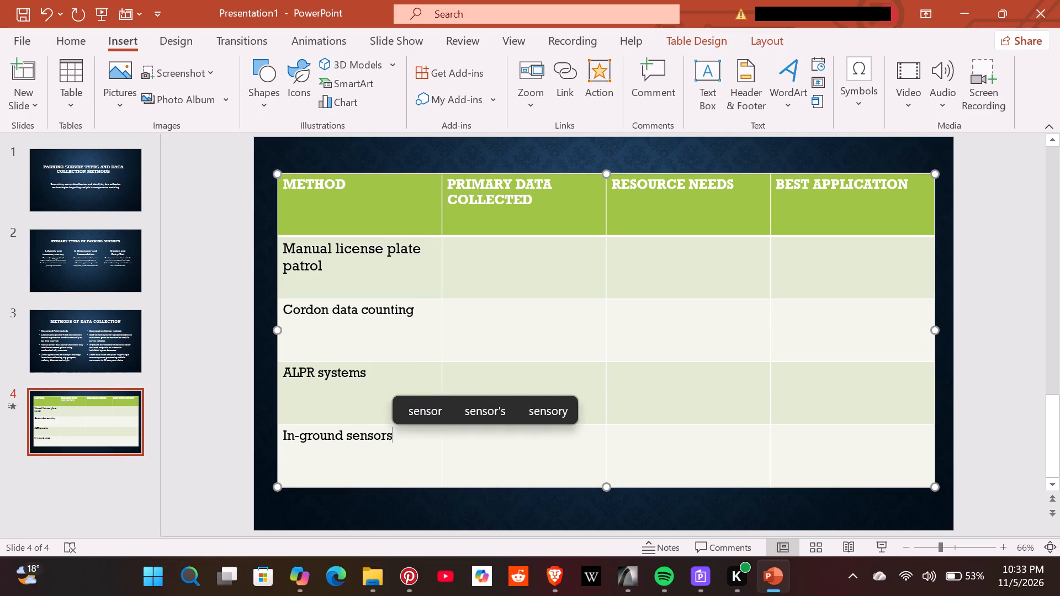
Enter "Duration, turnover, occupancy" under PRIMARY DATA COLLECTED in the Manual license plate patrol row.
{"action": "left_click", "coordinate": [486, 256]}
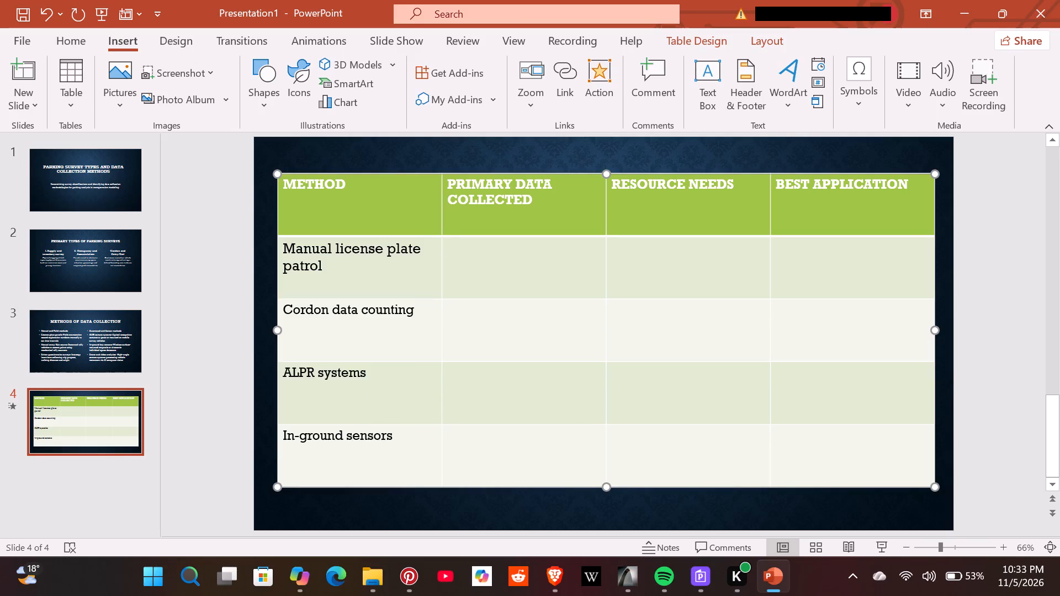
{"action": "type", "text": "DU"}
{"action": "key", "text": "BackSpace"}
{"action": "type", "text": "uration"}
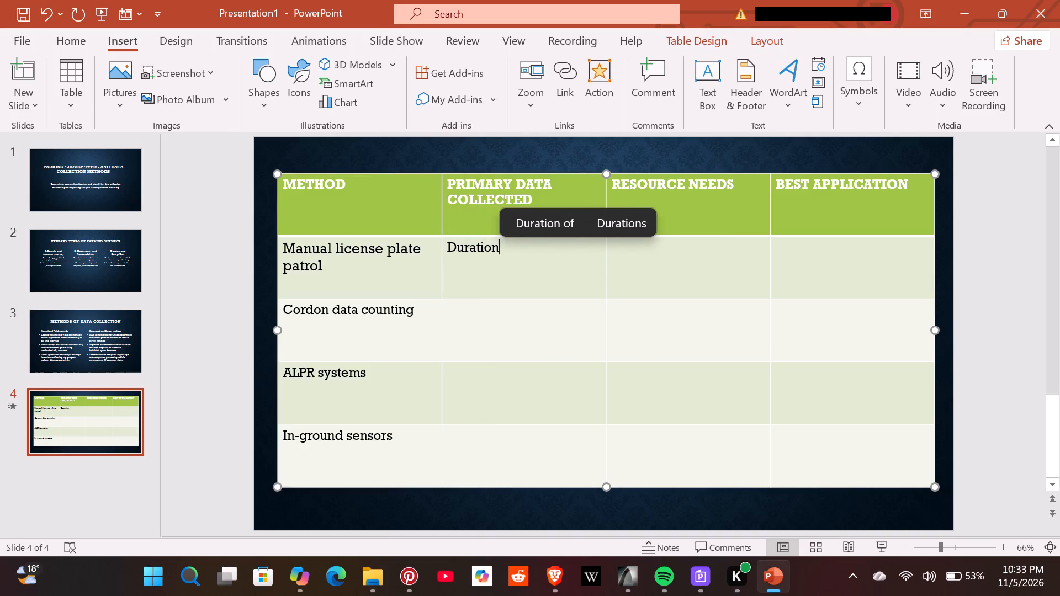
{"action": "type", "text": ","}
{"action": "key", "text": "space"}
{"action": "type", "text": "turnover,"}
{"action": "key", "text": "space"}
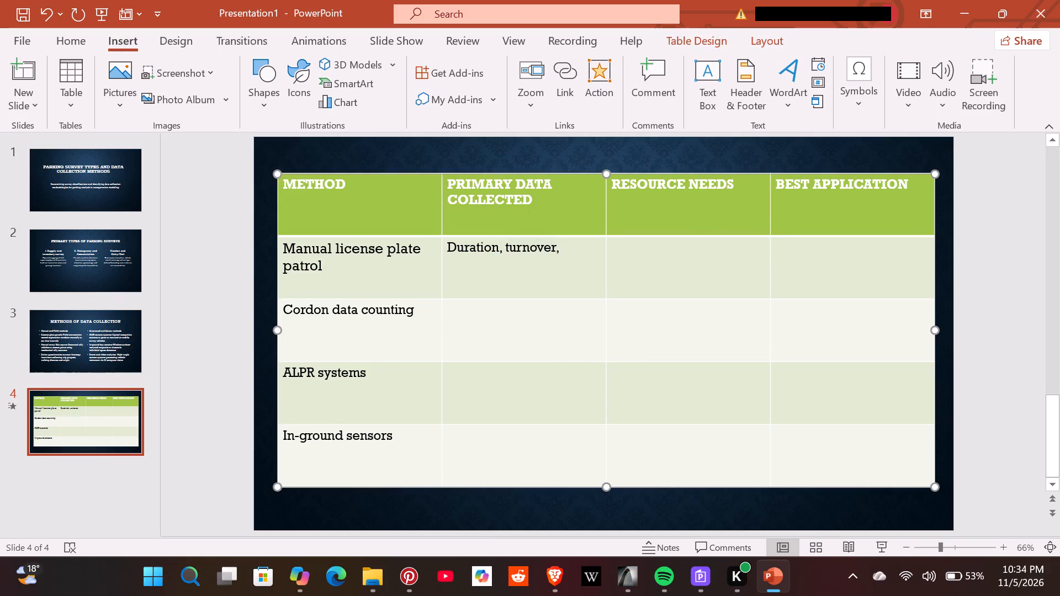
{"action": "type", "text": "occupancy"}
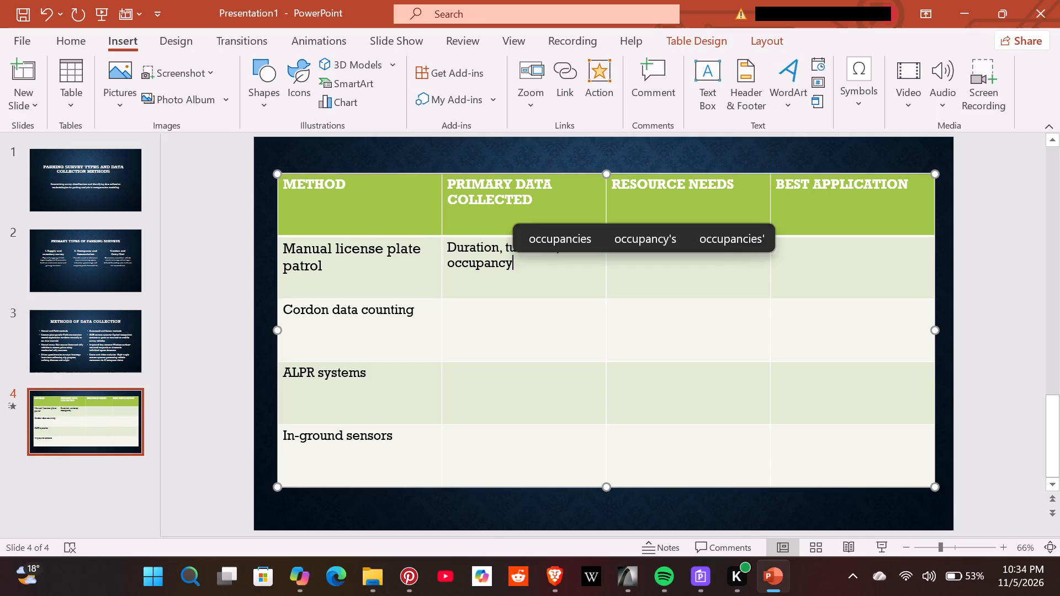
Enter "Net accumulation, total volume" under PRIMARY DATA COLLECTED in the Cordon data counting row.
{"action": "left_click", "coordinate": [470, 320]}
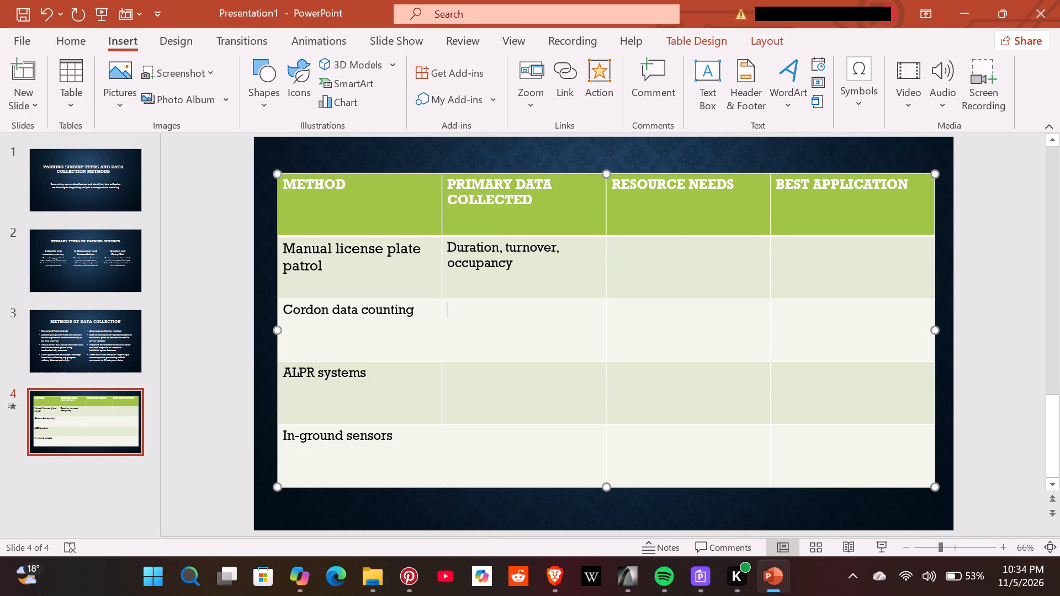
{"action": "type", "text": "NA"}
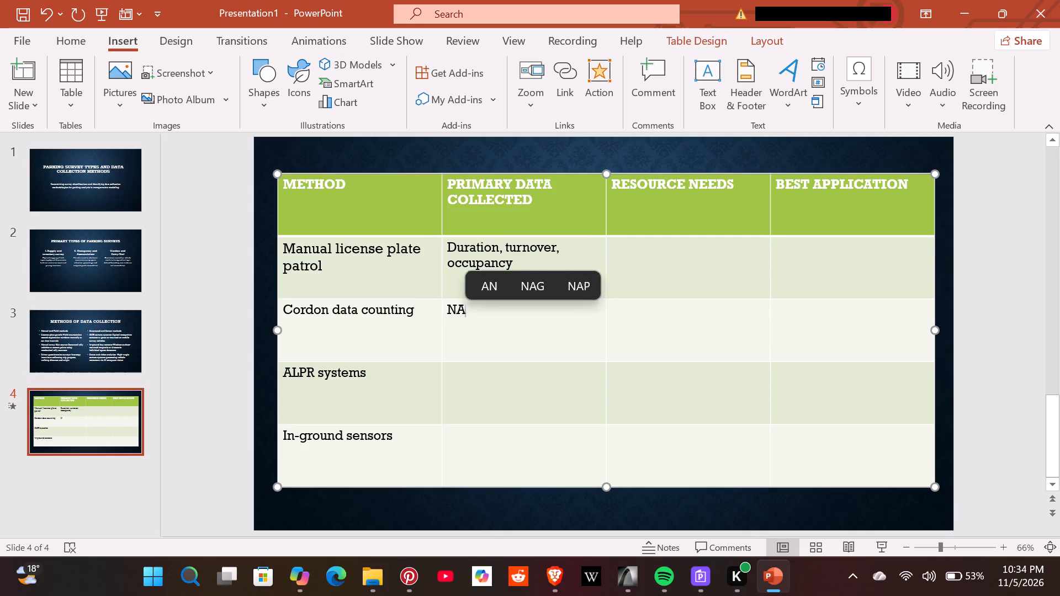
{"action": "key", "text": "BackSpace"}
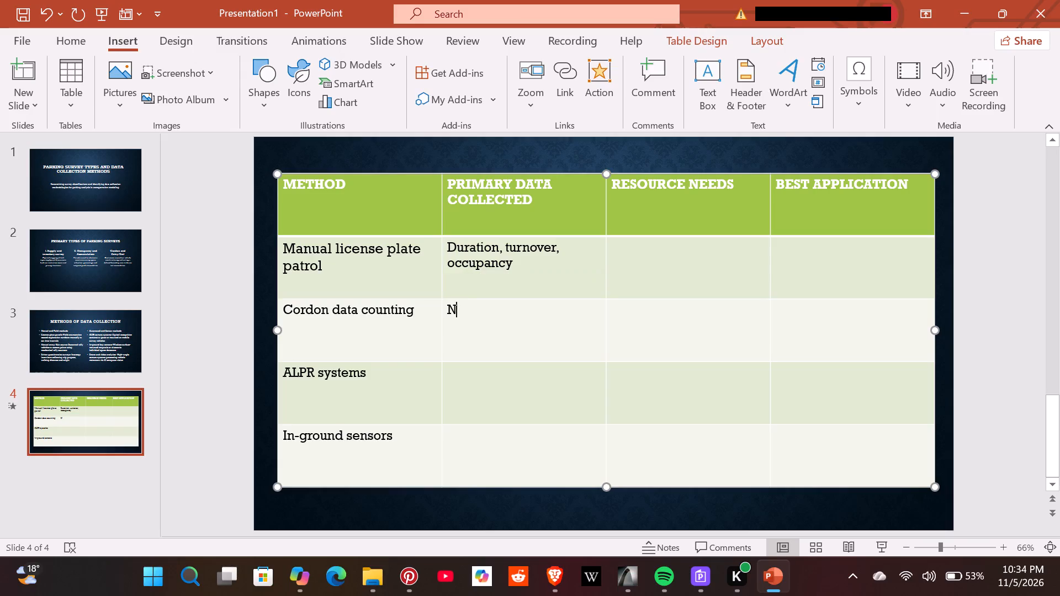
{"action": "type", "text": "et accumulati"}
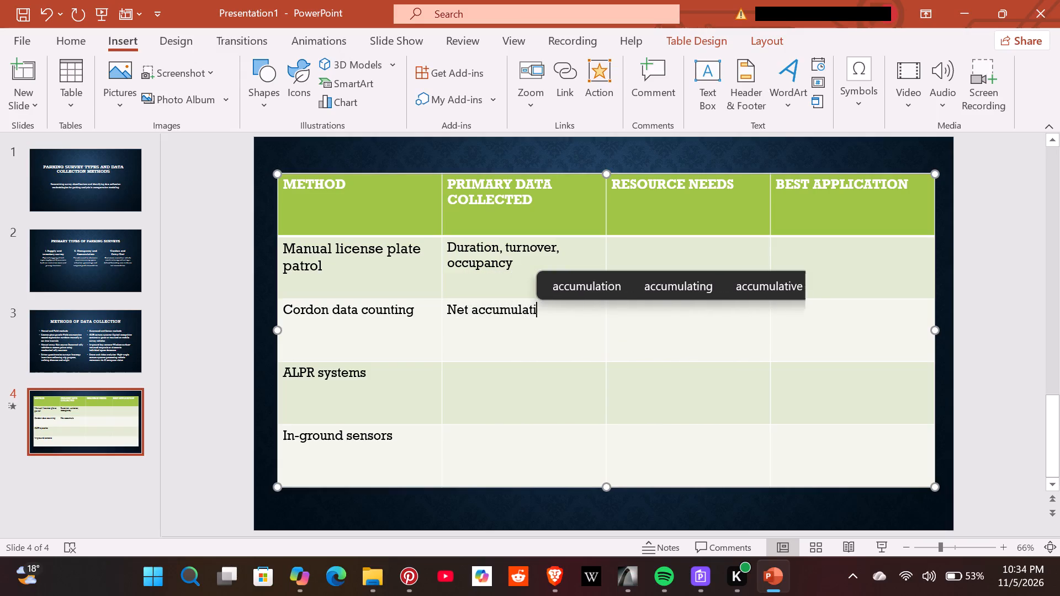
{"action": "type", "text": "on,"}
{"action": "key", "text": "space"}
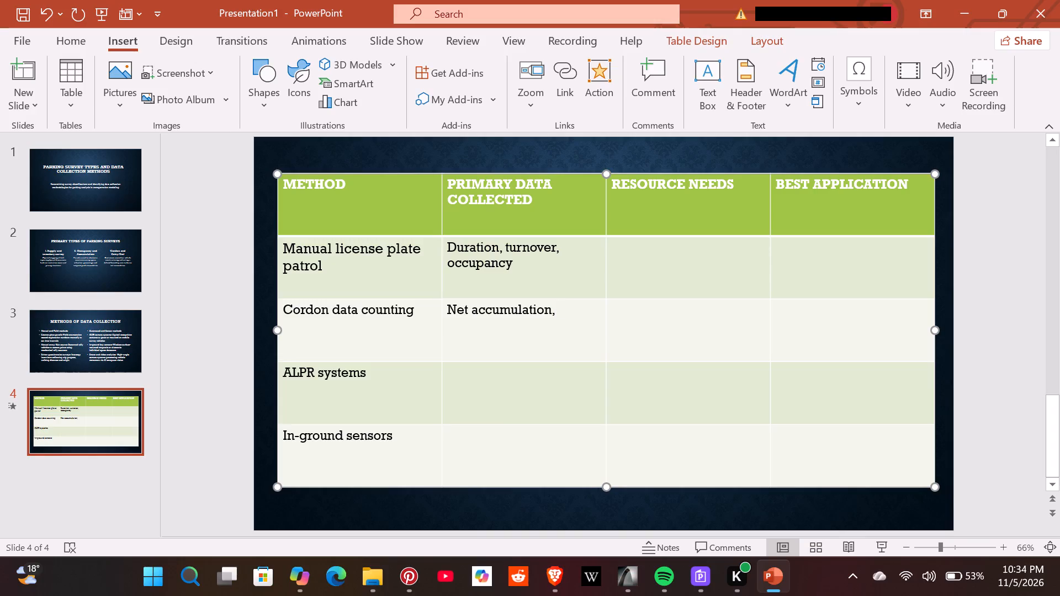
{"action": "type", "text": "totra"}
{"action": "key", "text": "BackSpace"}
{"action": "key", "text": "BackSpace"}
{"action": "type", "text": "al volum"}
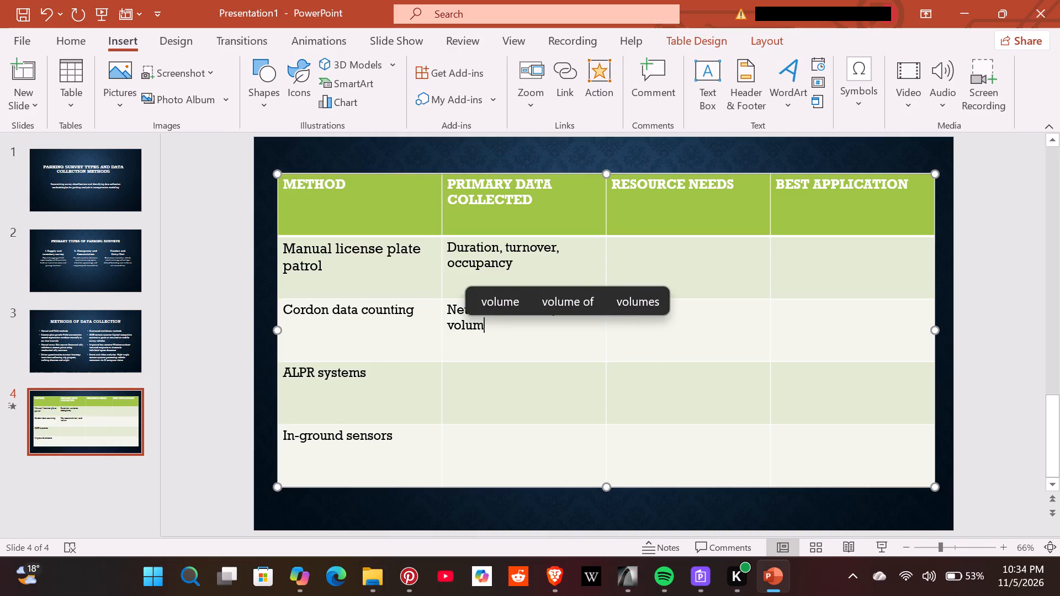
{"action": "key", "text": "e"}
{"action": "key", "text": "Return"}
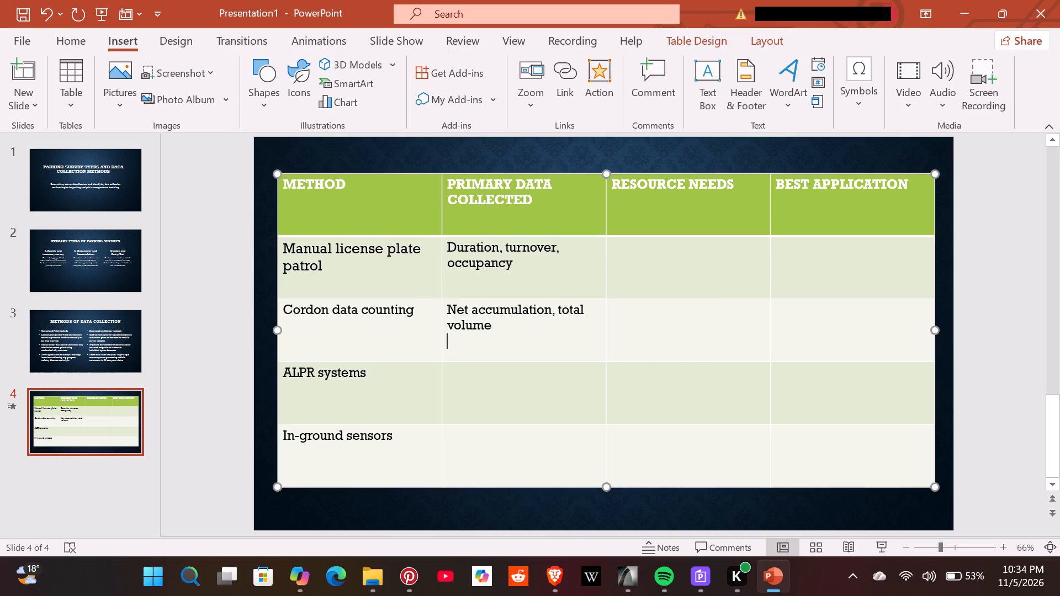
Enter "Exact stay duration, Entry/exit rates" under PRIMARY DATA COLLECTED in the ALPR systems row.
{"action": "left_click", "coordinate": [469, 377]}
{"action": "key", "text": "e"}
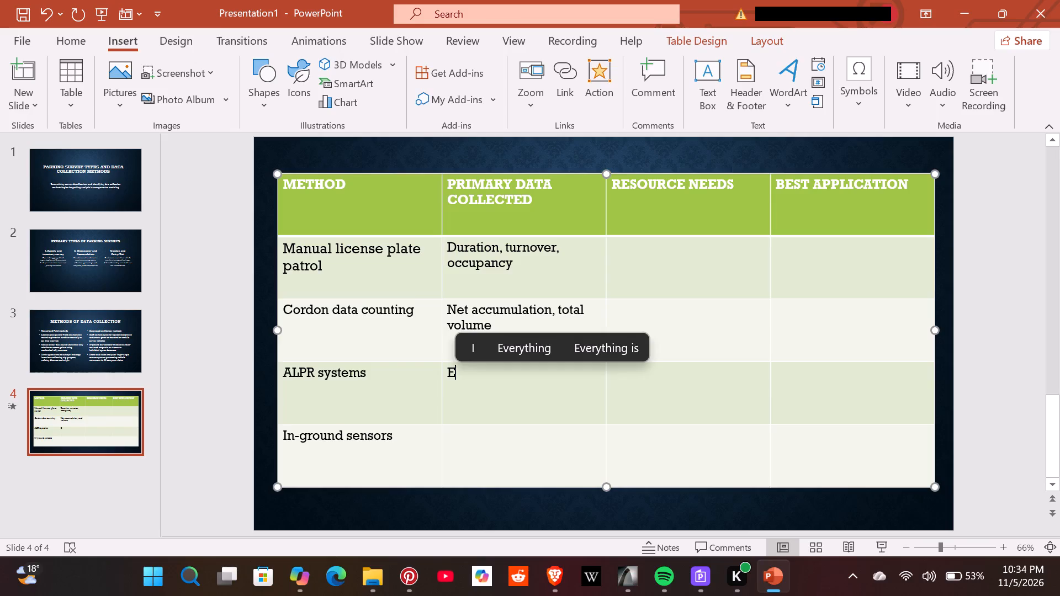
{"action": "type", "text": "xa"}
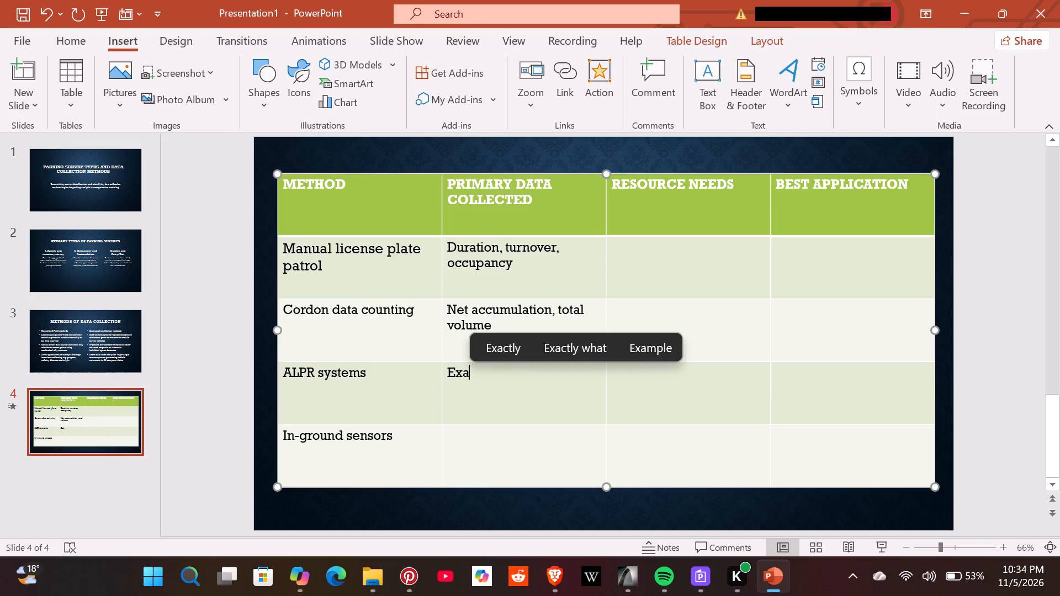
{"action": "type", "text": "ct stay duration"}
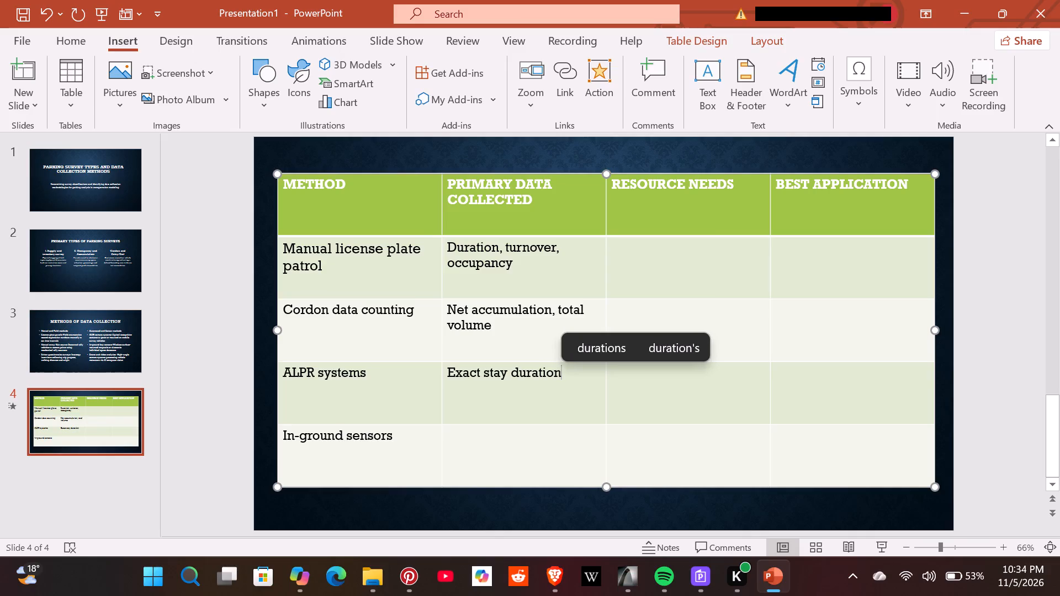
{"action": "type", "text": ","}
{"action": "key", "text": "space"}
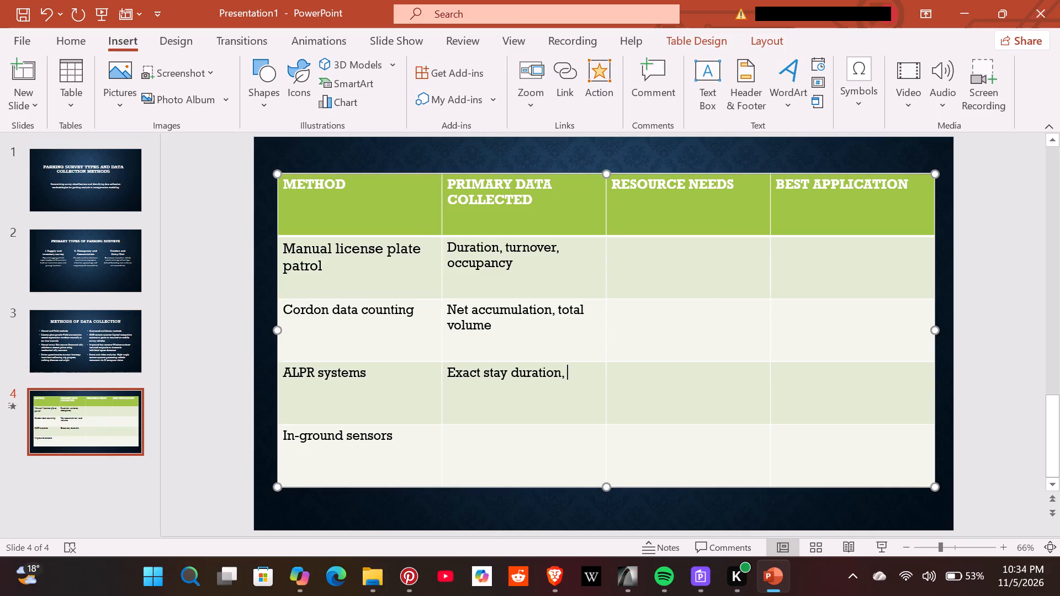
{"action": "key", "text": "e"}
{"action": "key", "text": "n"}
{"action": "type", "text": "trt"}
{"action": "key", "text": "BackSpace"}
{"action": "key", "text": "y"}
{"action": "key", "text": "slash"}
{"action": "type", "text": "exit rates"}
Enter "Real time bay occupancy" under PRIMARY DATA COLLECTED in the In-ground sensors row.
{"action": "left_click", "coordinate": [490, 441]}
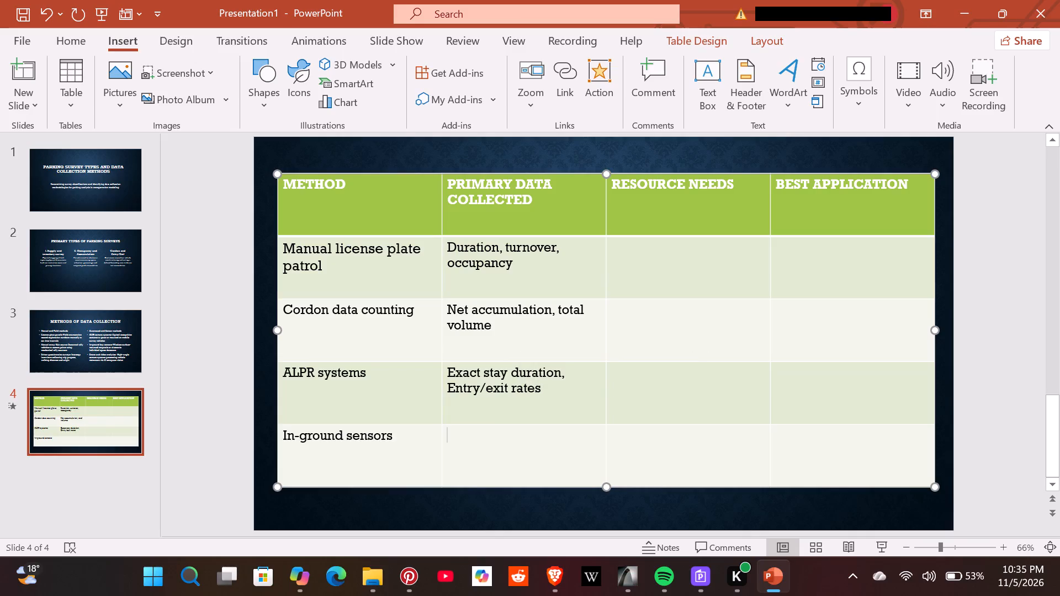
{"action": "key", "text": "r"}
{"action": "type", "text": "eal time bay occupancy"}
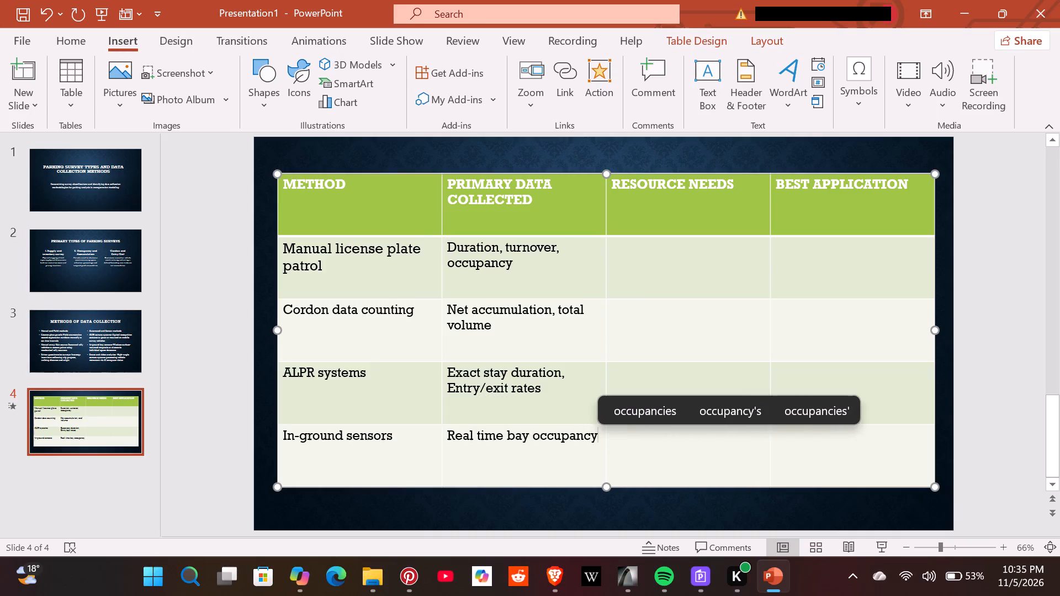
Enter "High field labor/ low equipment cost" under RESOURCE NEEDS in the Manual license plate patrol row.
{"action": "left_click", "coordinate": [638, 258]}
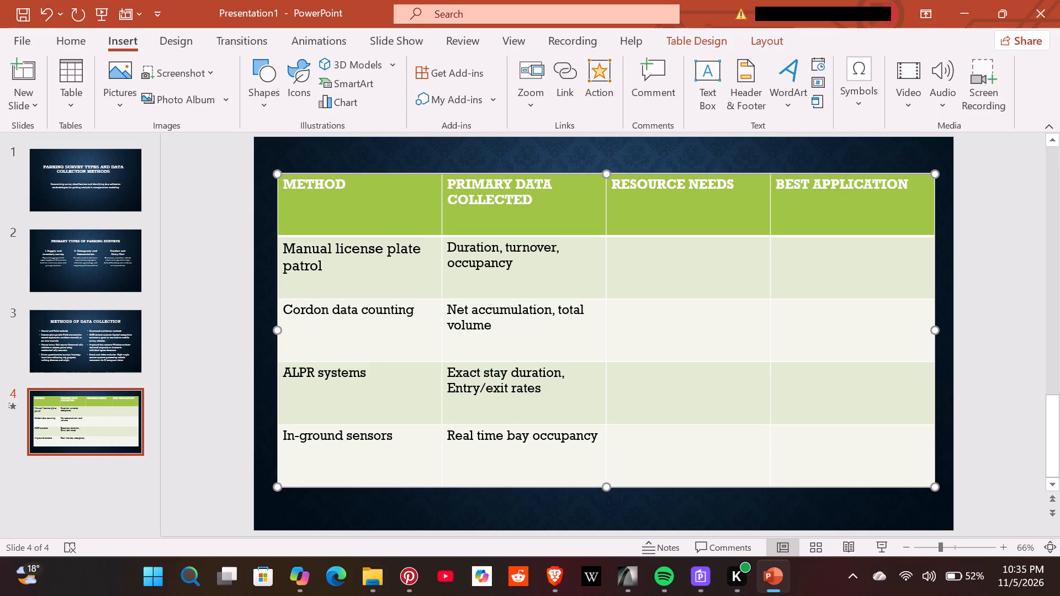
{"action": "key", "text": "h"}
{"action": "key", "text": "i"}
{"action": "type", "text": "gh field labor/"}
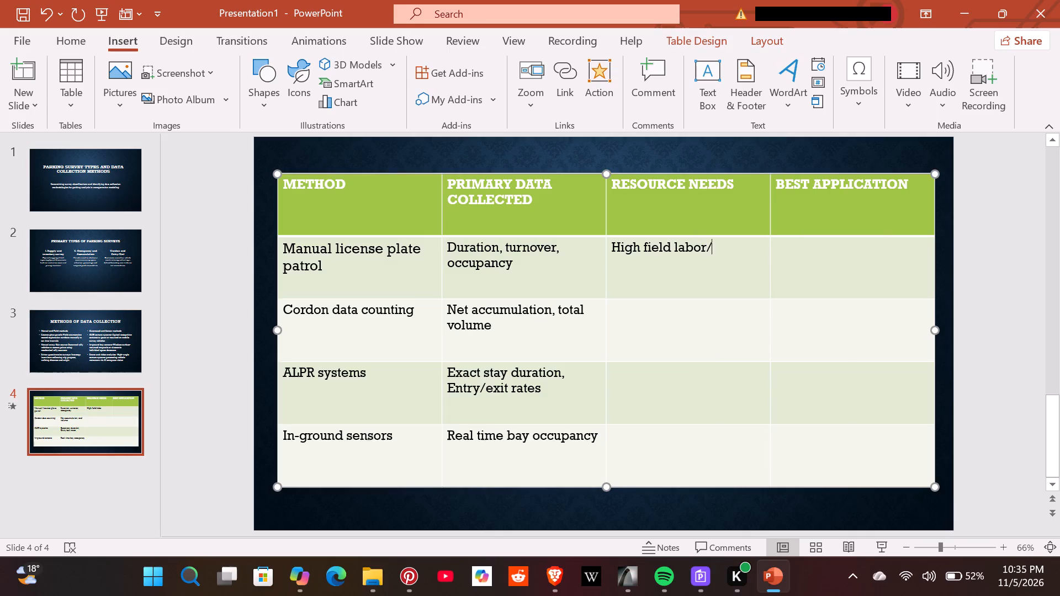
{"action": "key", "text": "space"}
{"action": "type", "text": "low e"}
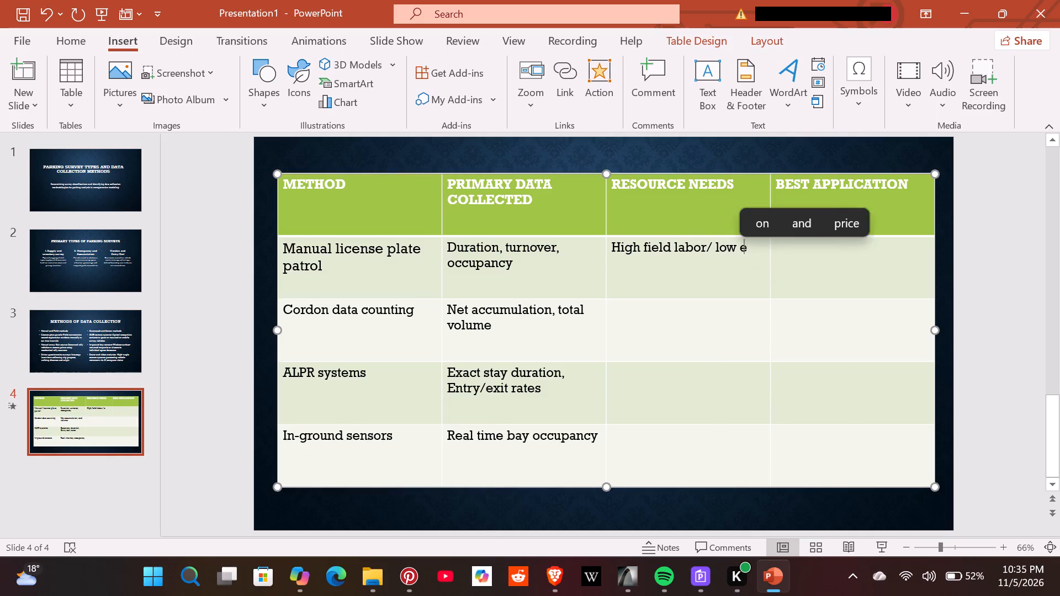
{"action": "type", "text": "quipment cost"}
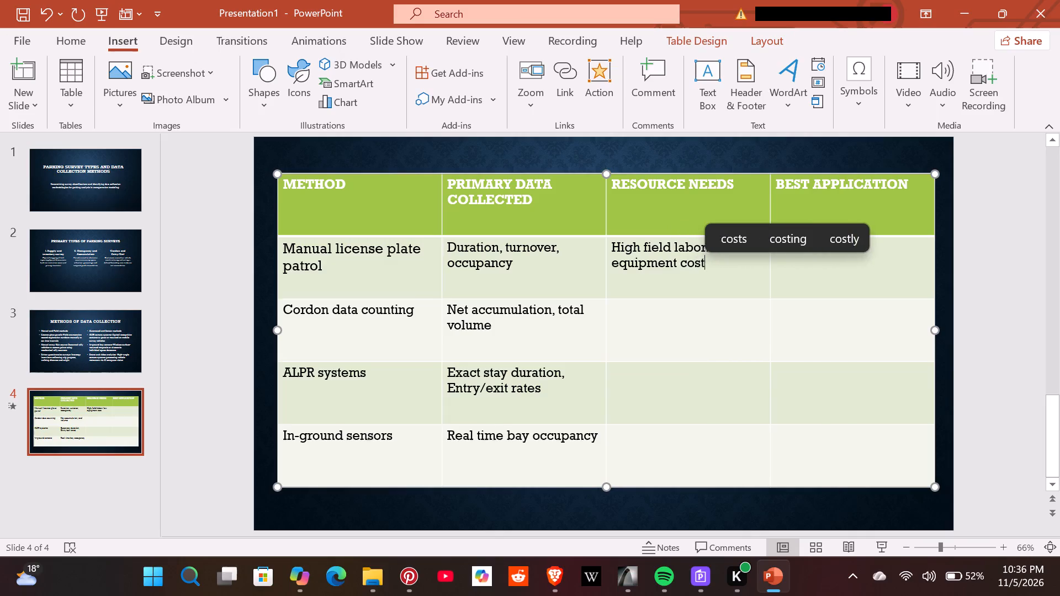
Enter "Moderate labor/ basic counters" under RESOURCE NEEDS in the Cordon data counting row.
{"action": "left_click", "coordinate": [651, 318]}
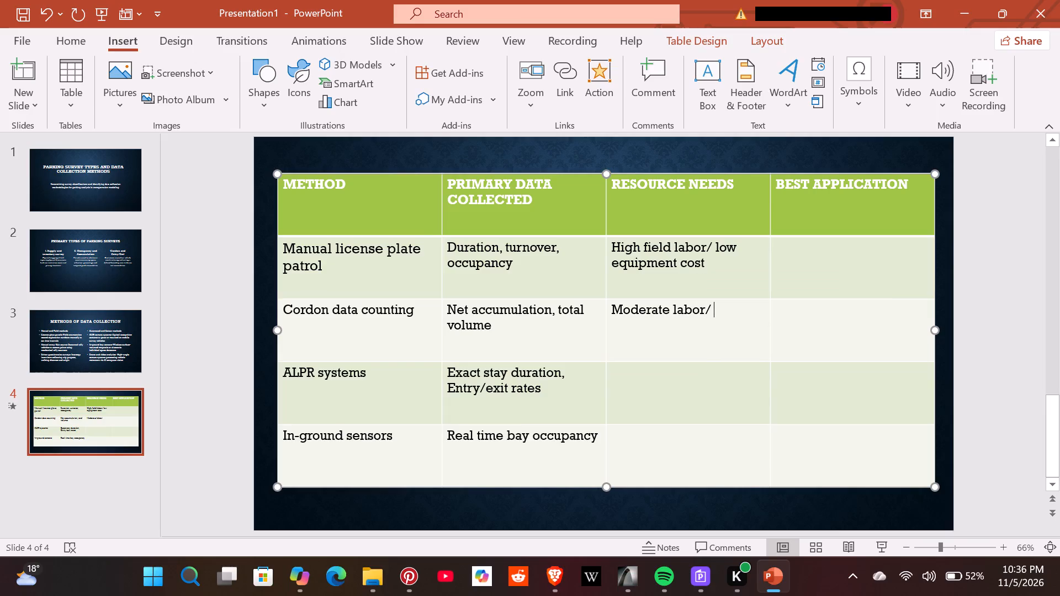
{"action": "type", "text": "basic"}
{"action": "key", "text": "space"}
{"action": "type", "text": "counters"}
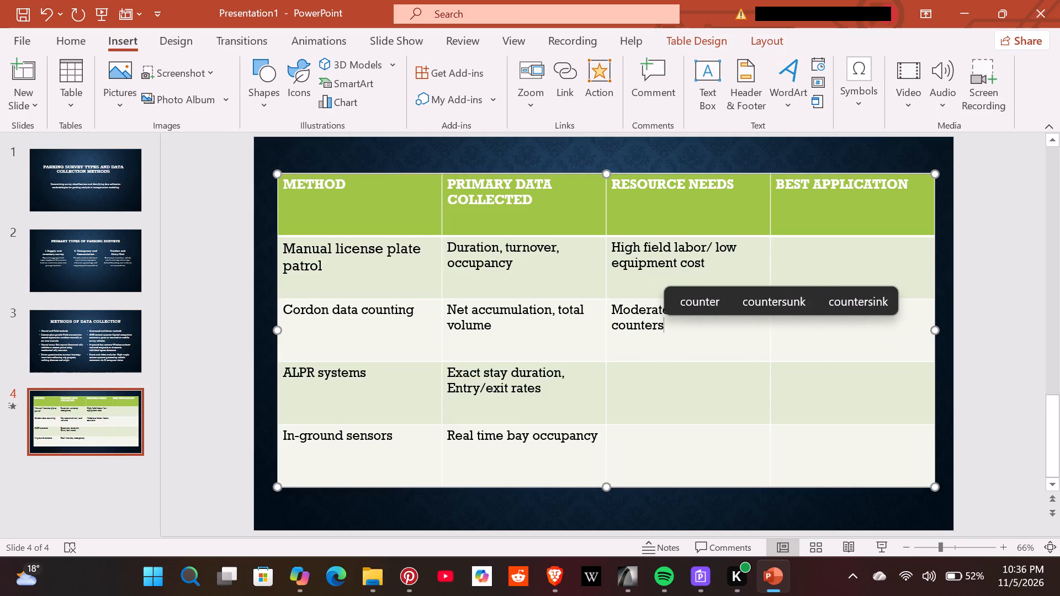
Under RESOURCE NEEDS, enter "High hardware costs/ minimal labor" for ALPR systems and "High installation capital" for In-ground sensors.
{"action": "left_click", "coordinate": [627, 381]}
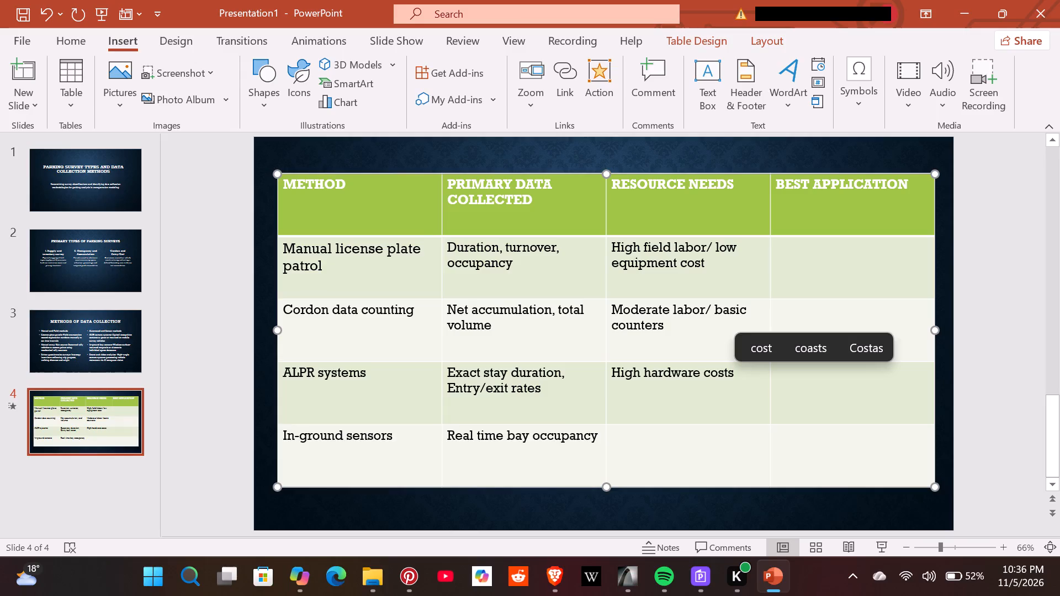
{"action": "type", "text": "/ monimal labor"}
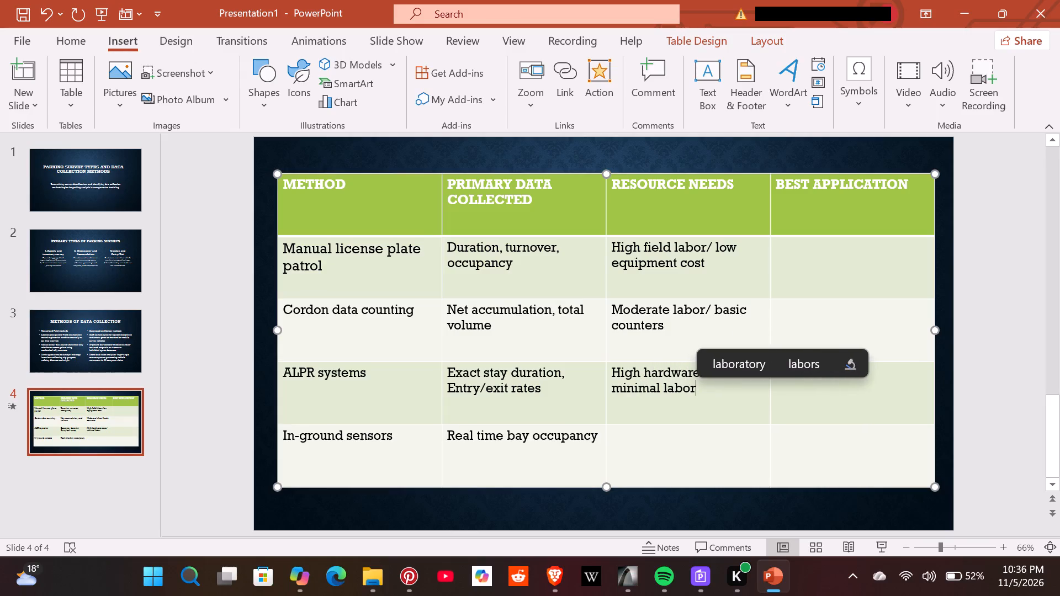
{"action": "left_click", "coordinate": [623, 444]}
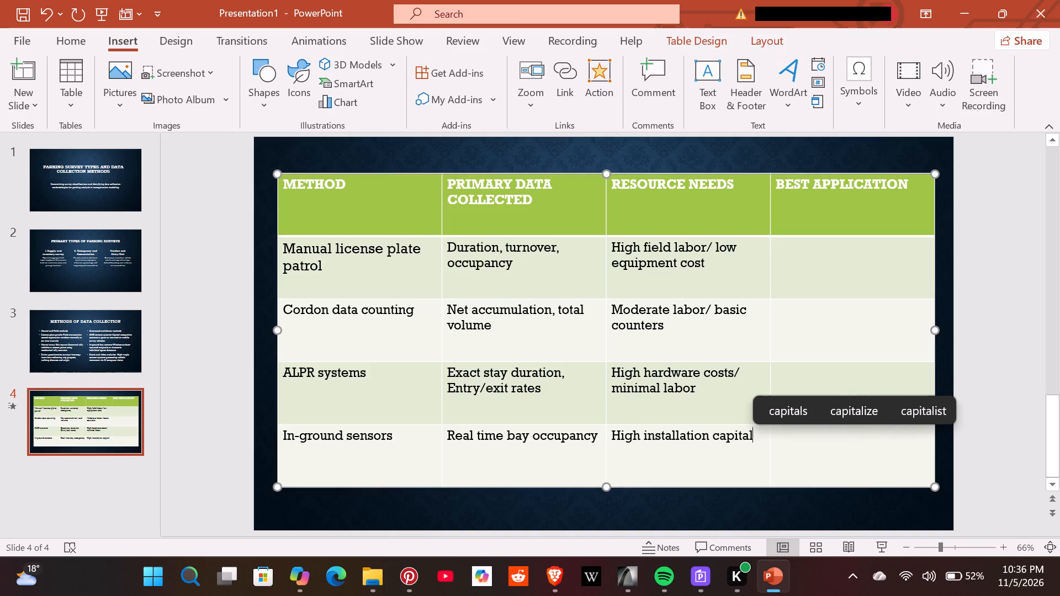
Enter "On- street urban corridors" under BEST APPLICATION in the Manual license plate patrol row, correcting the spelling of "street".
{"action": "left_click", "coordinate": [807, 266]}
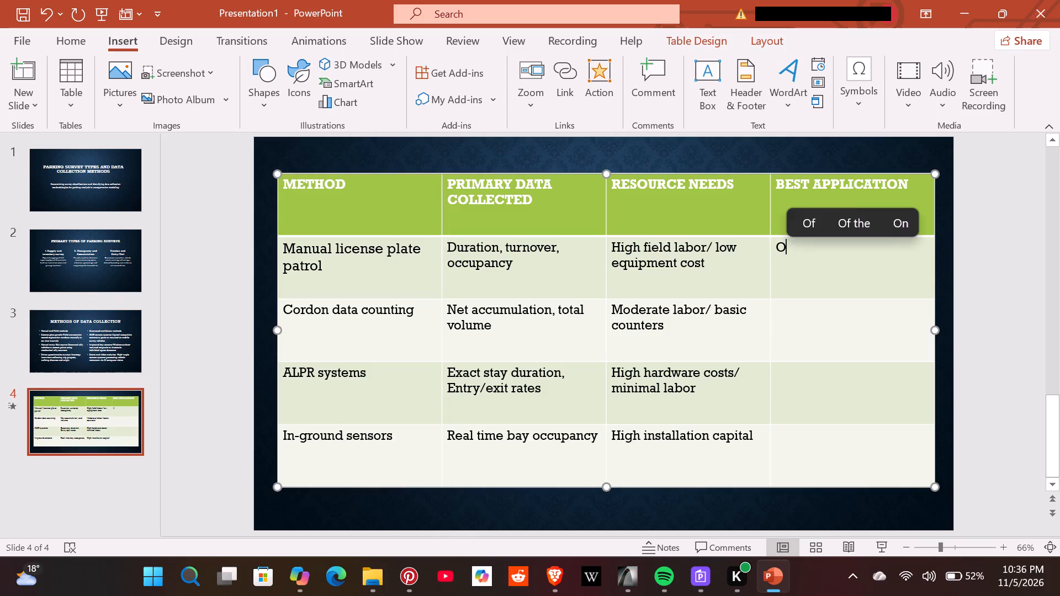
{"action": "key", "text": "n"}
{"action": "type", "text": "- sreeet"}
{"action": "key", "text": "space"}
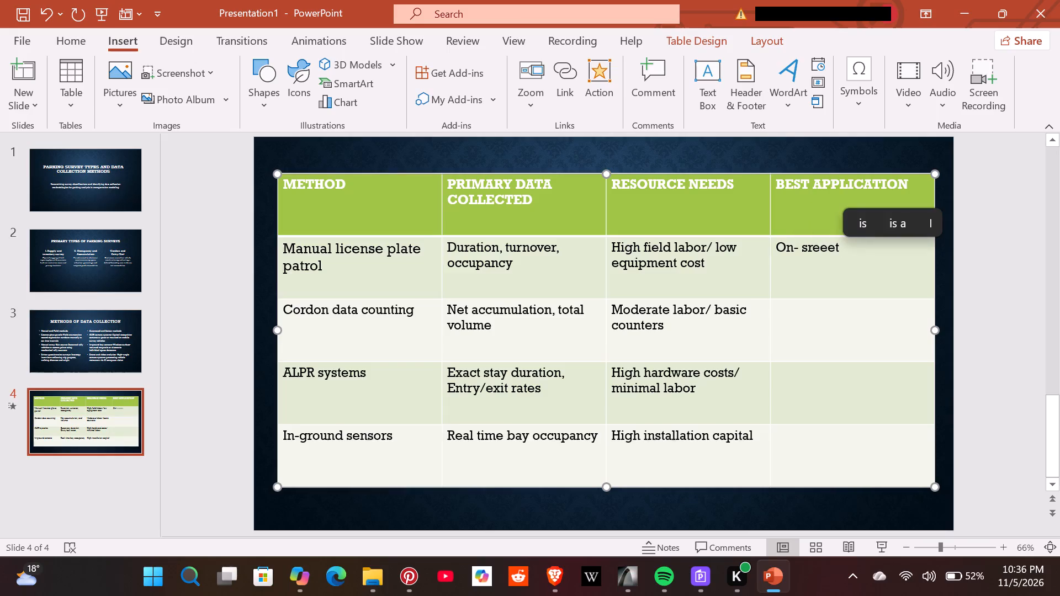
{"action": "type", "text": "urban"}
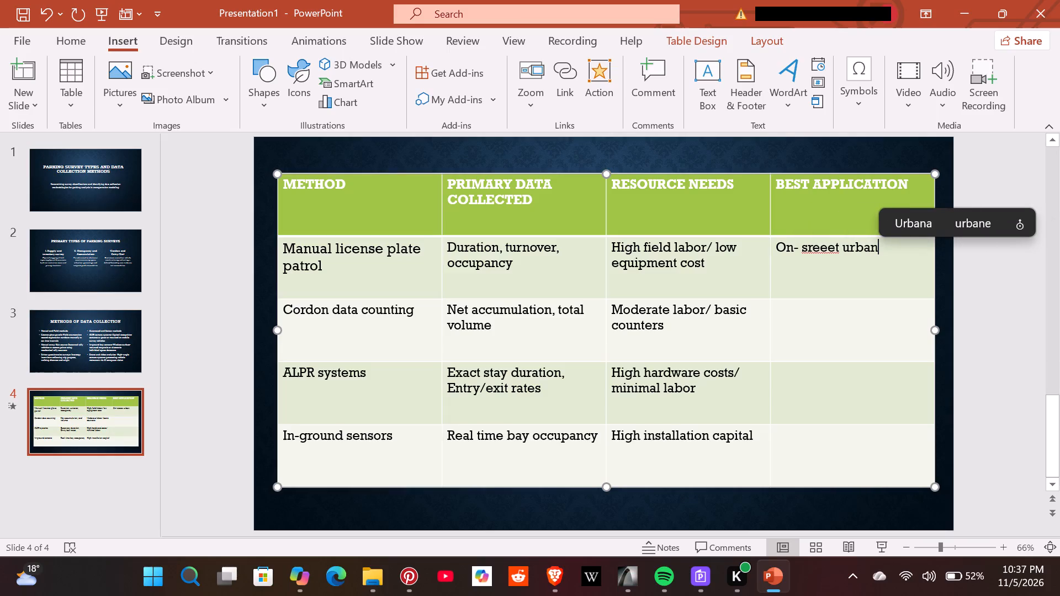
{"action": "right_click", "coordinate": [823, 244]}
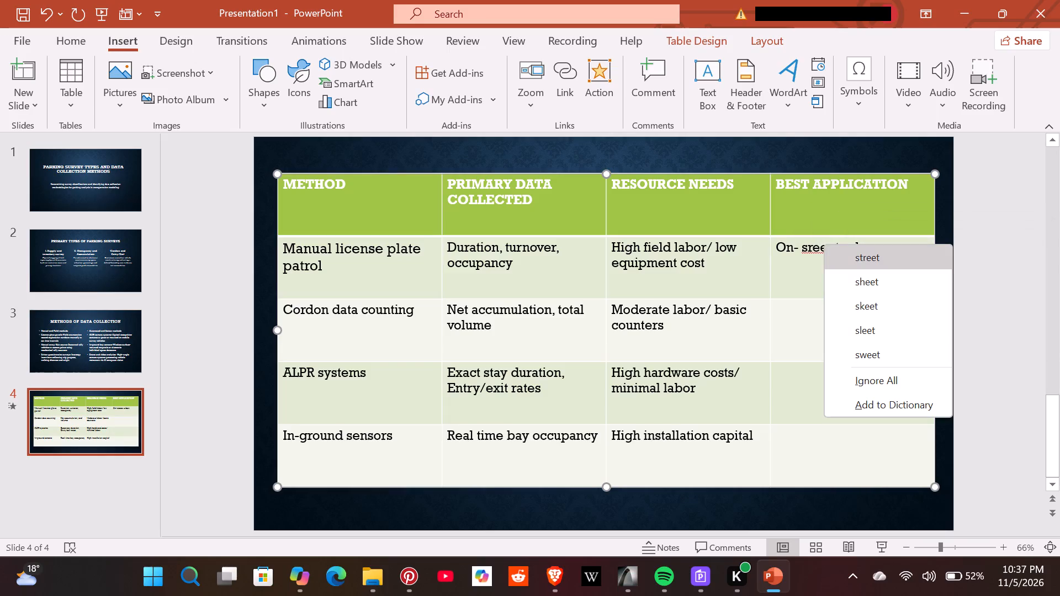
{"action": "left_click", "coordinate": [855, 257]}
{"action": "left_click", "coordinate": [889, 253]}
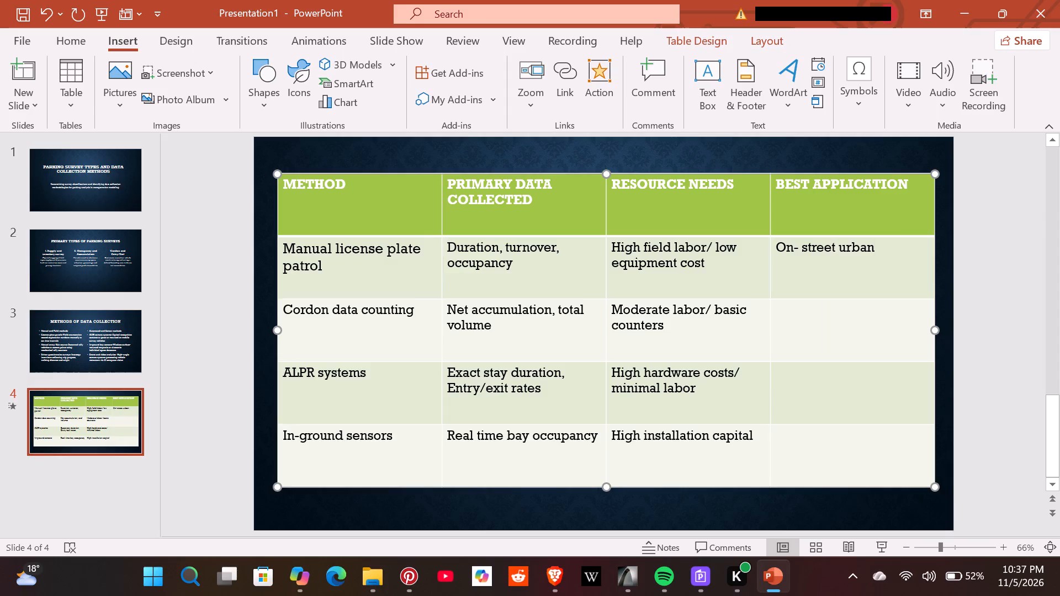
{"action": "key", "text": "space"}
{"action": "type", "text": "corridors"}
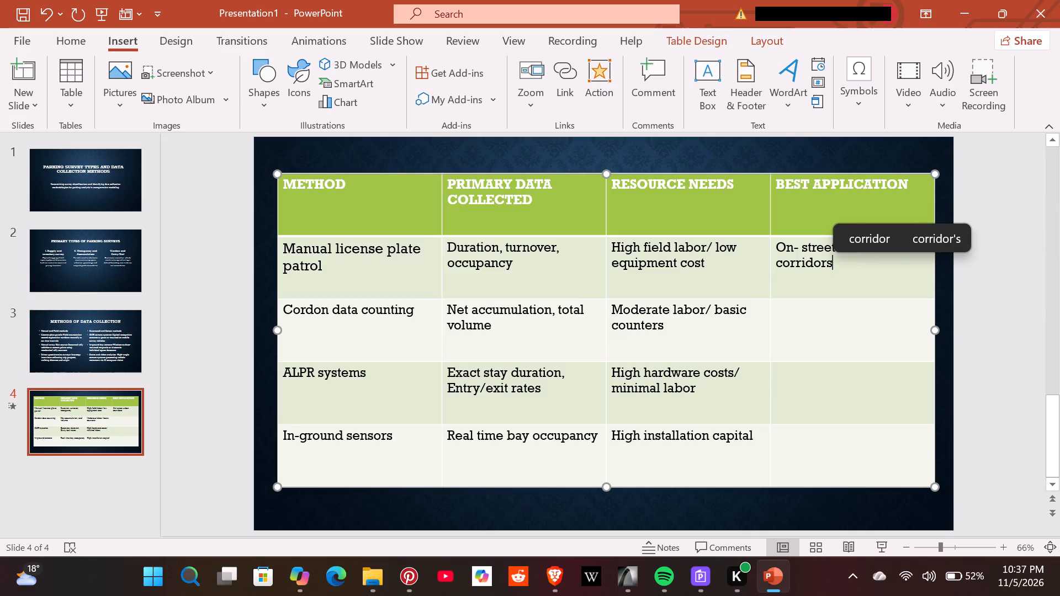
Enter "Enclosed parking structures and zones" under BEST APPLICATION in the Cordon data counting row.
{"action": "left_click", "coordinate": [803, 315]}
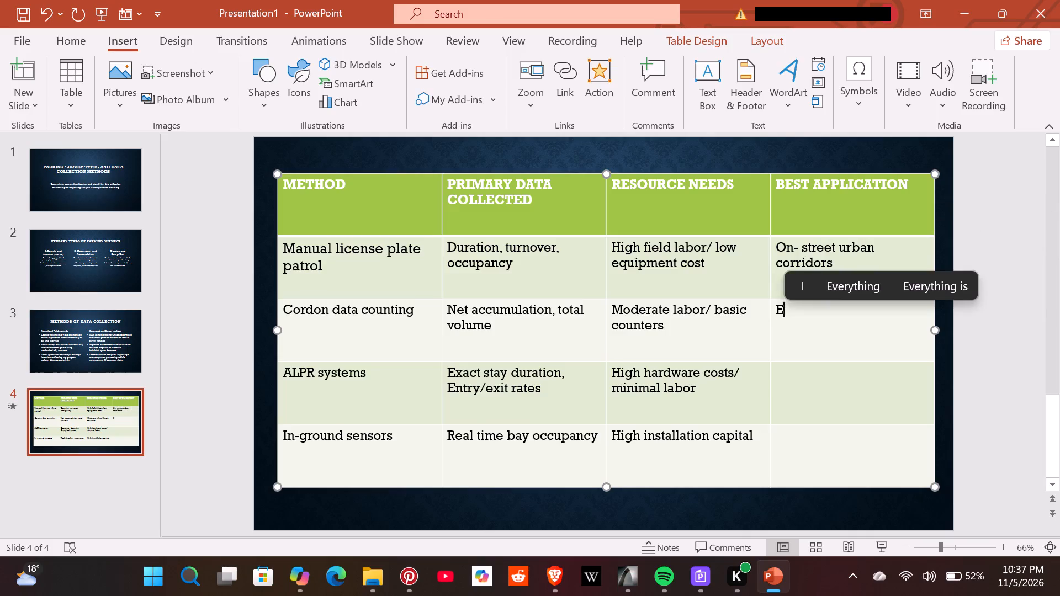
{"action": "type", "text": "nclosed parking structures"}
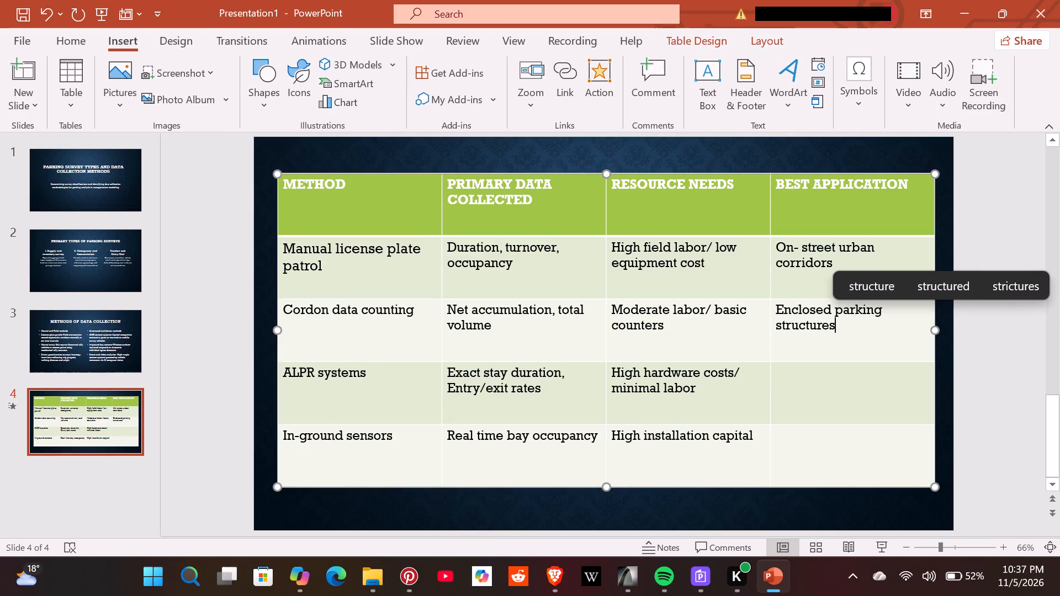
{"action": "type", "text": "/"}
{"action": "key", "text": "space"}
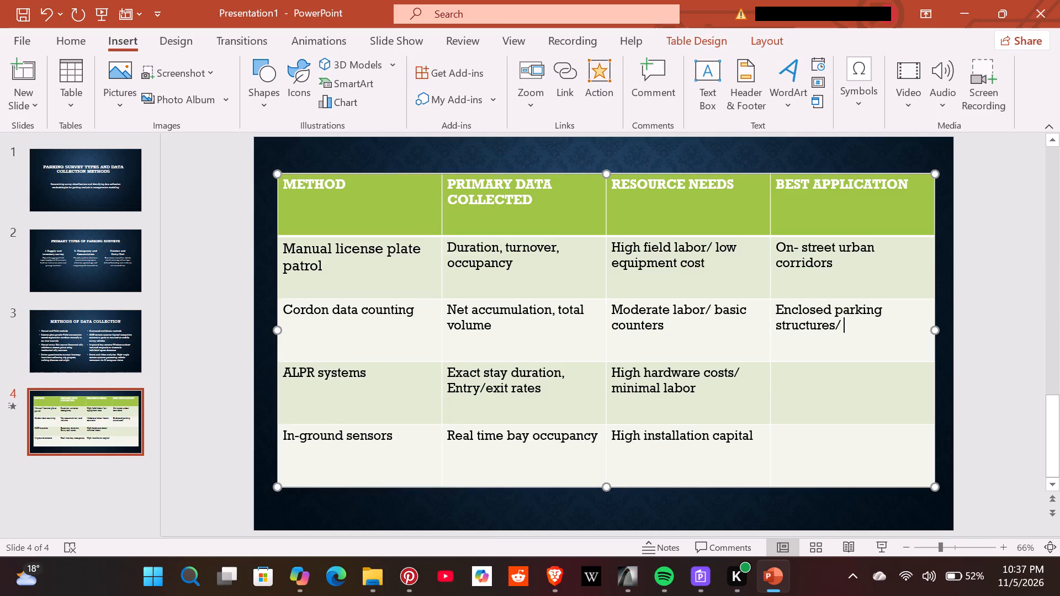
{"action": "key", "text": "BackSpace"}
{"action": "key", "text": "BackSpace"}
{"action": "key", "text": "space"}
{"action": "type", "text": "and zones"}
Enter "High capacity garages and toll facilities" under BEST APPLICATION in the ALPR systems row.
{"action": "left_click", "coordinate": [799, 381]}
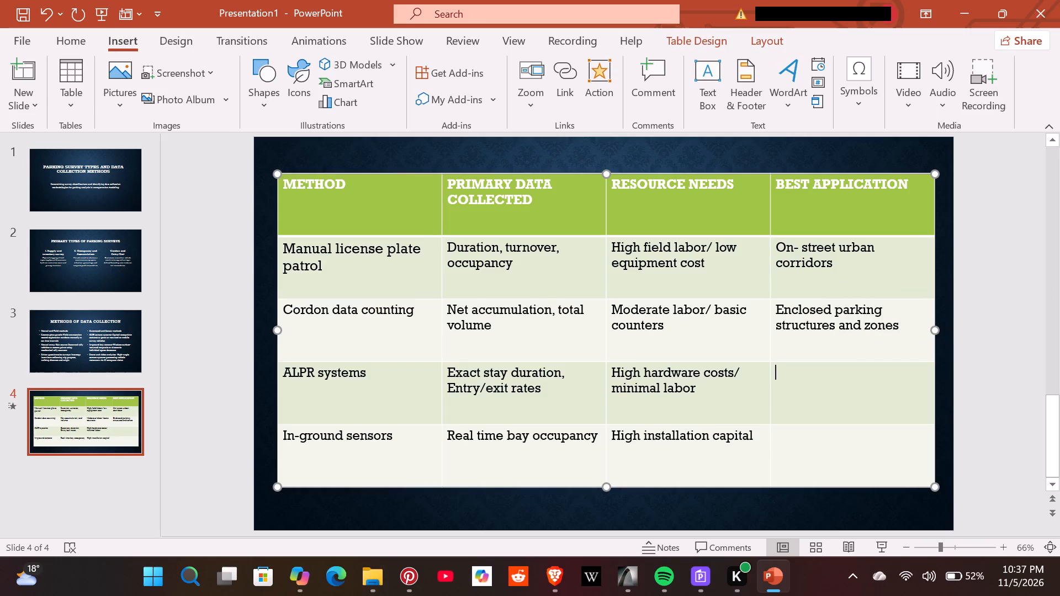
{"action": "key", "text": "h"}
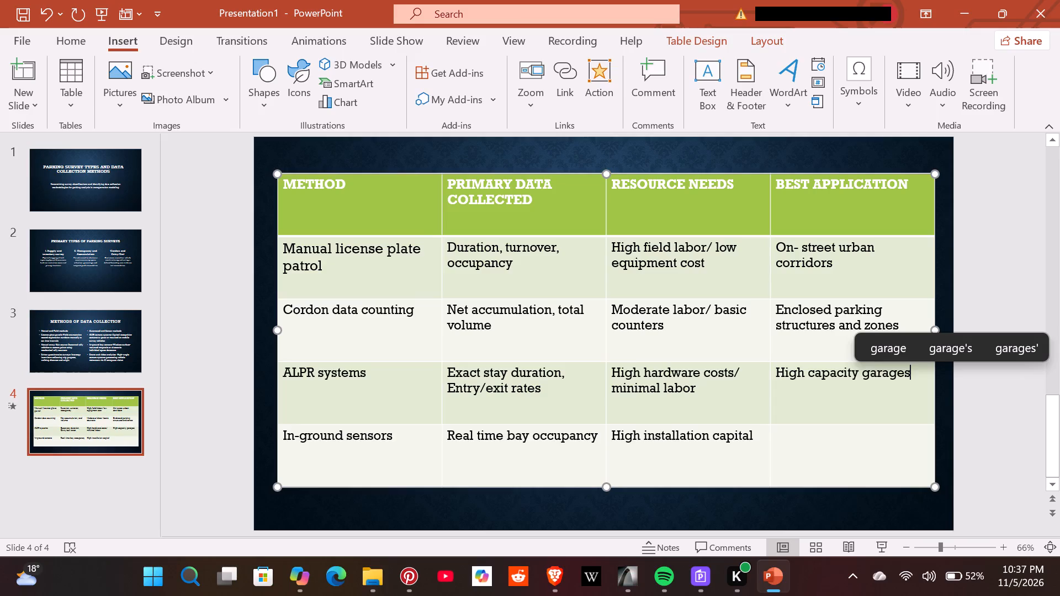
{"action": "key", "text": "space"}
{"action": "type", "text": "and toll facilities"}
Enter "Smart city dynamic parking management" under BEST APPLICATION in the In-ground sensors row and finish editing the table.
{"action": "left_click", "coordinate": [796, 430]}
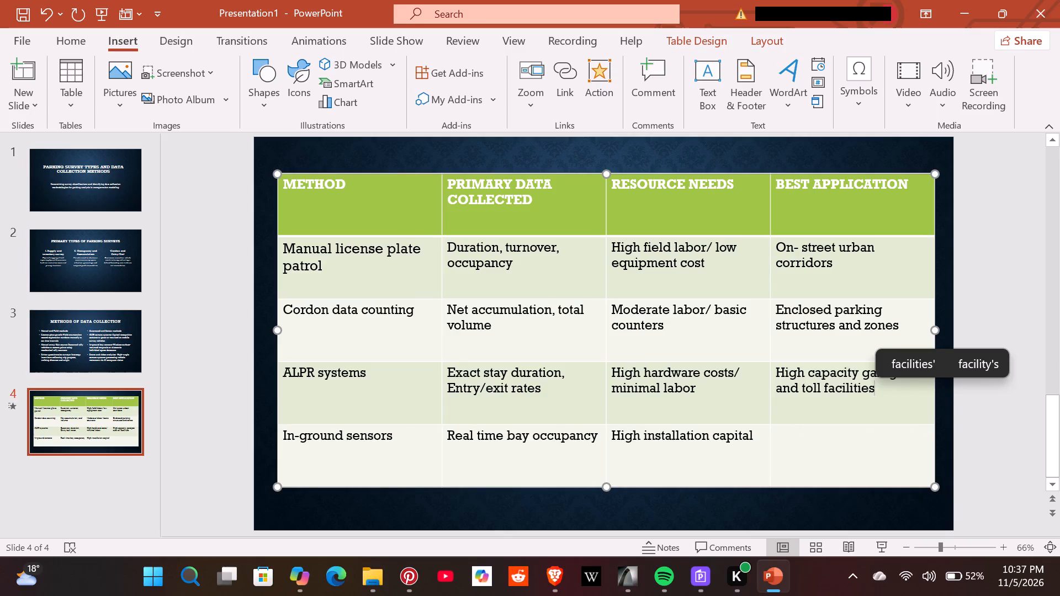
{"action": "left_click", "coordinate": [796, 437]}
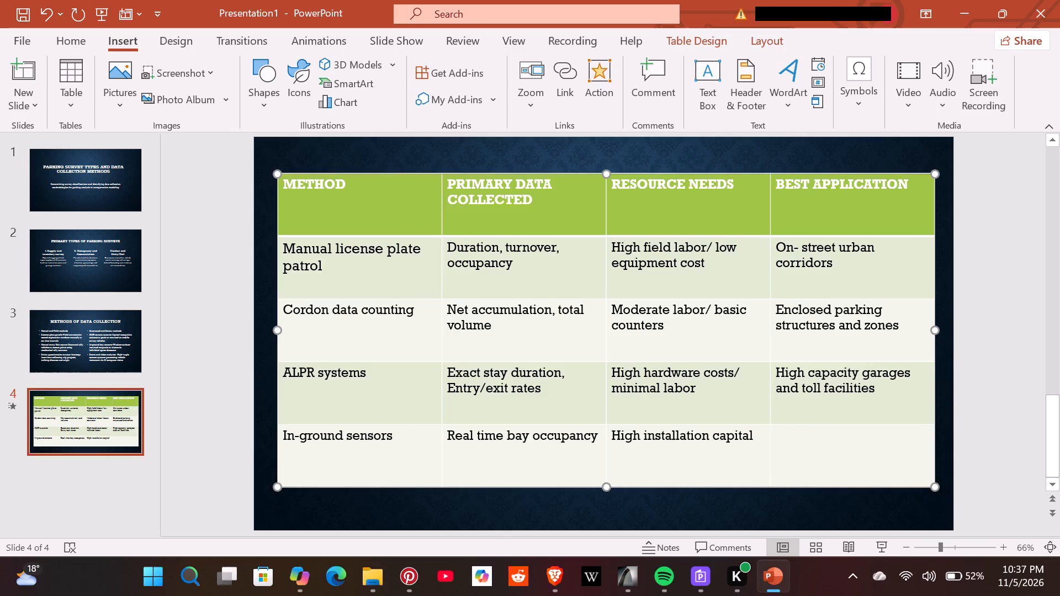
{"action": "key", "text": "s"}
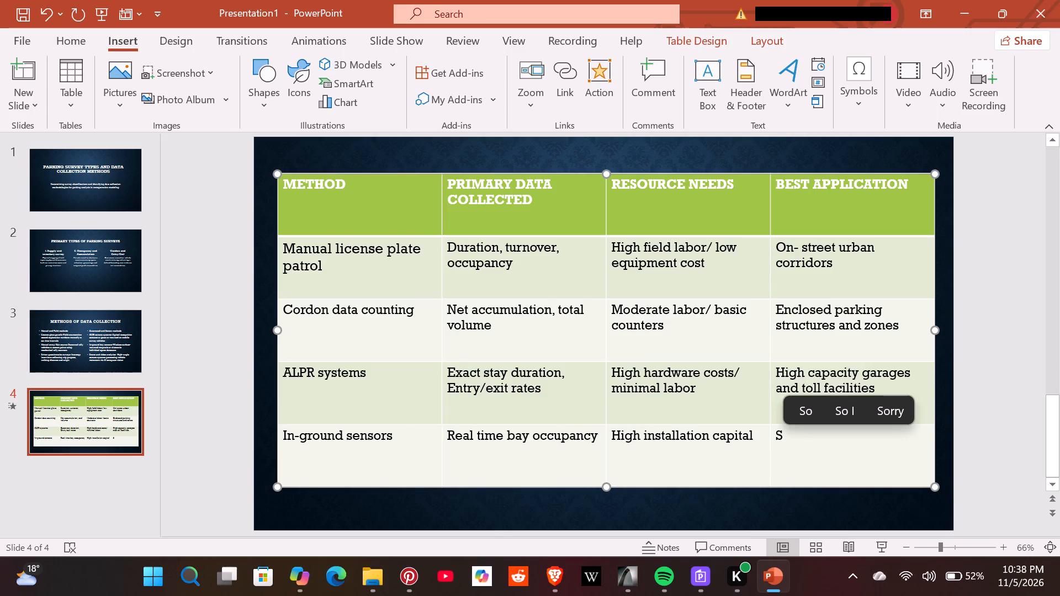
{"action": "type", "text": "mart city"}
{"action": "key", "text": "space"}
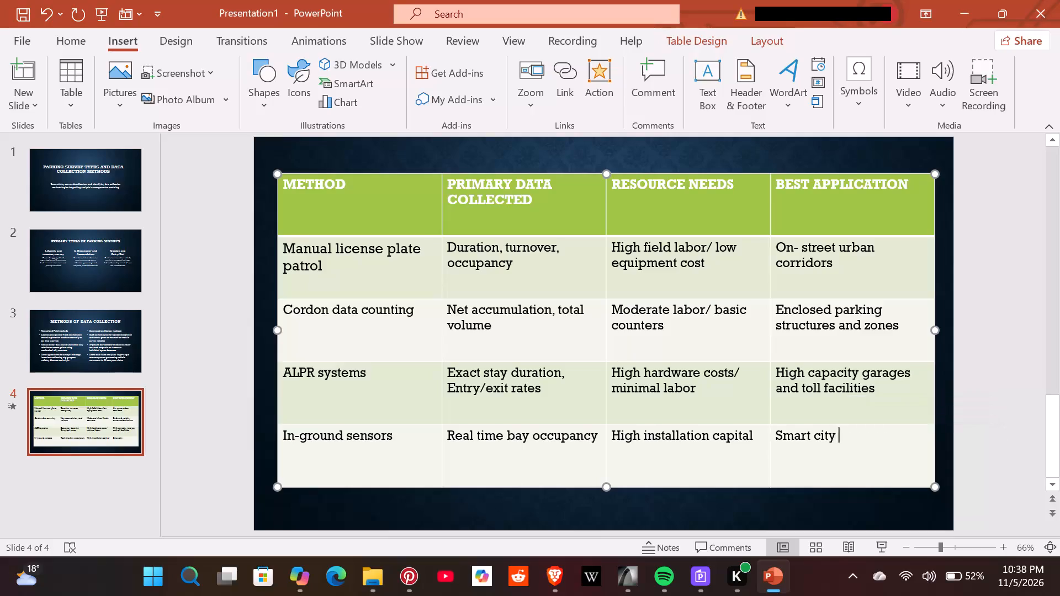
{"action": "type", "text": "dynamic parking"}
{"action": "key", "text": "space"}
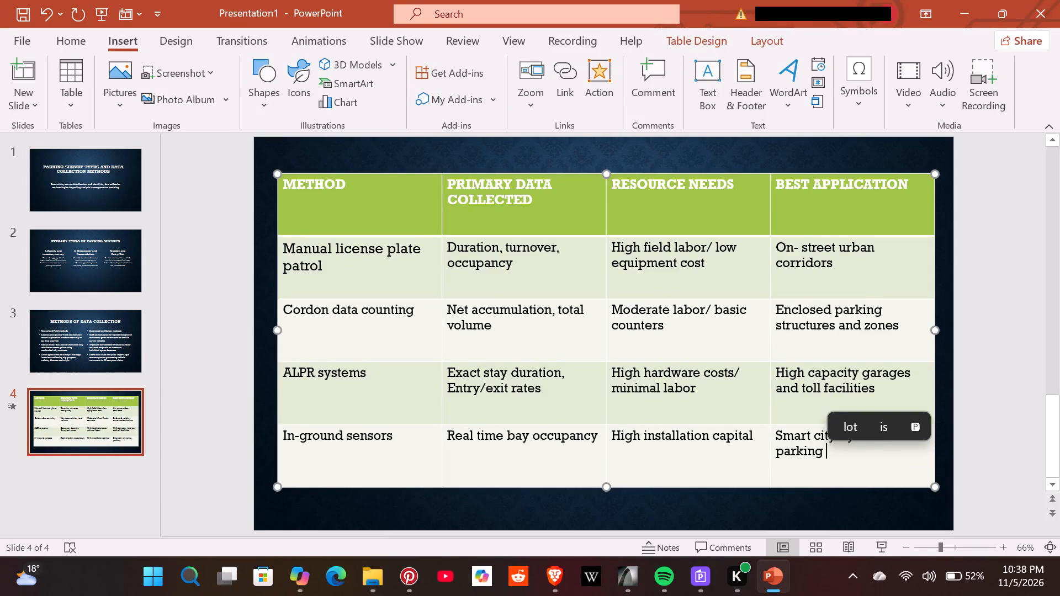
{"action": "type", "text": "management"}
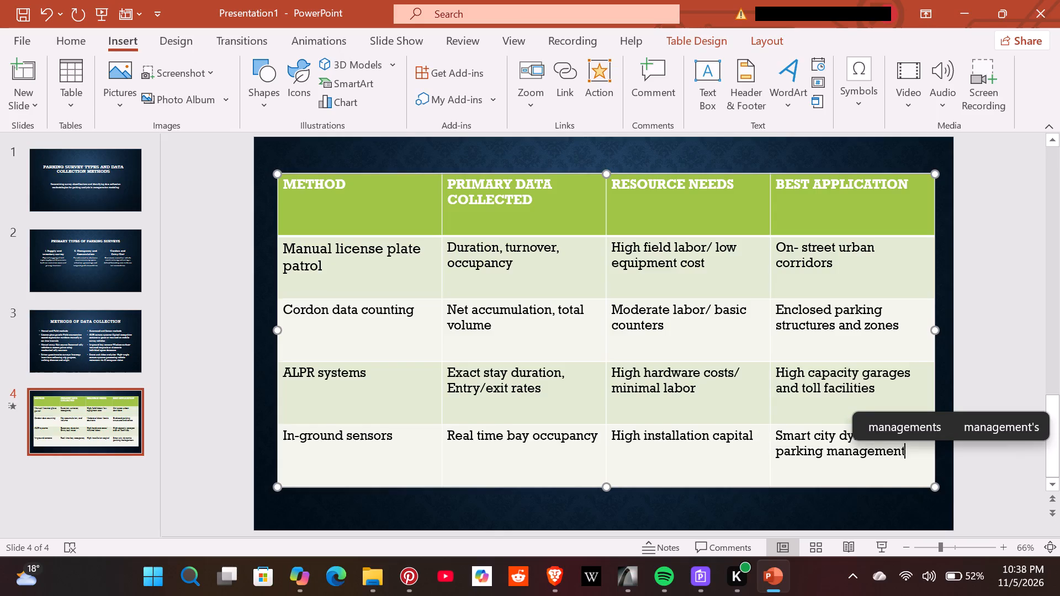
{"action": "left_click", "coordinate": [839, 491]}
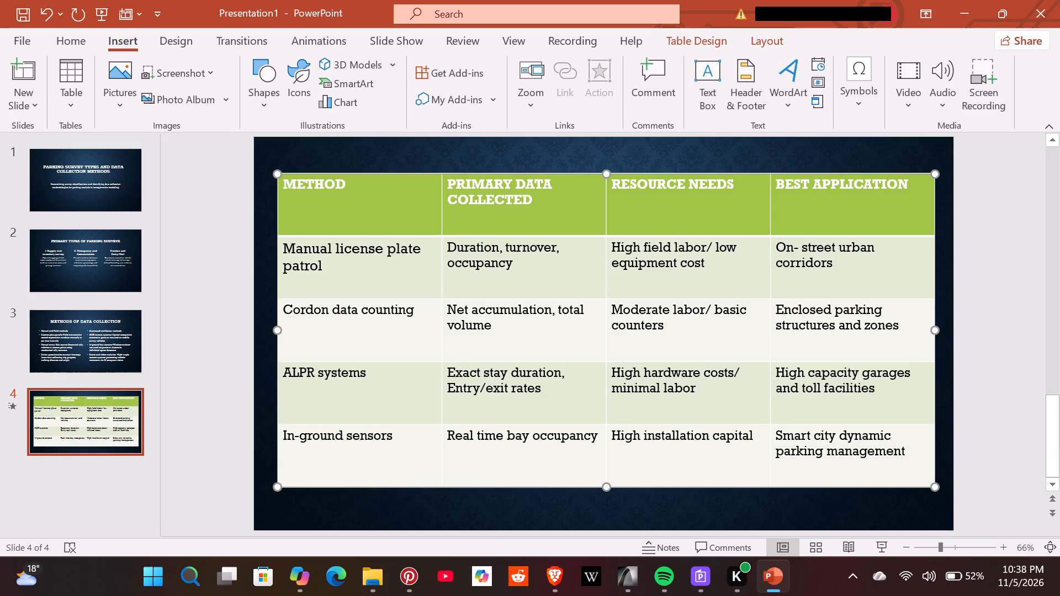
{"action": "key", "text": "Escape"}
Apply the Dividend theme, with its white background and dark purple blocks, to the whole presentation.
{"action": "left_click", "coordinate": [317, 41]}
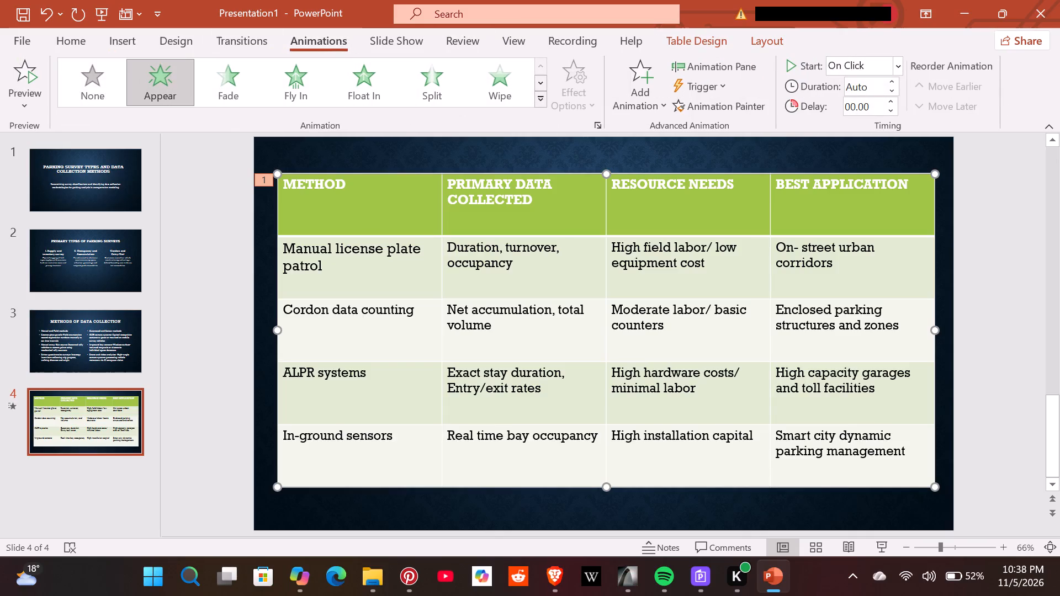
{"action": "left_click", "coordinate": [180, 41]}
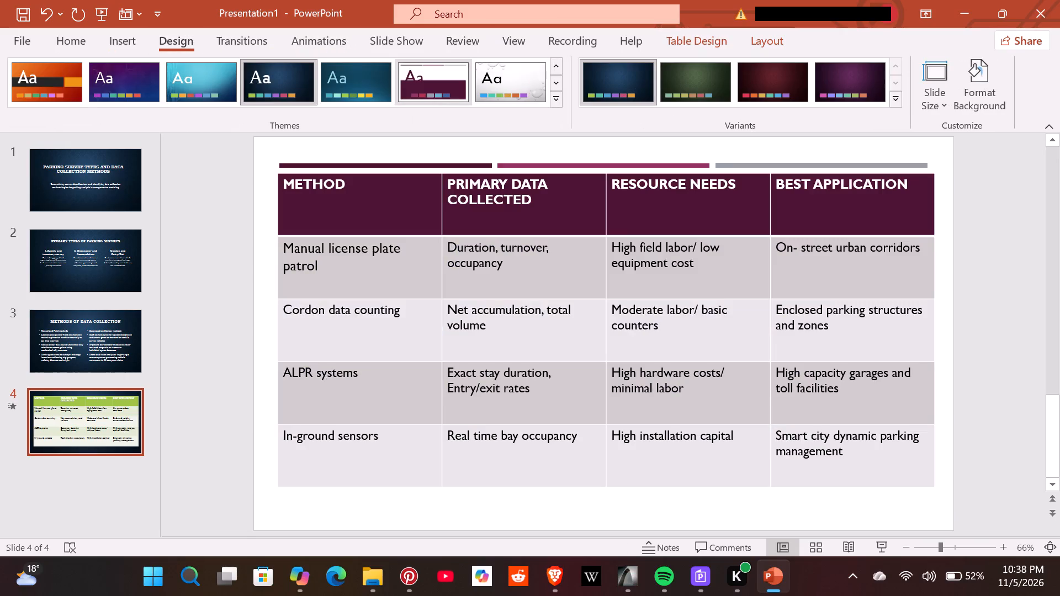
{"action": "left_click", "coordinate": [426, 81]}
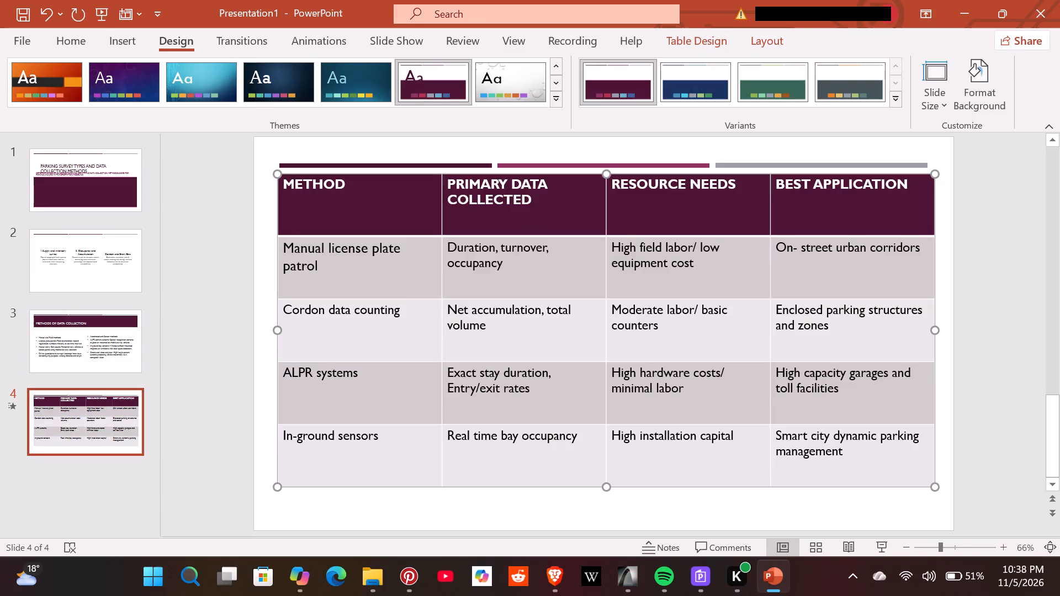
On the title slide, resize the subtitle box so its text sits inside the dark purple block, clear of the title.
{"action": "left_click", "coordinate": [119, 177]}
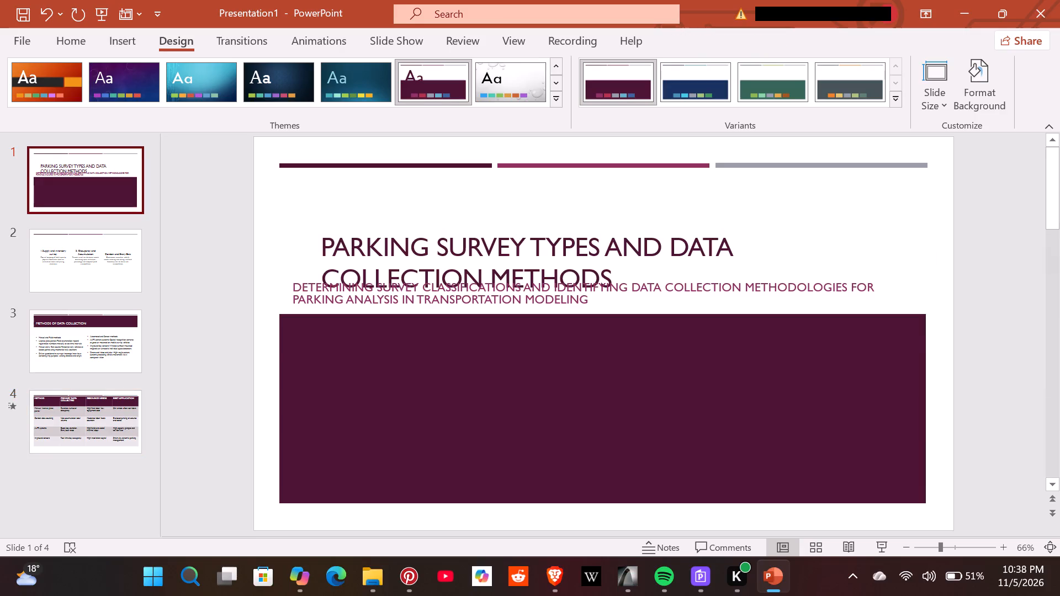
{"action": "left_click", "coordinate": [448, 290]}
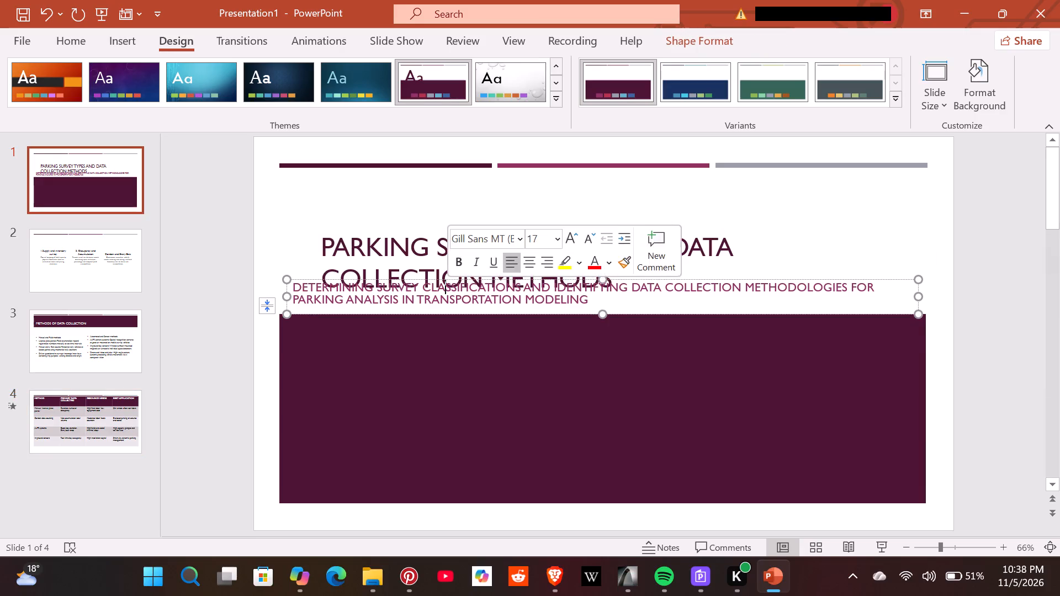
{"action": "left_click", "coordinate": [602, 313]}
{"action": "left_click_drag", "start_coordinate": [602, 313], "coordinate": [597, 395]}
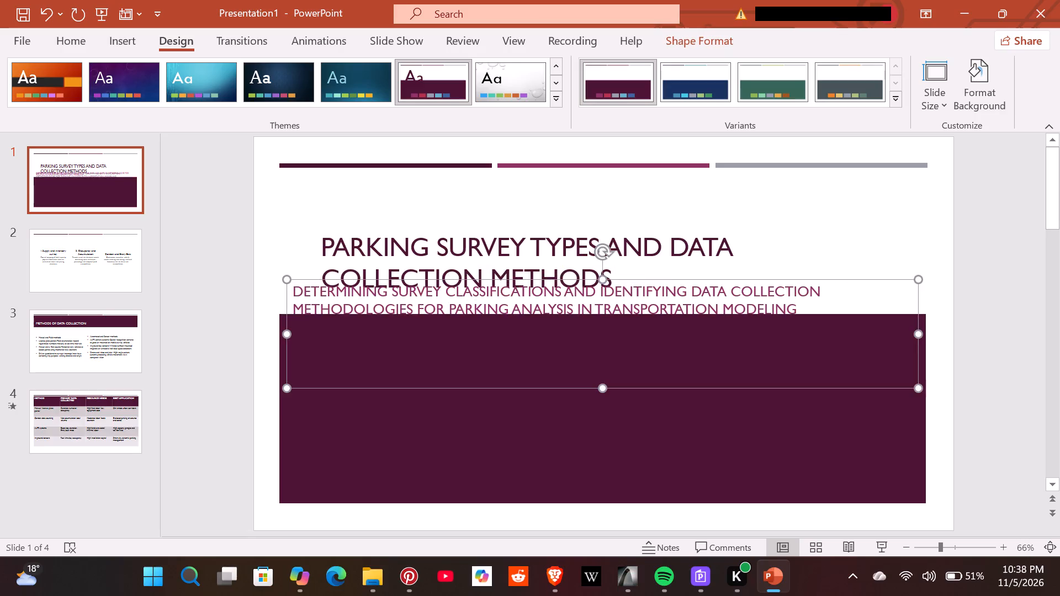
{"action": "left_click", "coordinate": [602, 424]}
{"action": "left_click", "coordinate": [320, 301]}
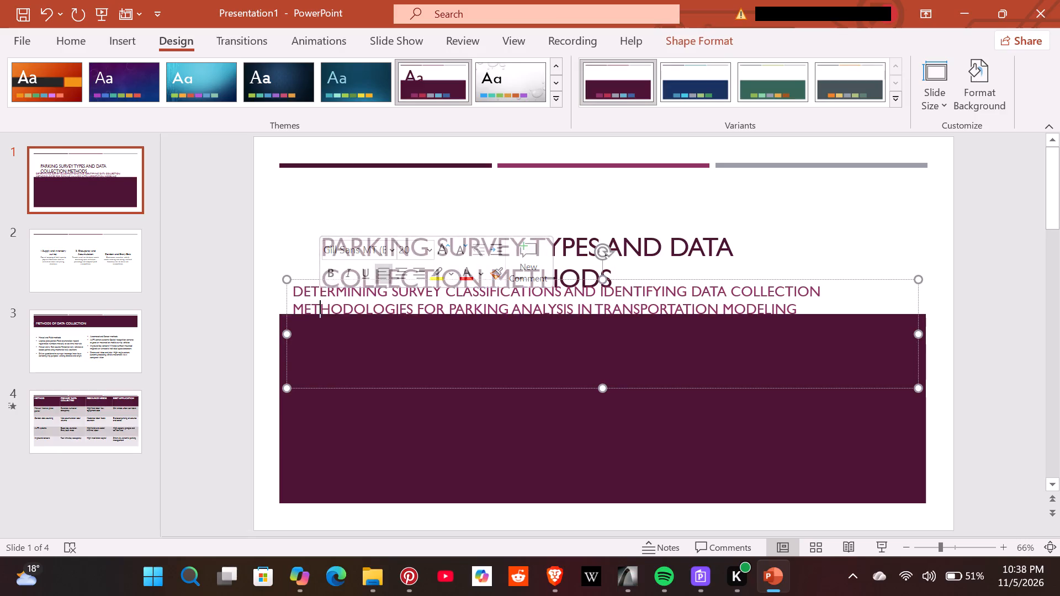
{"action": "left_click_drag", "start_coordinate": [285, 274], "coordinate": [290, 329]}
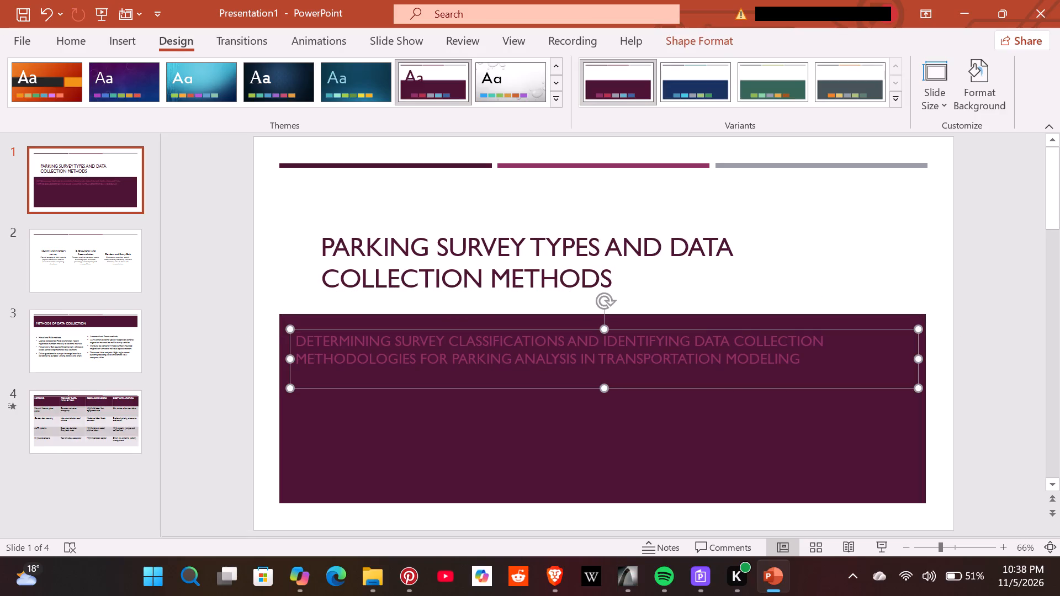
{"action": "left_click", "coordinate": [622, 424]}
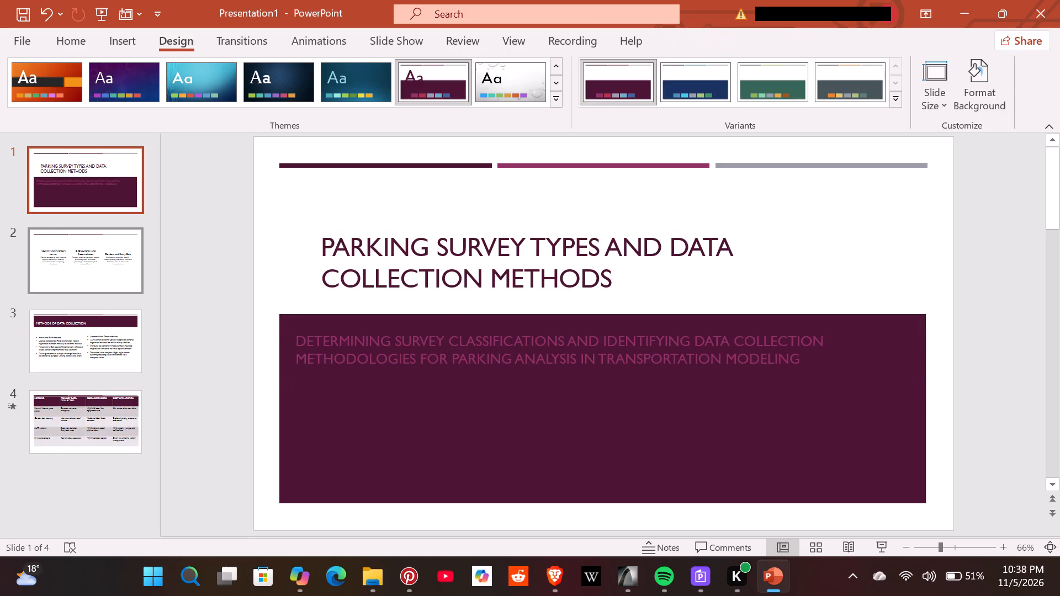
On slide 2, stretch the title placeholder downward until it extends below the three survey-type columns.
{"action": "left_click", "coordinate": [68, 265]}
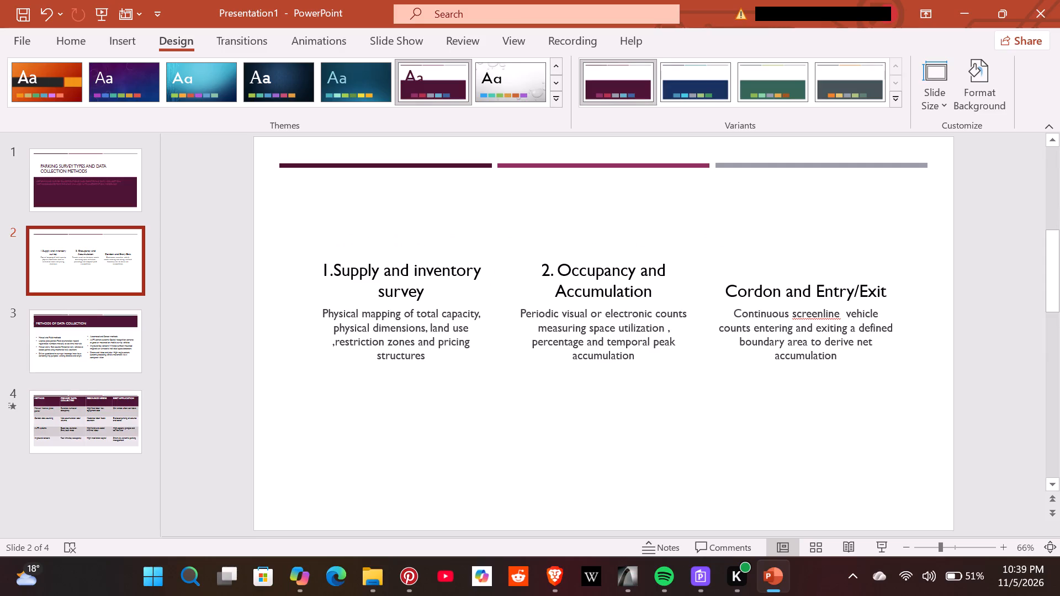
{"action": "left_click", "coordinate": [490, 168]}
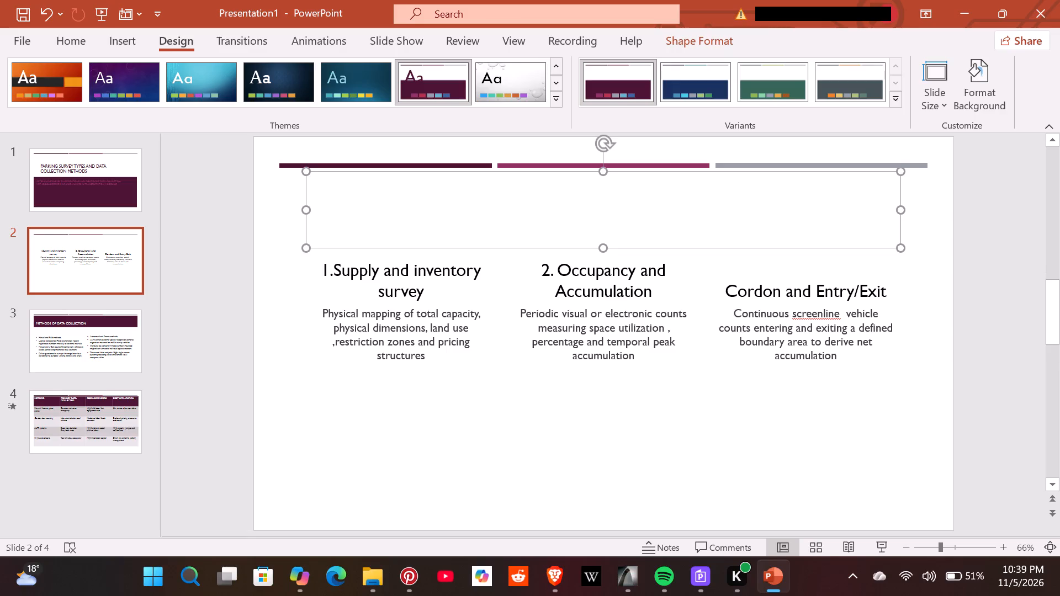
{"action": "left_click_drag", "start_coordinate": [607, 217], "coordinate": [592, 259]}
{"action": "left_click", "coordinate": [495, 171]}
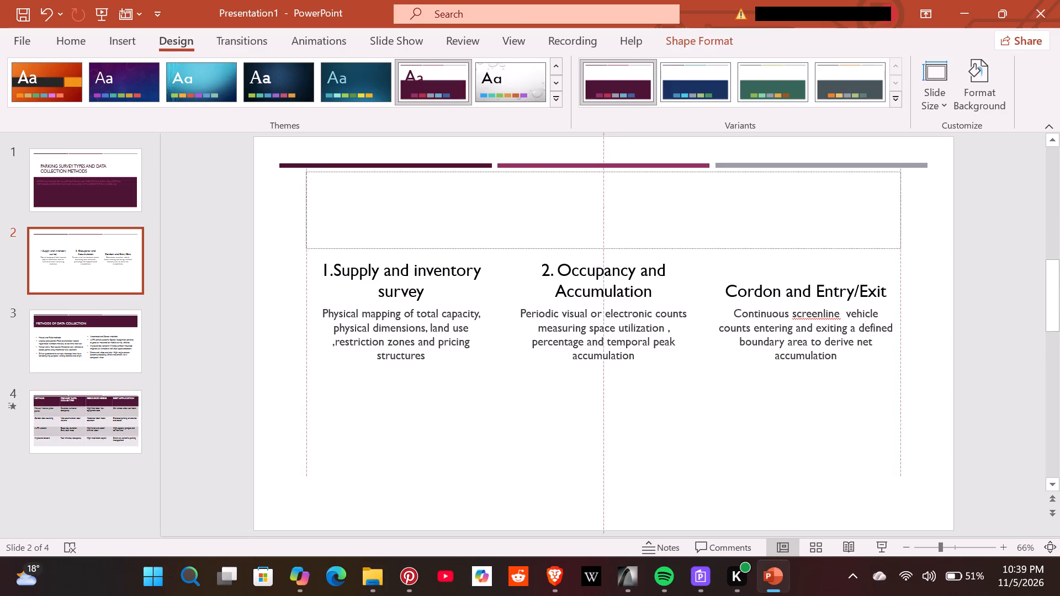
{"action": "left_click_drag", "start_coordinate": [287, 167], "coordinate": [394, 171]}
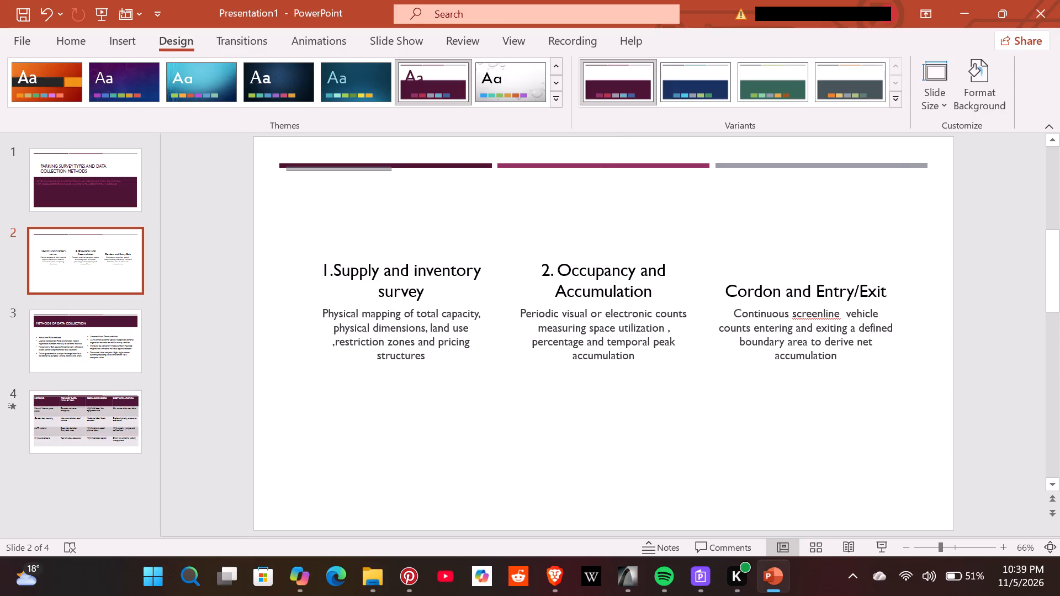
{"action": "left_click", "coordinate": [559, 158]}
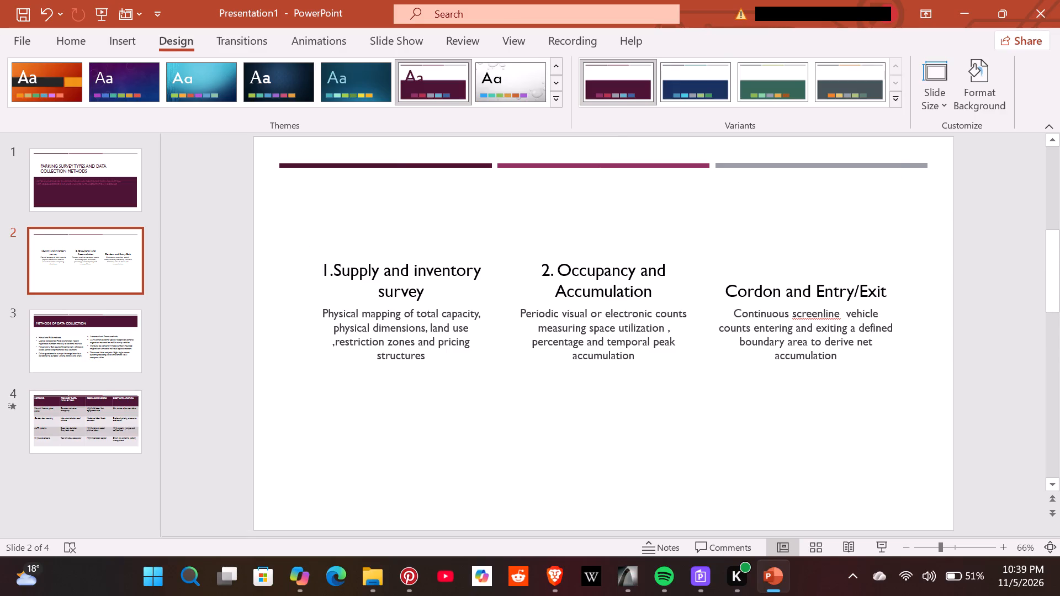
{"action": "left_click", "coordinate": [561, 166]}
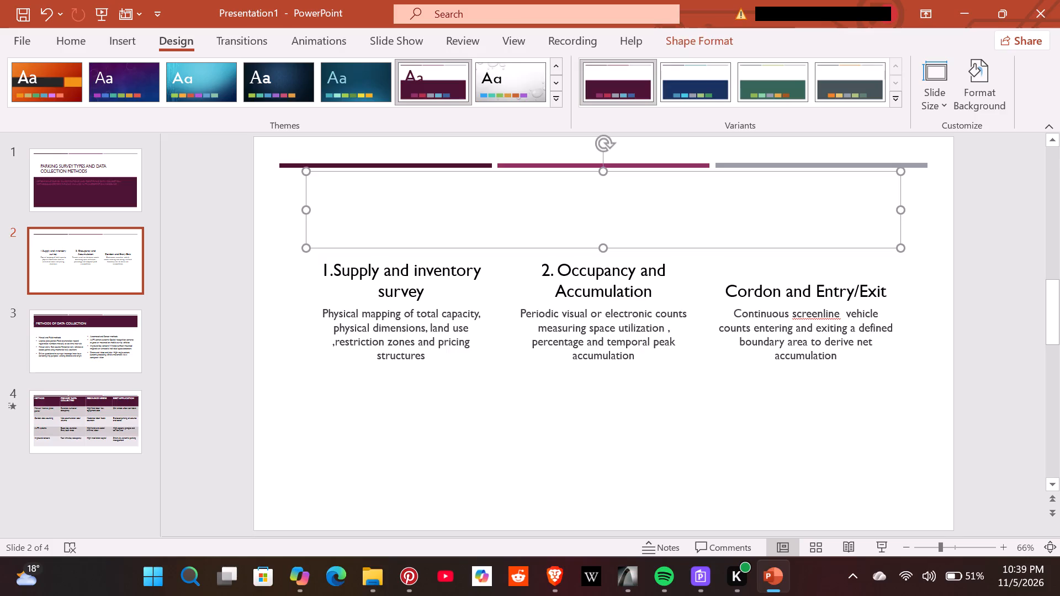
{"action": "left_click_drag", "start_coordinate": [603, 252], "coordinate": [584, 470]}
{"action": "left_click", "coordinate": [584, 470]}
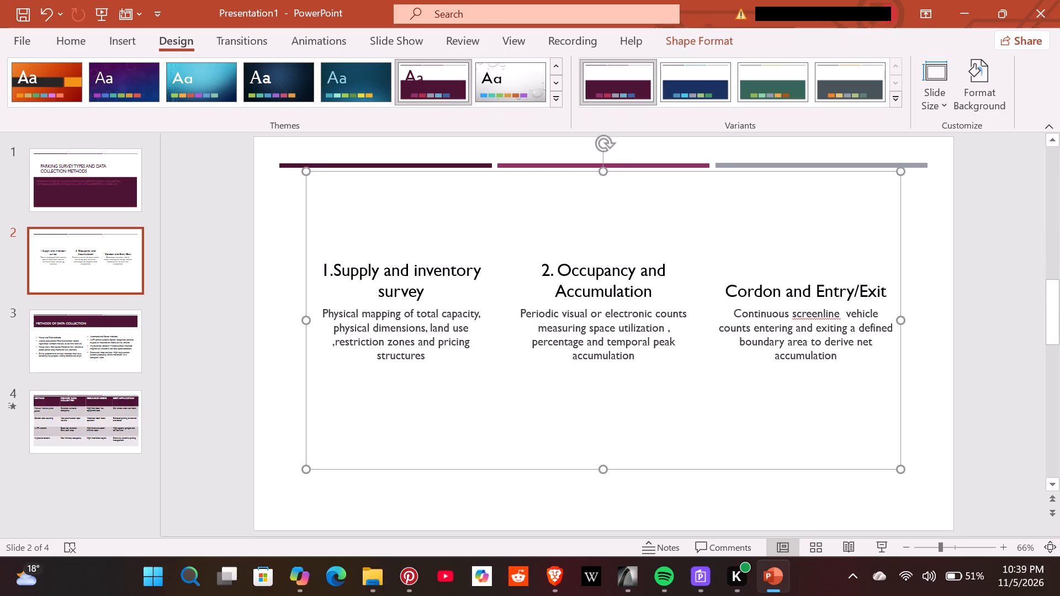
{"action": "left_click", "coordinate": [536, 182]}
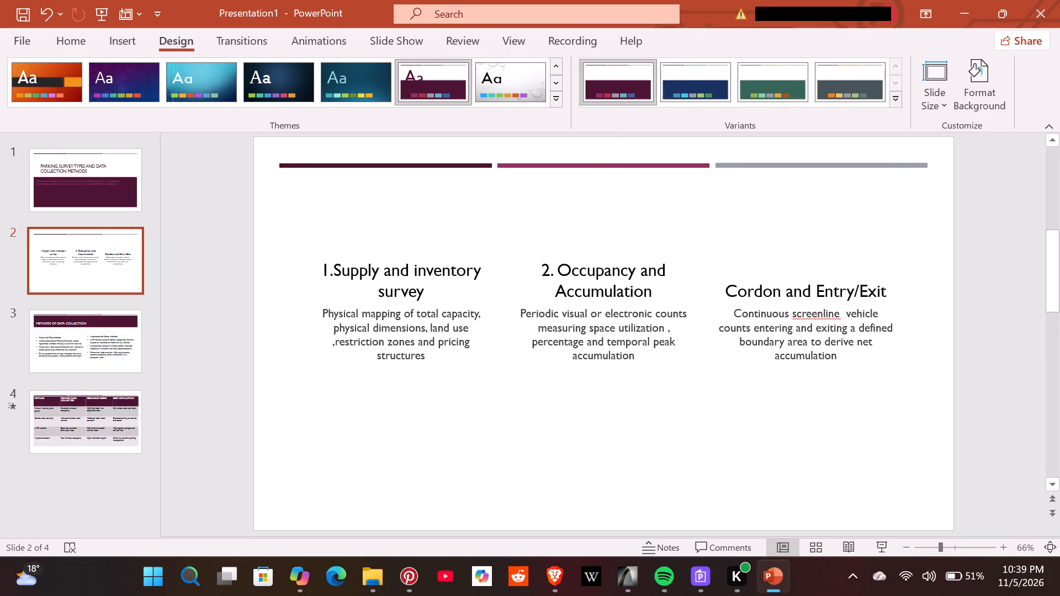
{"action": "left_click", "coordinate": [791, 158]}
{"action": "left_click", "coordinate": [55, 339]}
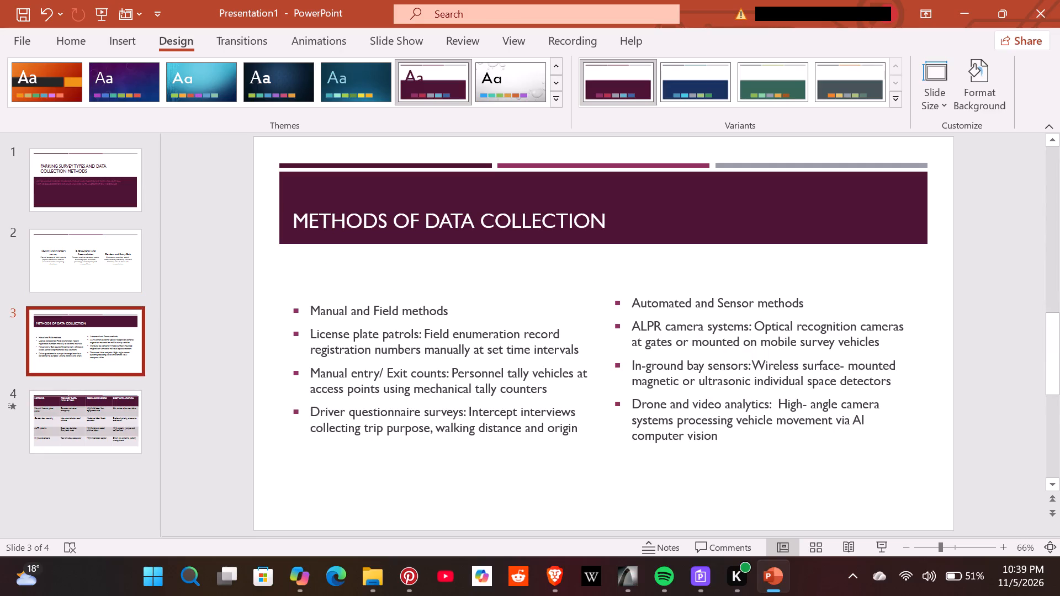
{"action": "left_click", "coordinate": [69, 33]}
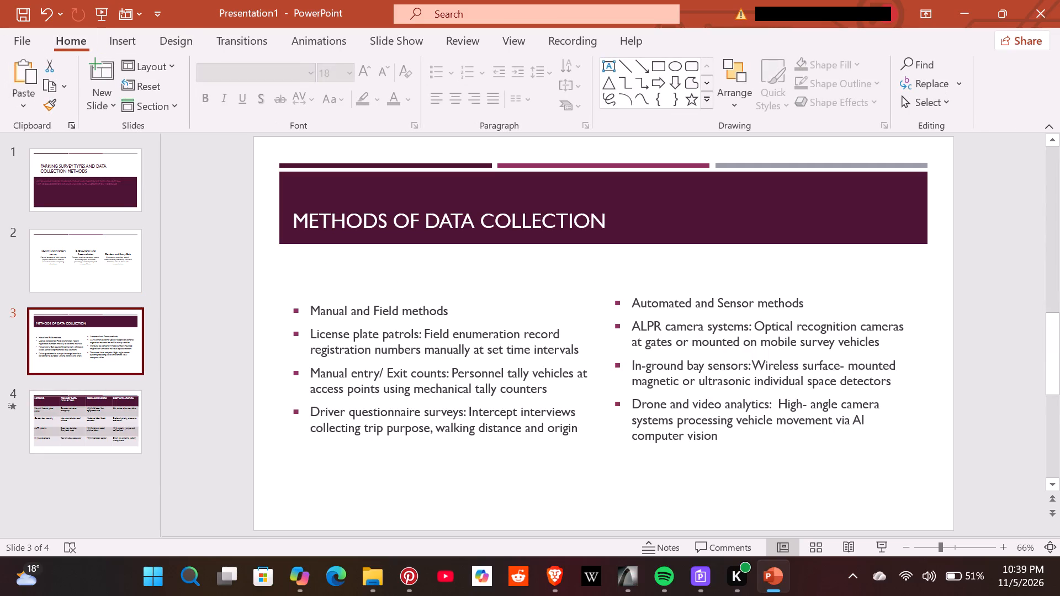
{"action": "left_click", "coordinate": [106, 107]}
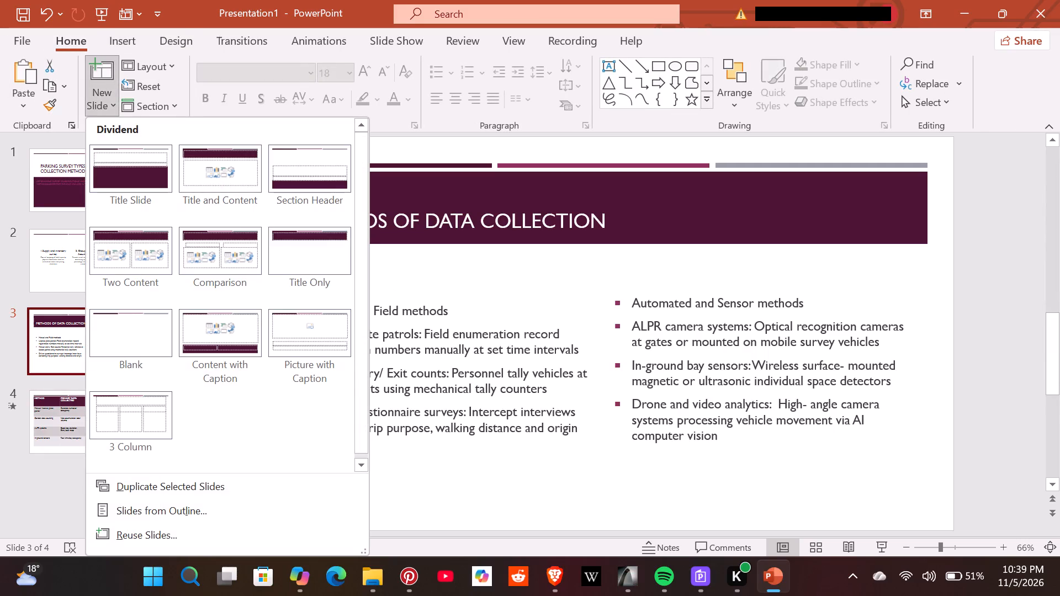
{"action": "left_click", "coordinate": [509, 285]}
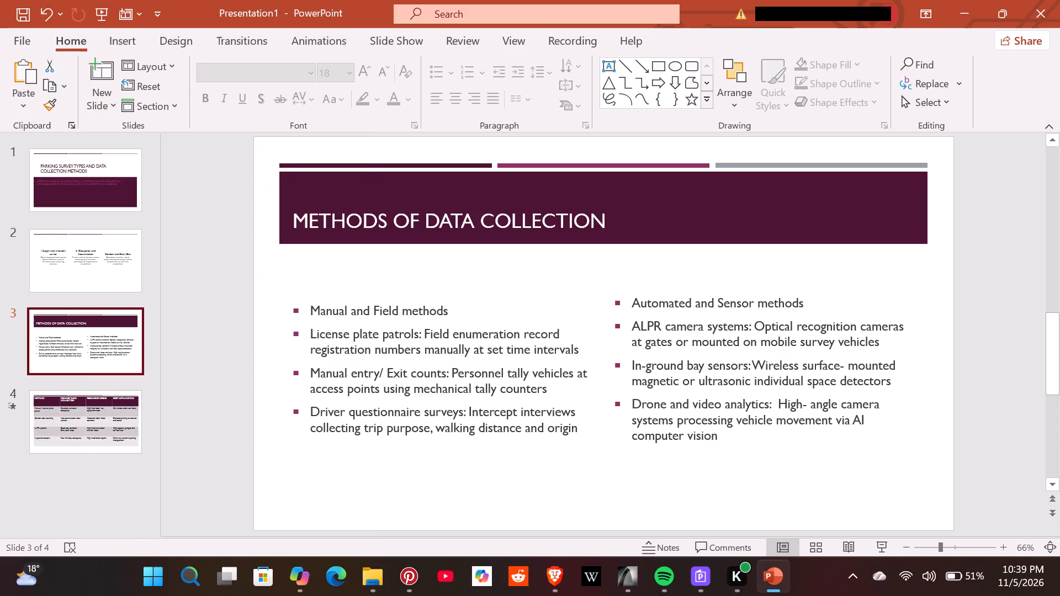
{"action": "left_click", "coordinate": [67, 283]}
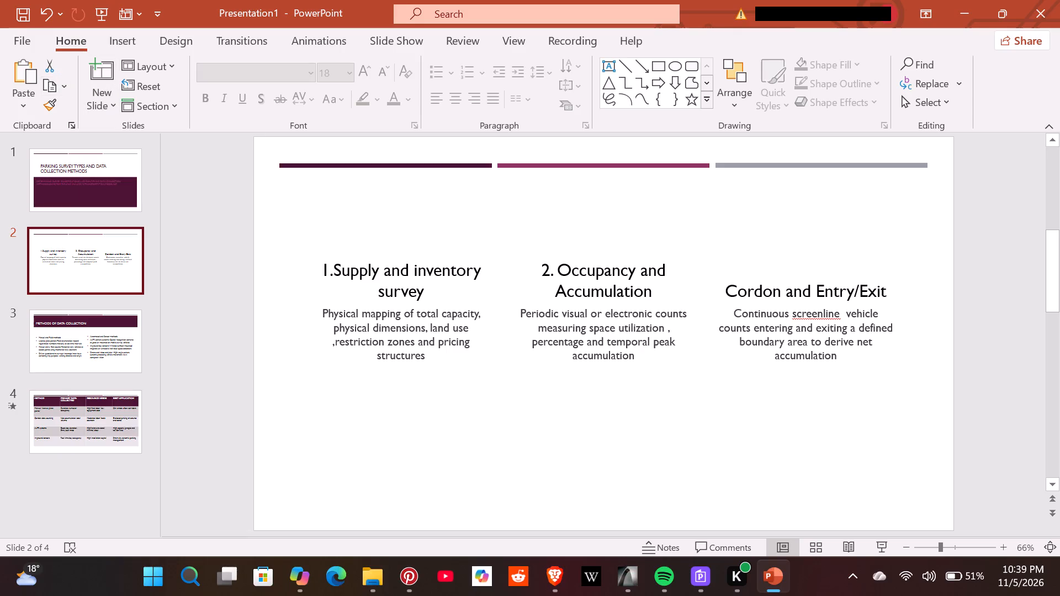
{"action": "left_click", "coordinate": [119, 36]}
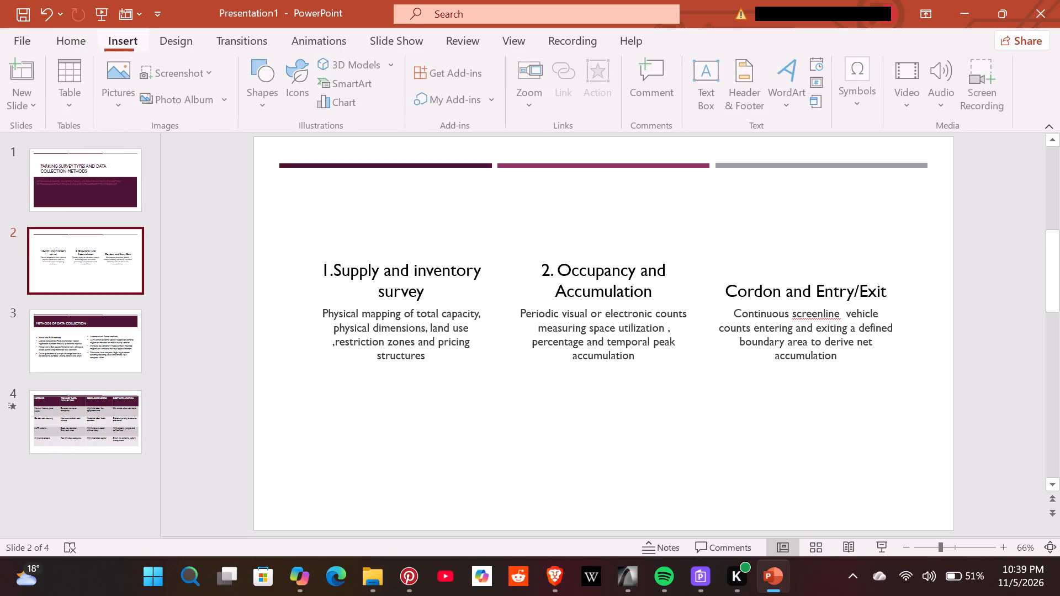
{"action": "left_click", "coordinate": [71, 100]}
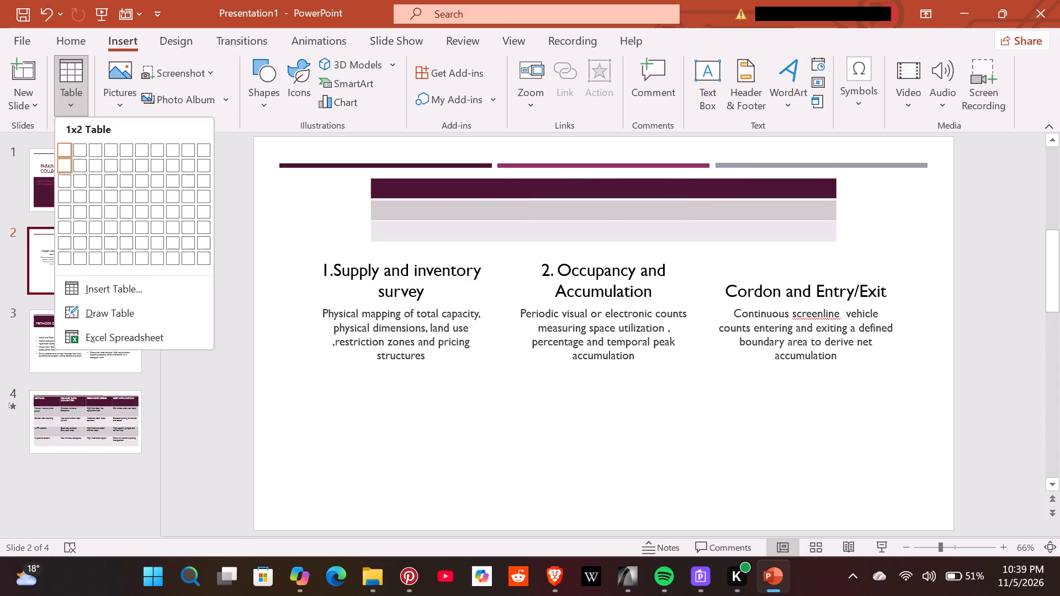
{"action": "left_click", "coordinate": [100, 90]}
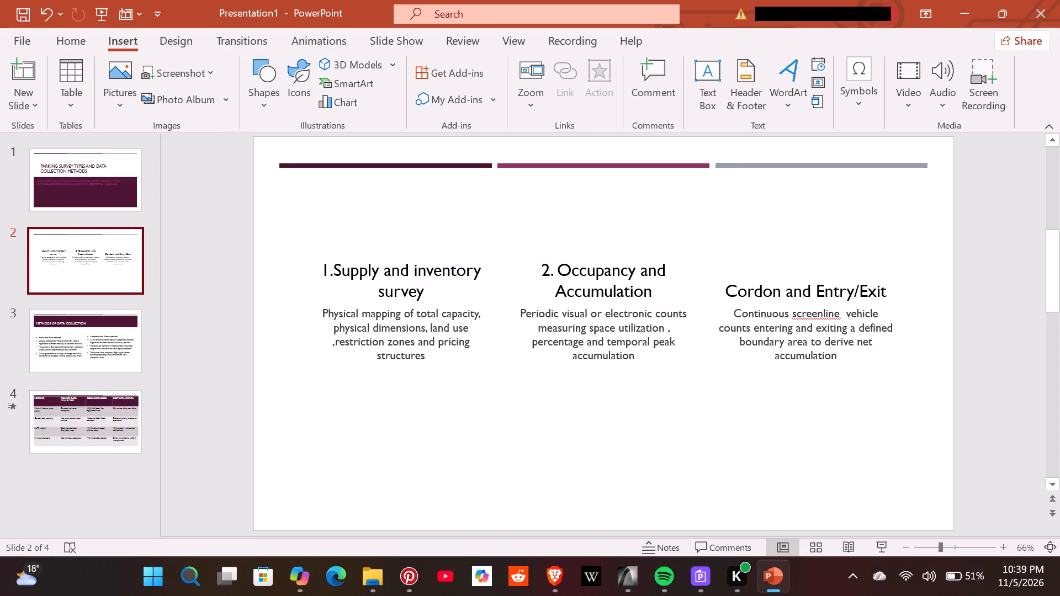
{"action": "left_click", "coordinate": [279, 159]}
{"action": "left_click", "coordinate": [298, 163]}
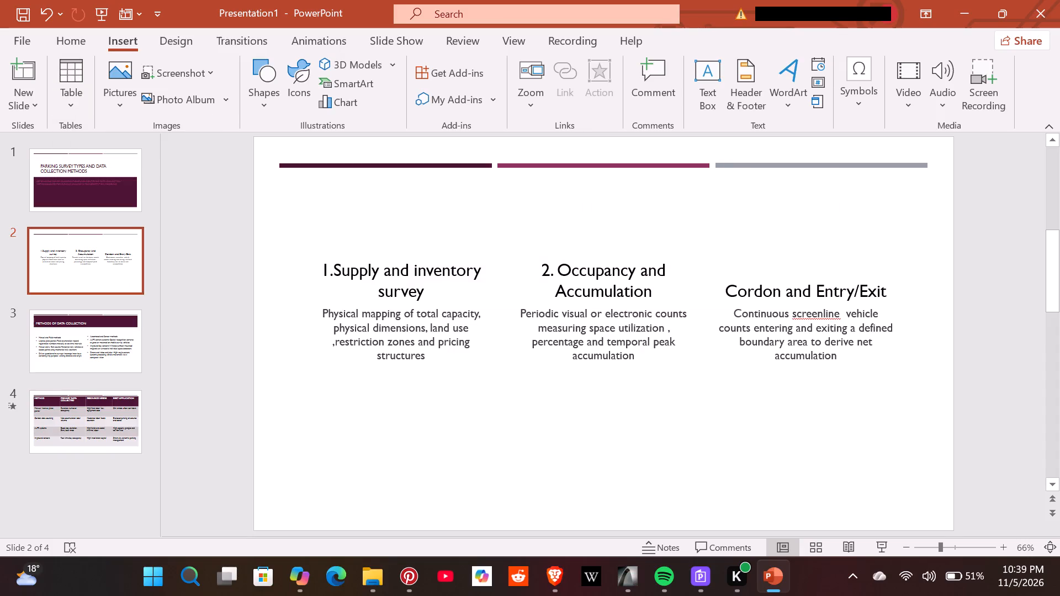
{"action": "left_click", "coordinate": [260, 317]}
Review slide 3 and the comparison table on slide 4 in the Dividend theme.
{"action": "left_click", "coordinate": [95, 360]}
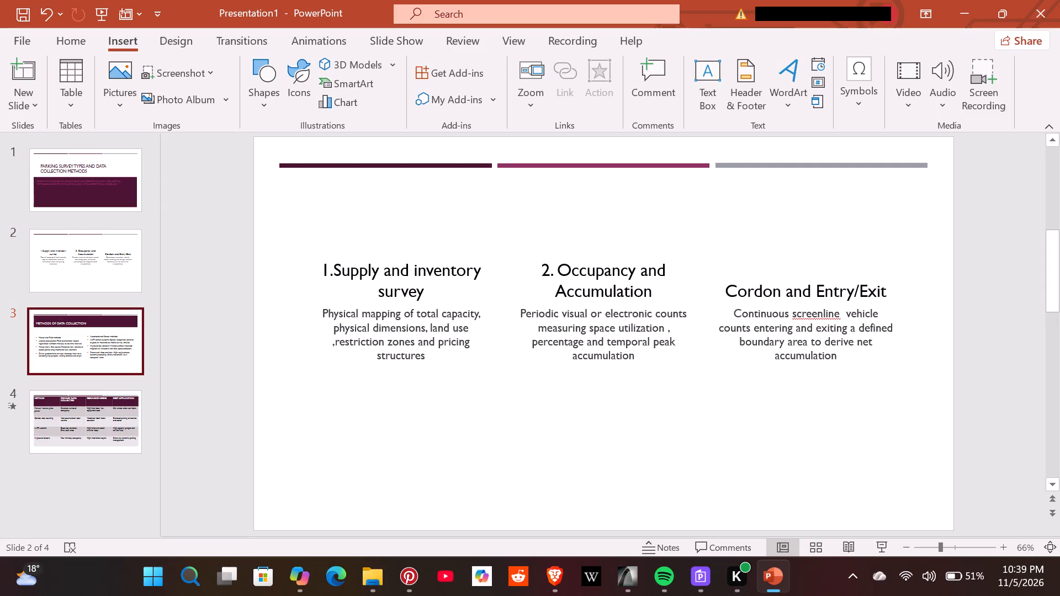
{"action": "left_click", "coordinate": [77, 408]}
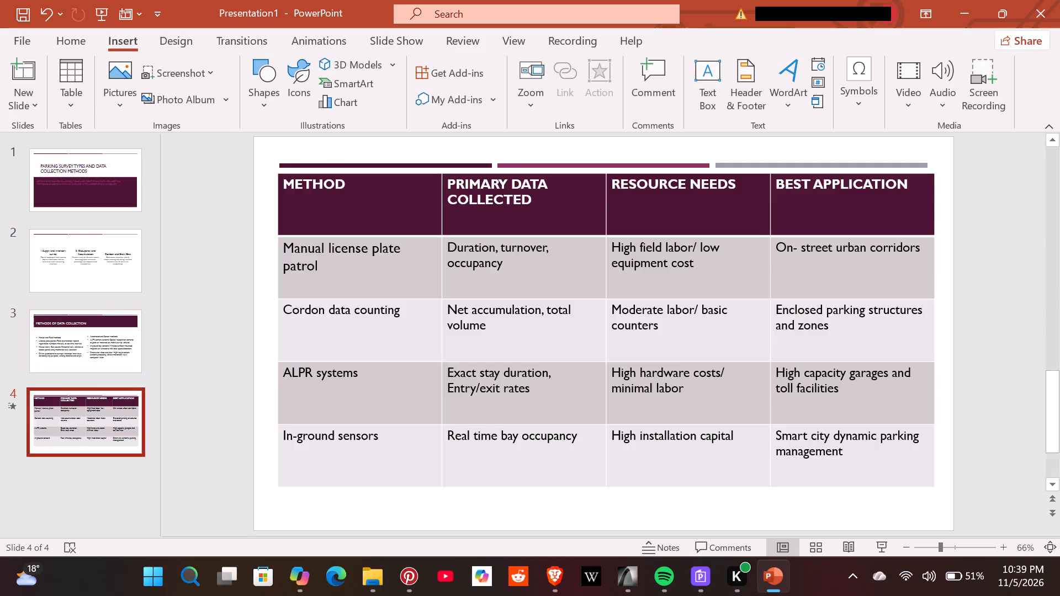
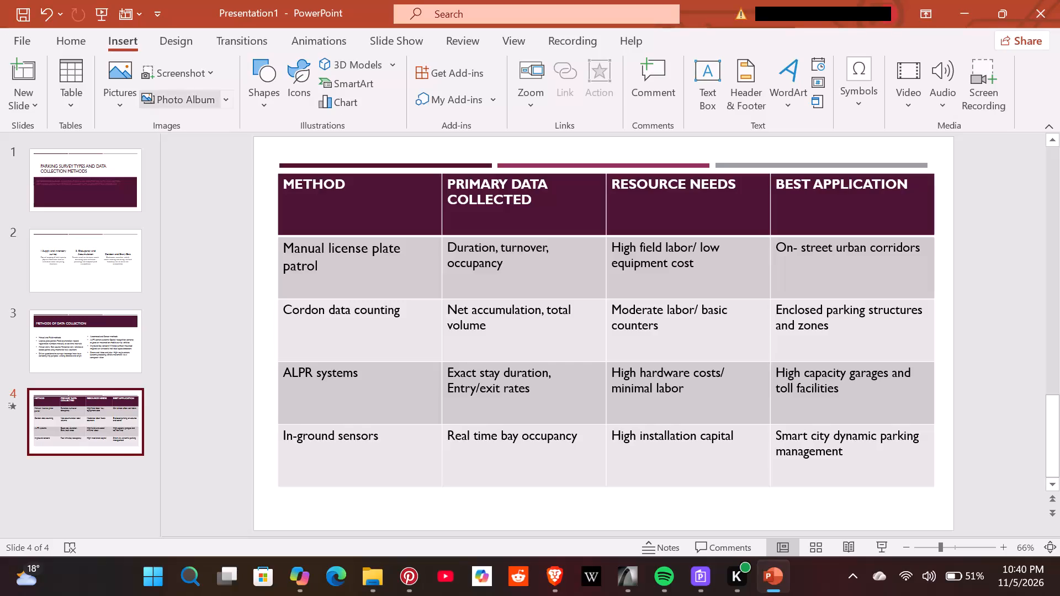
Save the presentation as "Parking survey types and data collection methods" in PowerPoint Presentation format in the OneDrive TRANSPORTION MODELLING I folder.
{"action": "left_click", "coordinate": [18, 41]}
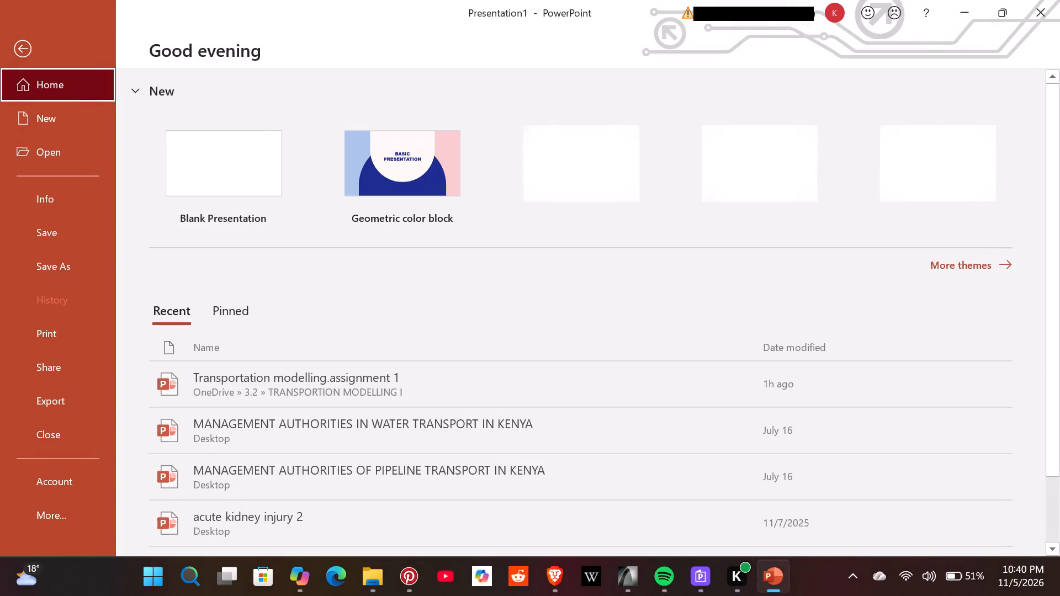
{"action": "left_click", "coordinate": [98, 236]}
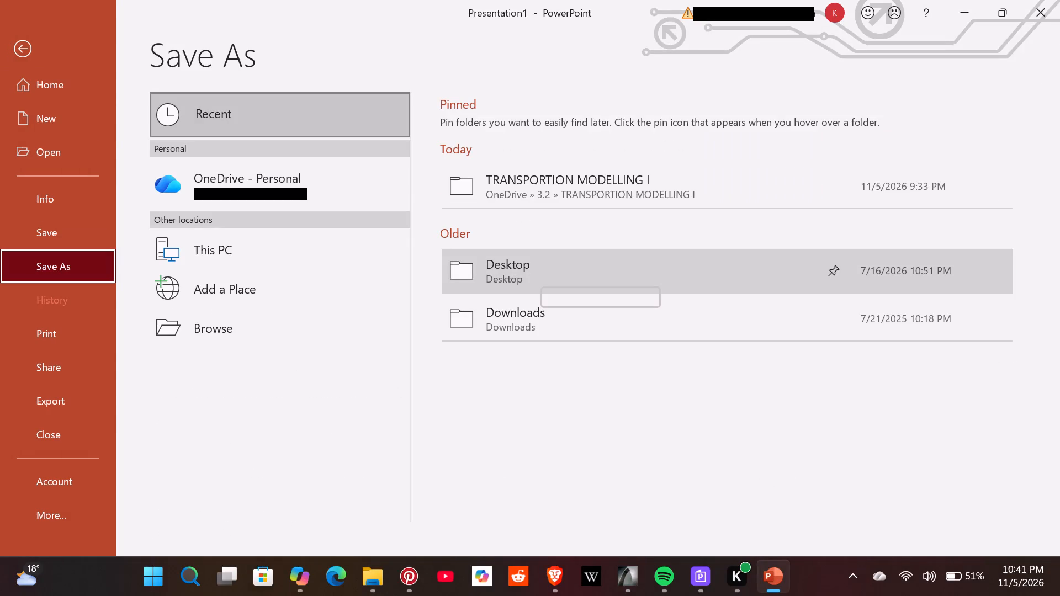
{"action": "left_click", "coordinate": [535, 199]}
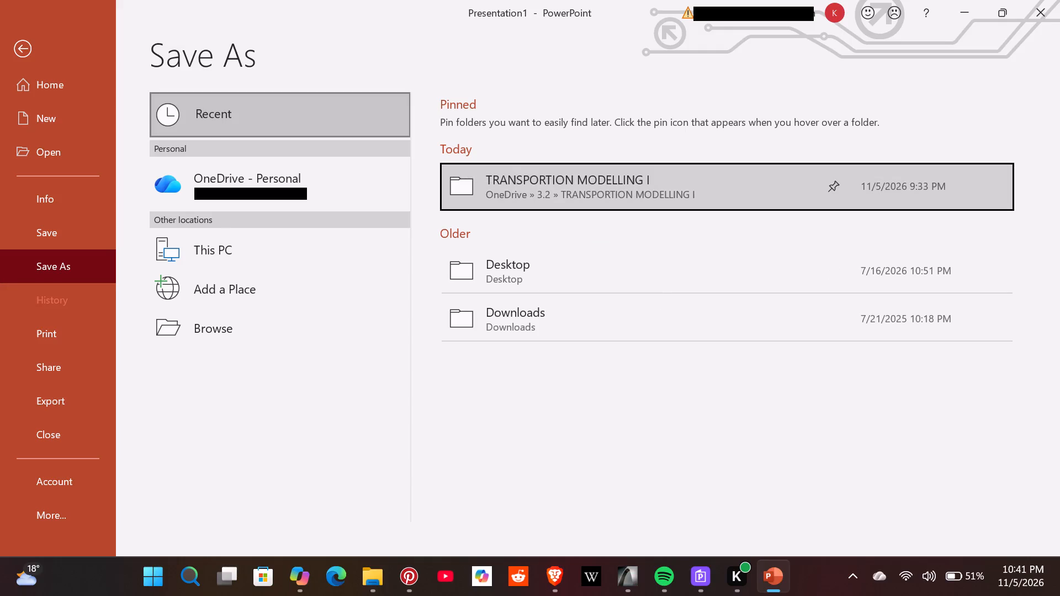
{"action": "left_click", "coordinate": [277, 189]}
{"action": "left_click", "coordinate": [484, 127]}
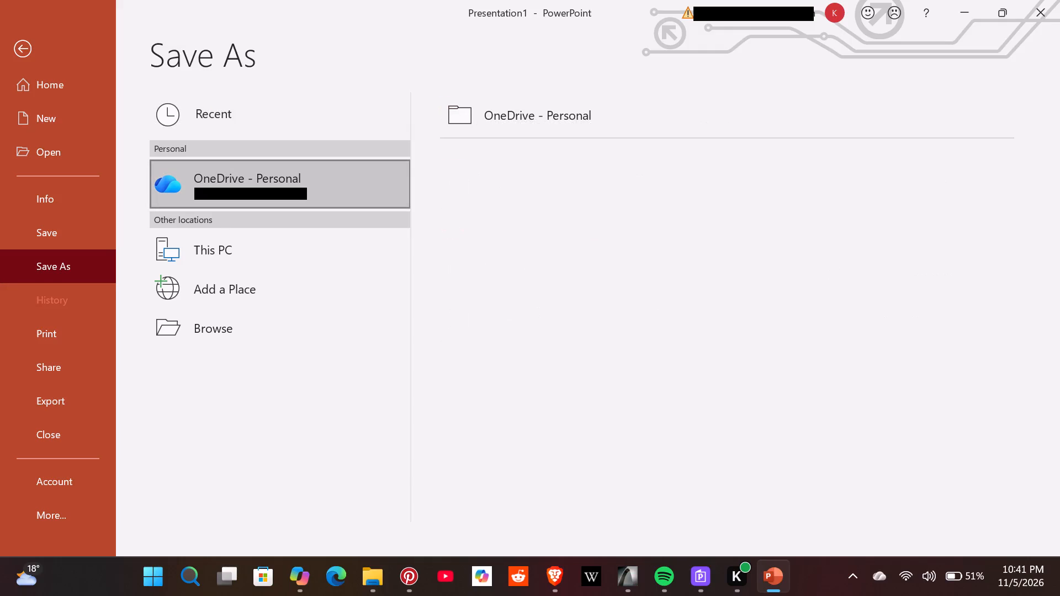
{"action": "left_click", "coordinate": [501, 110]}
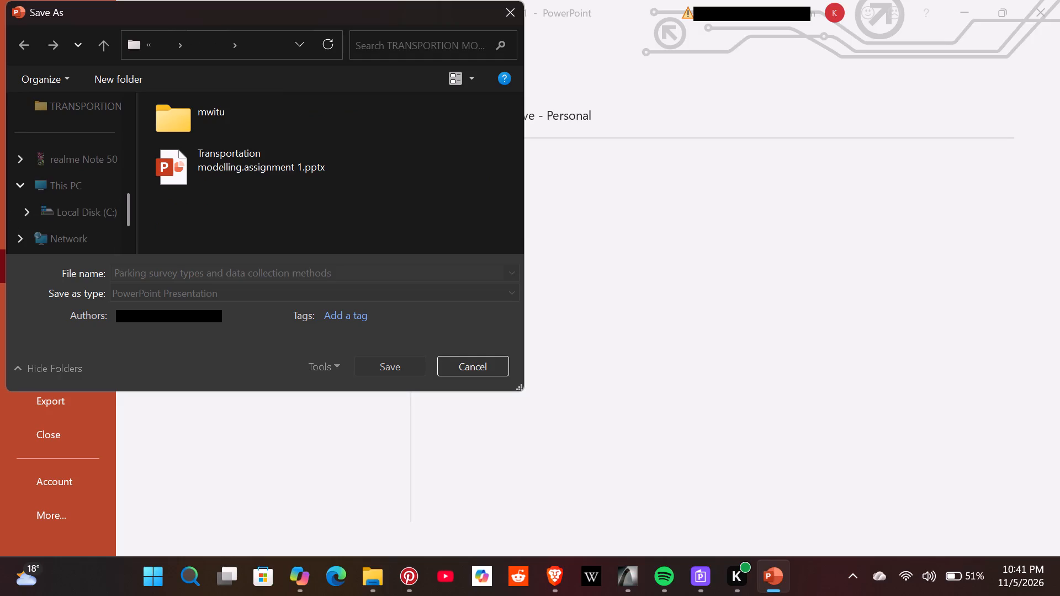
{"action": "left_click", "coordinate": [394, 360]}
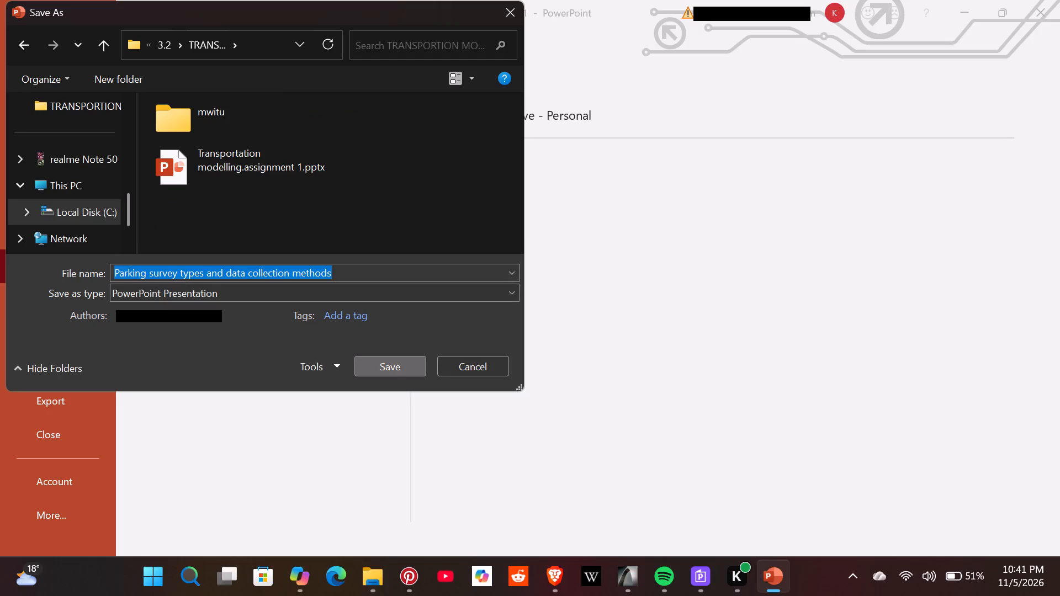